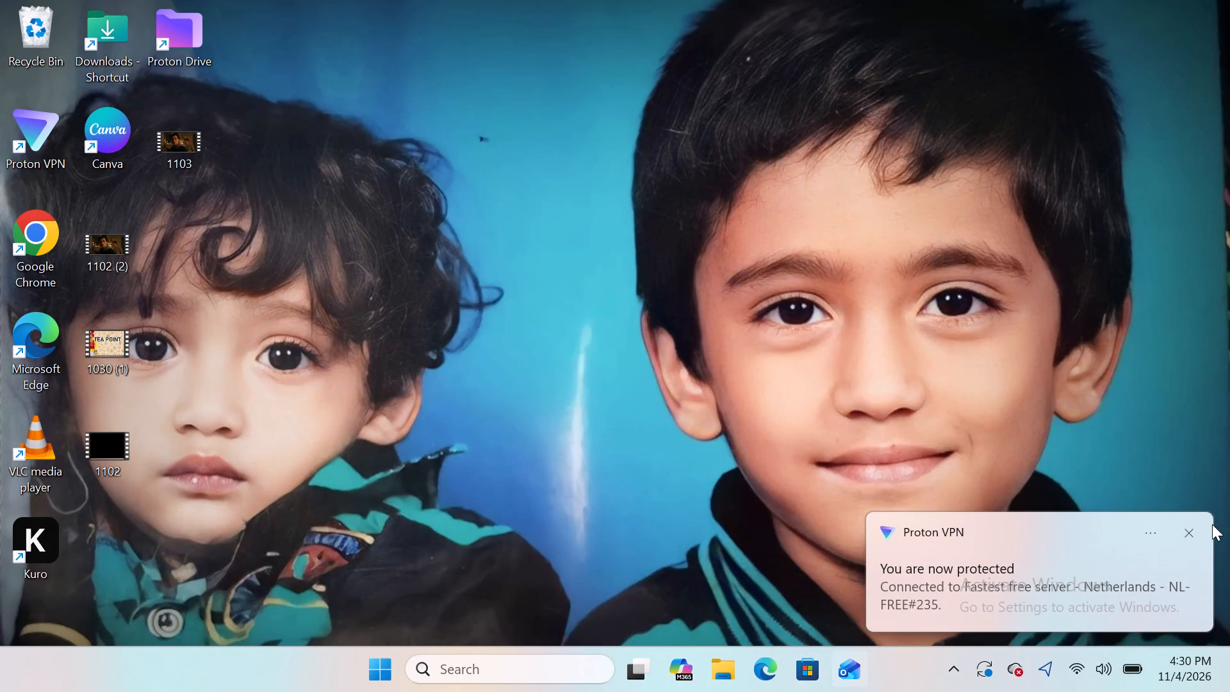
Dismiss the Proton VPN connection notification.
click(1183, 524)
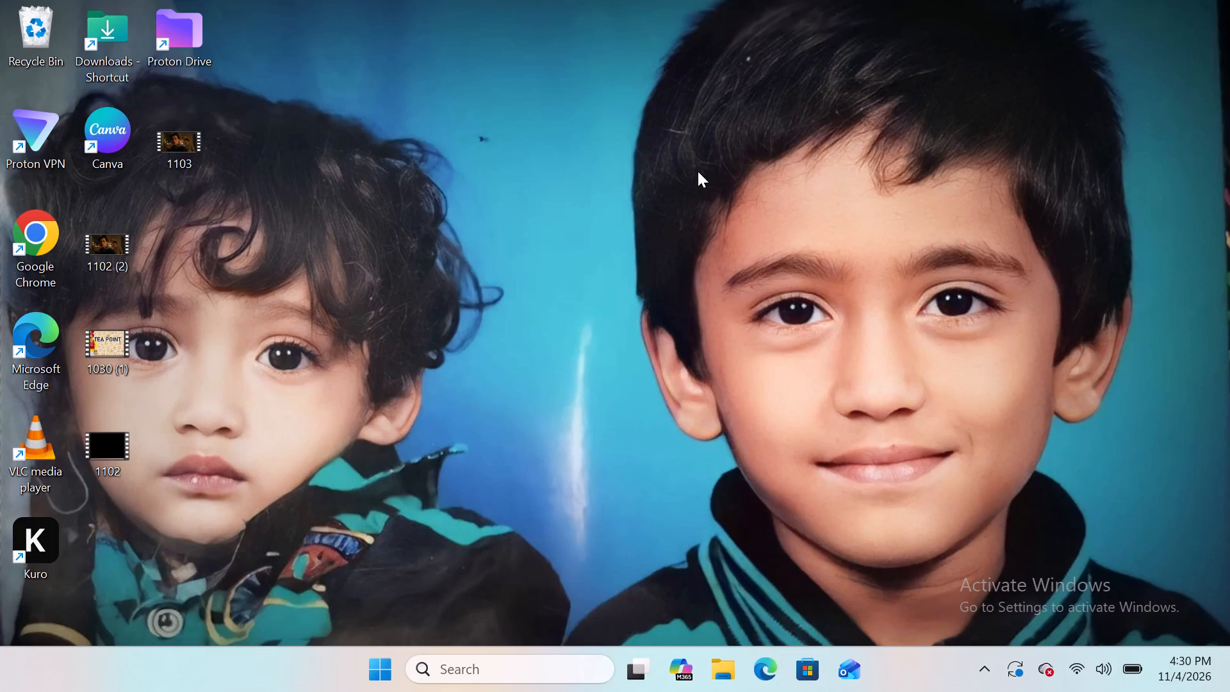
Open the Windows Update settings page to view the update status.
click(1029, 691)
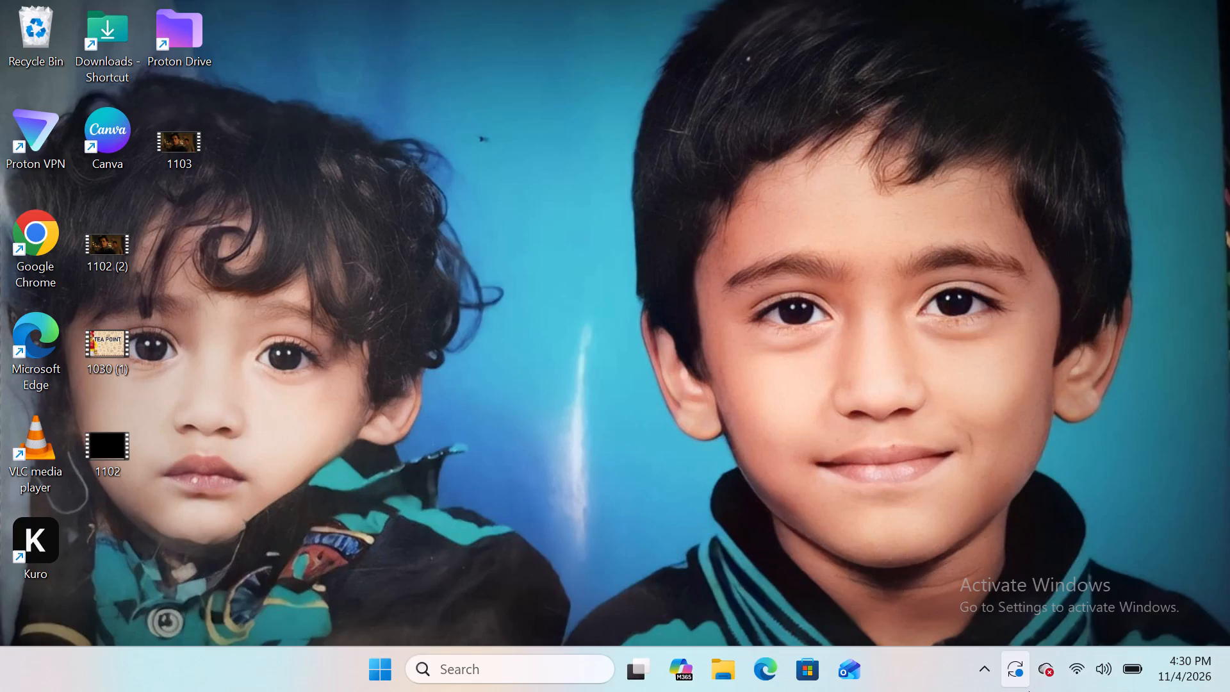
click(1029, 691)
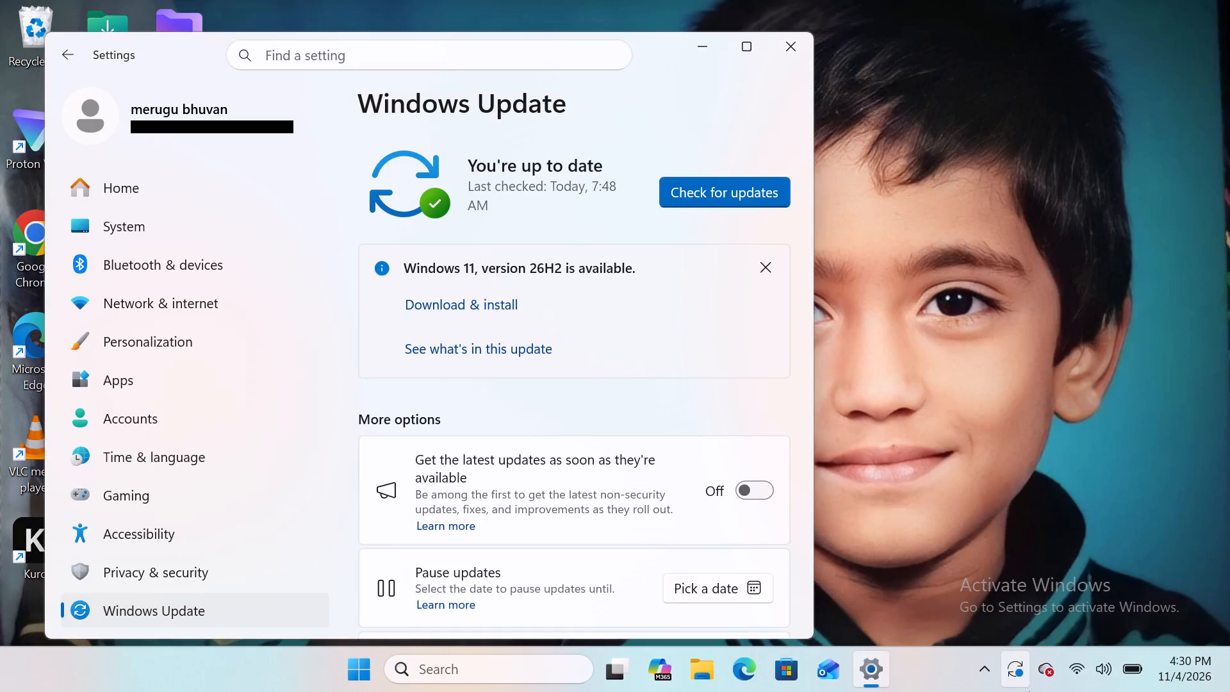
Close the Settings window to return to the desktop.
click(793, 37)
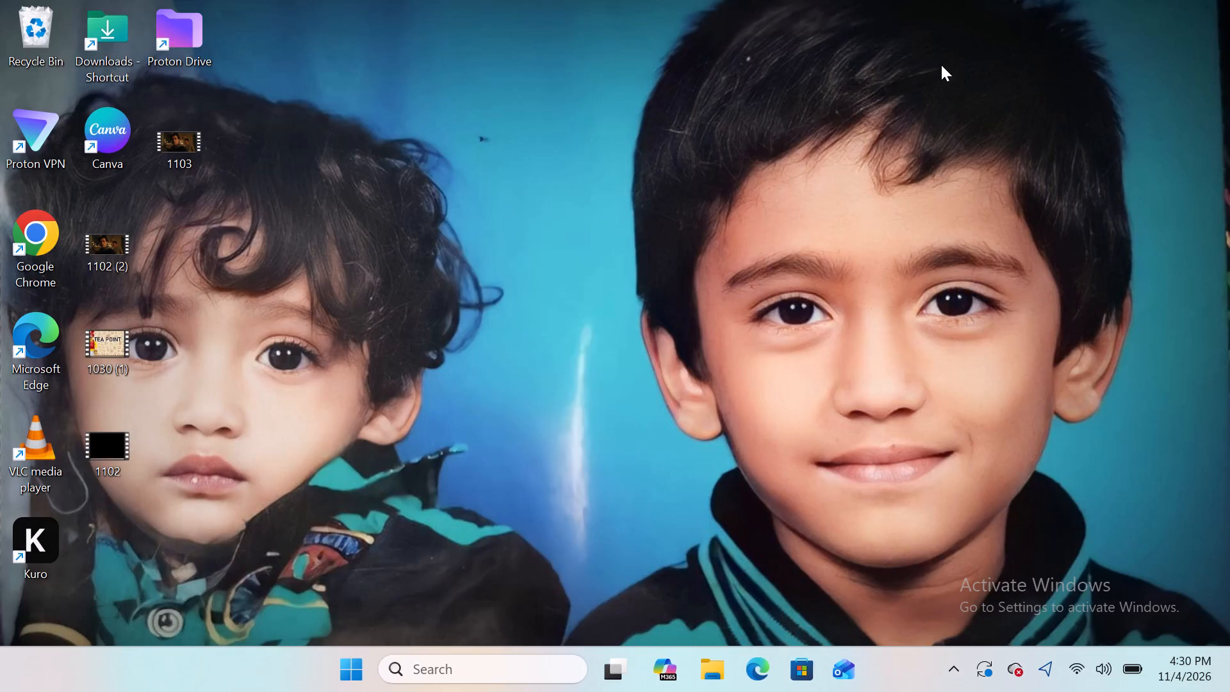
click(941, 65)
Check the Wi-Fi and Bluetooth connections in the quick settings, then dismiss them.
click(1127, 668)
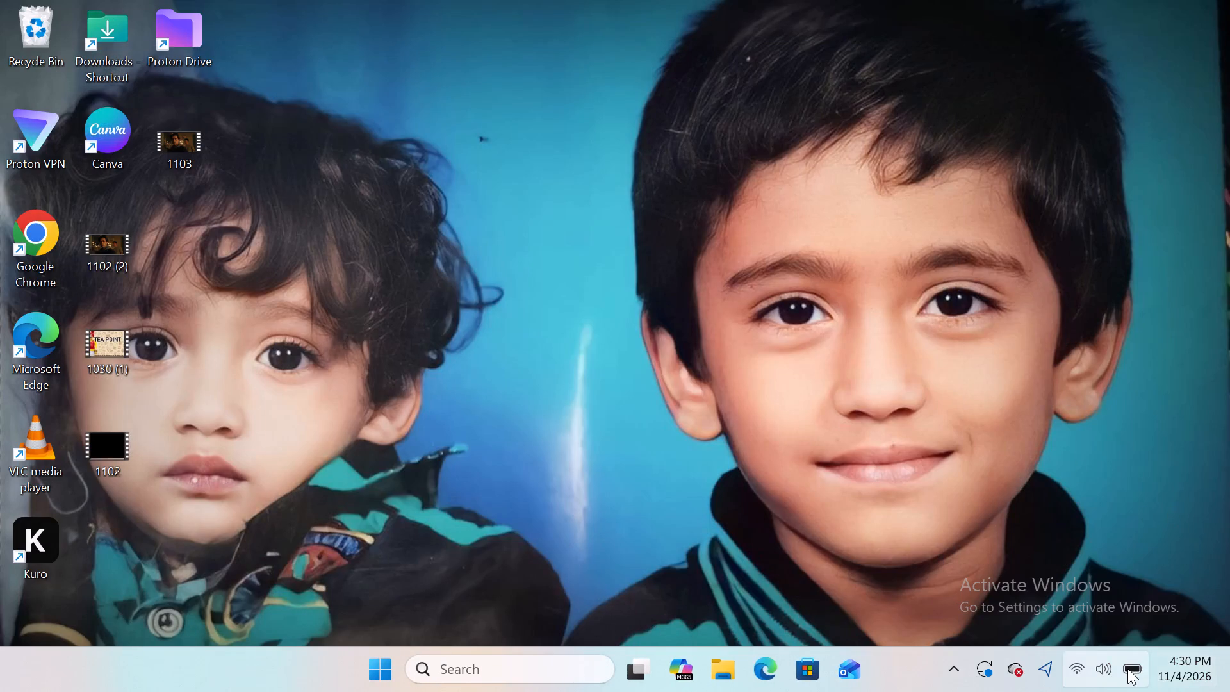
click(712, 554)
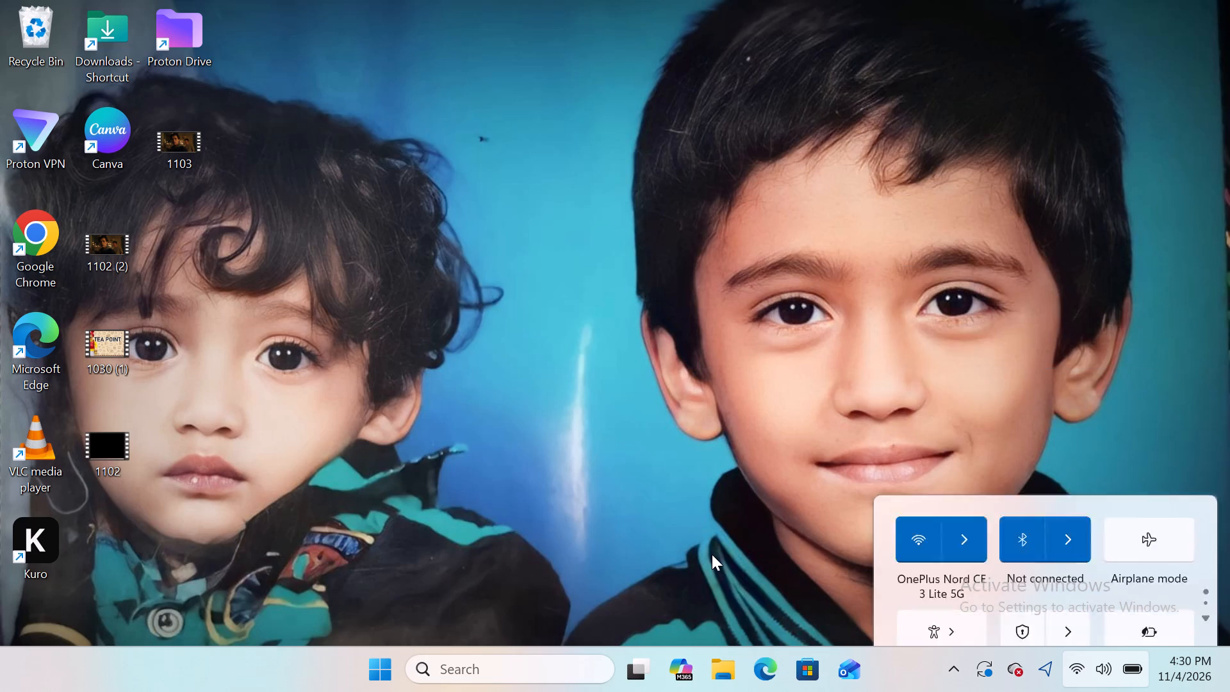
double_click(34, 273)
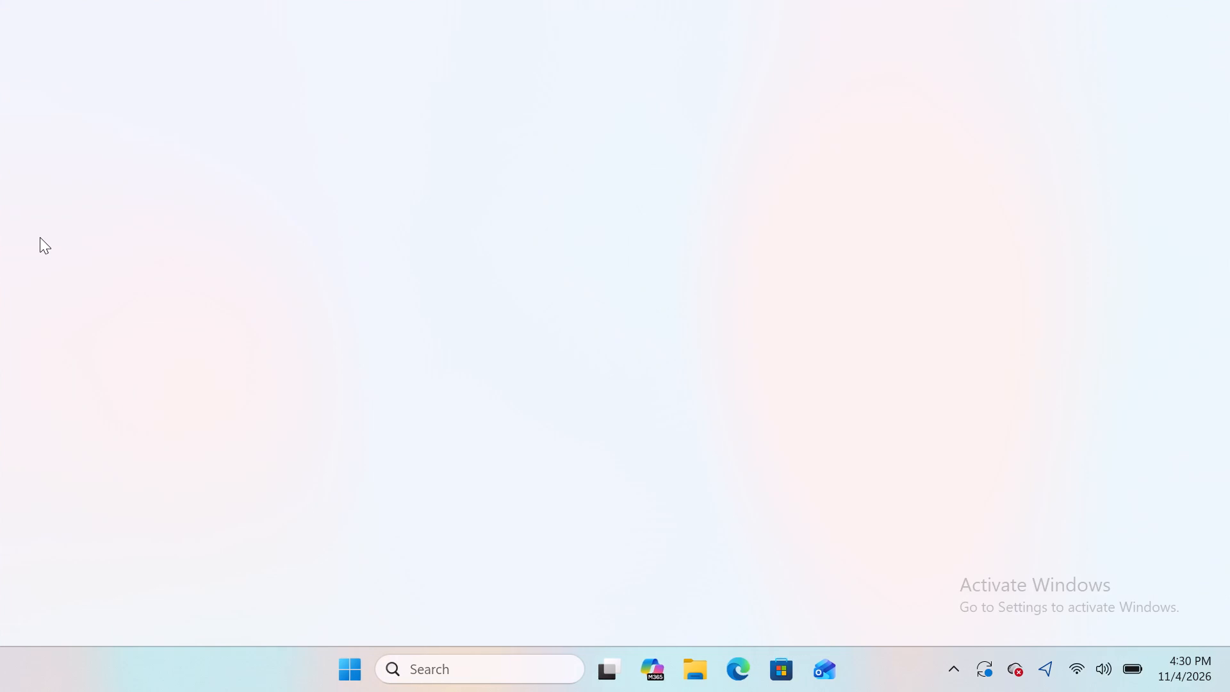
drag(373, 302, 375, 376)
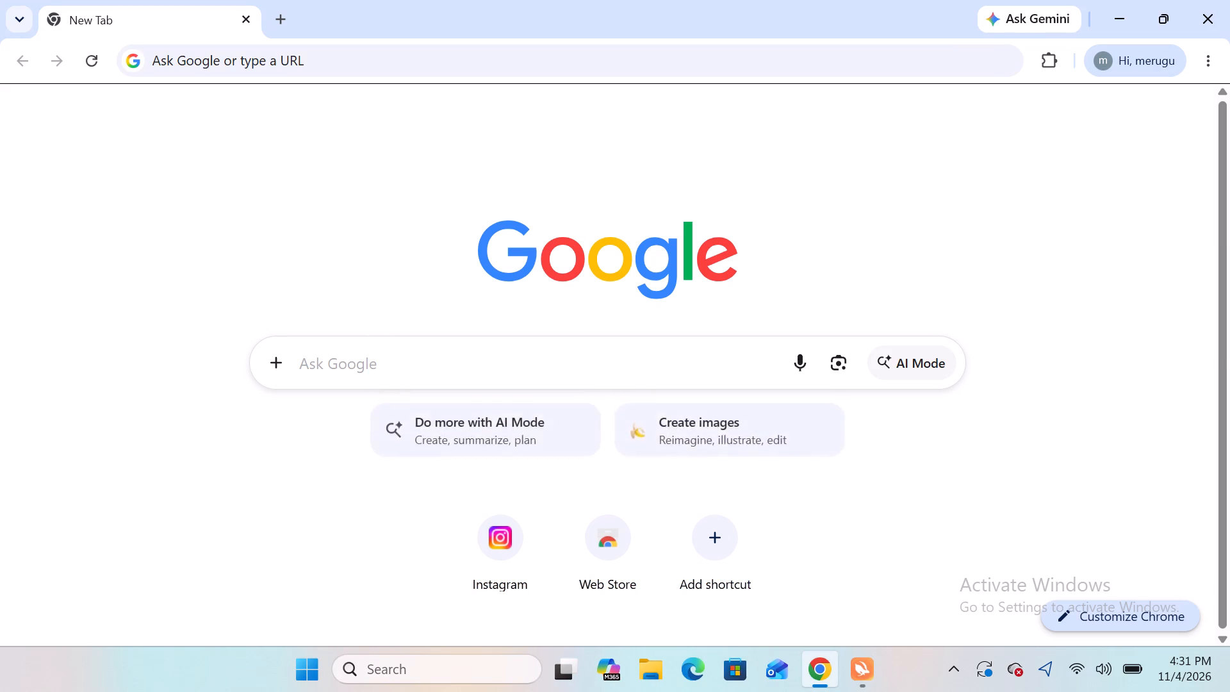
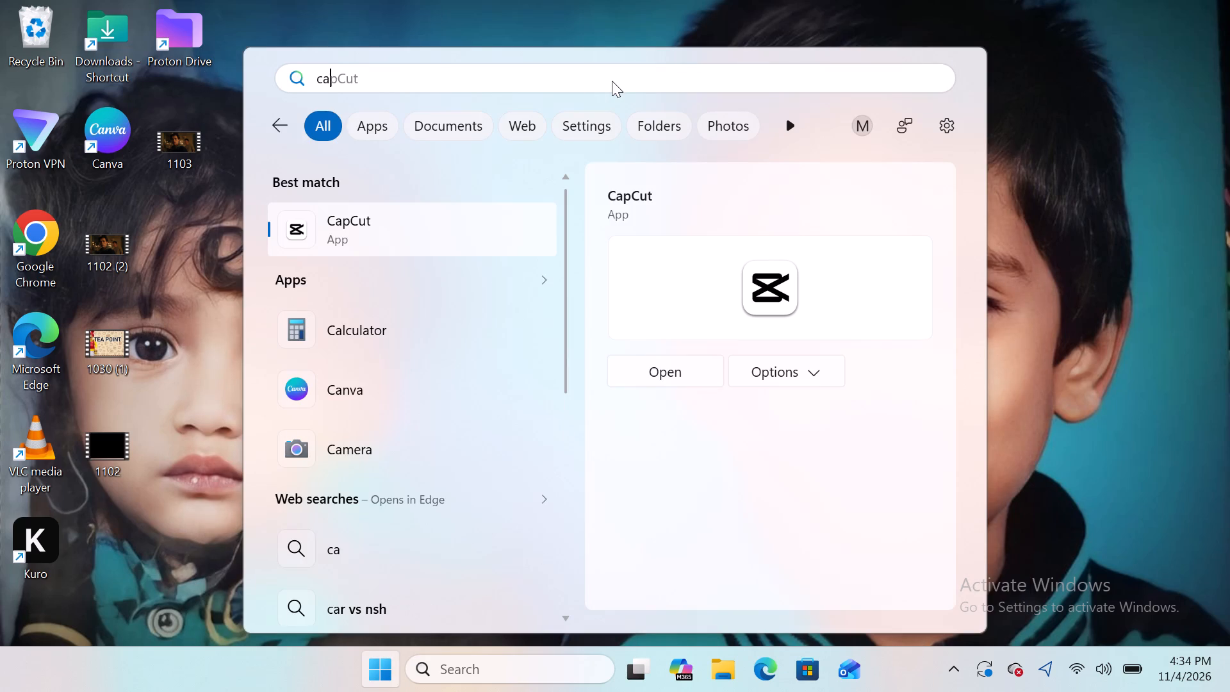
Search the computer for the CapCut app and launch it.
key(p)
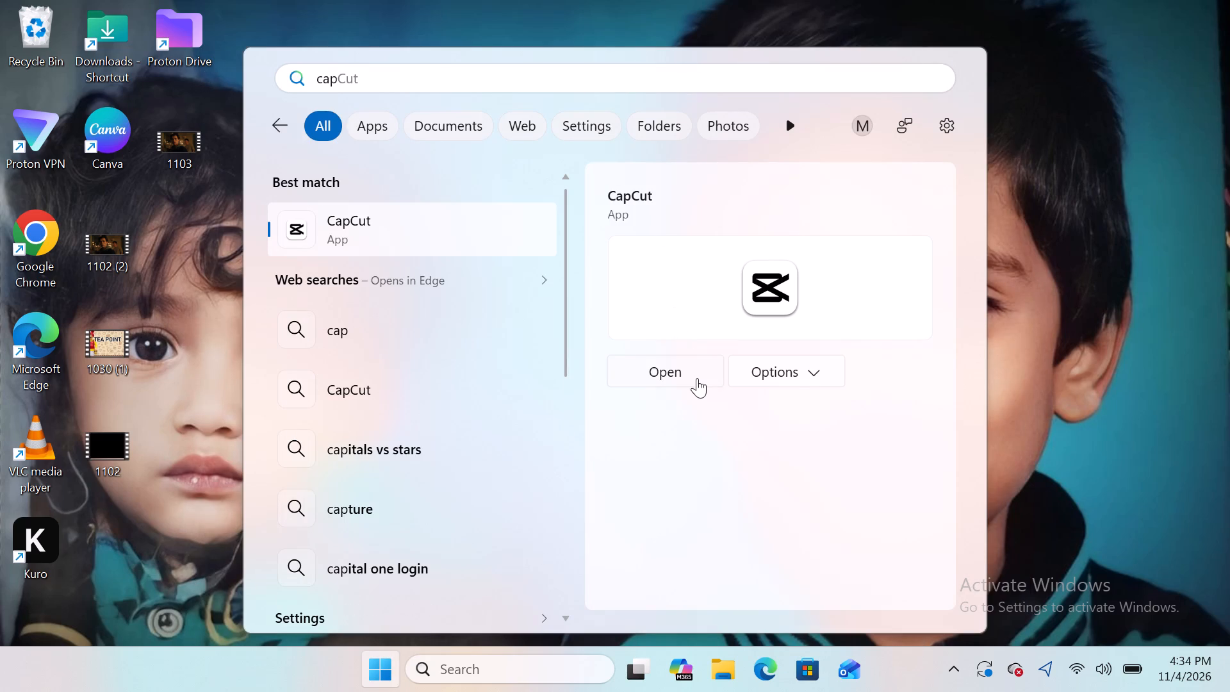
click(697, 378)
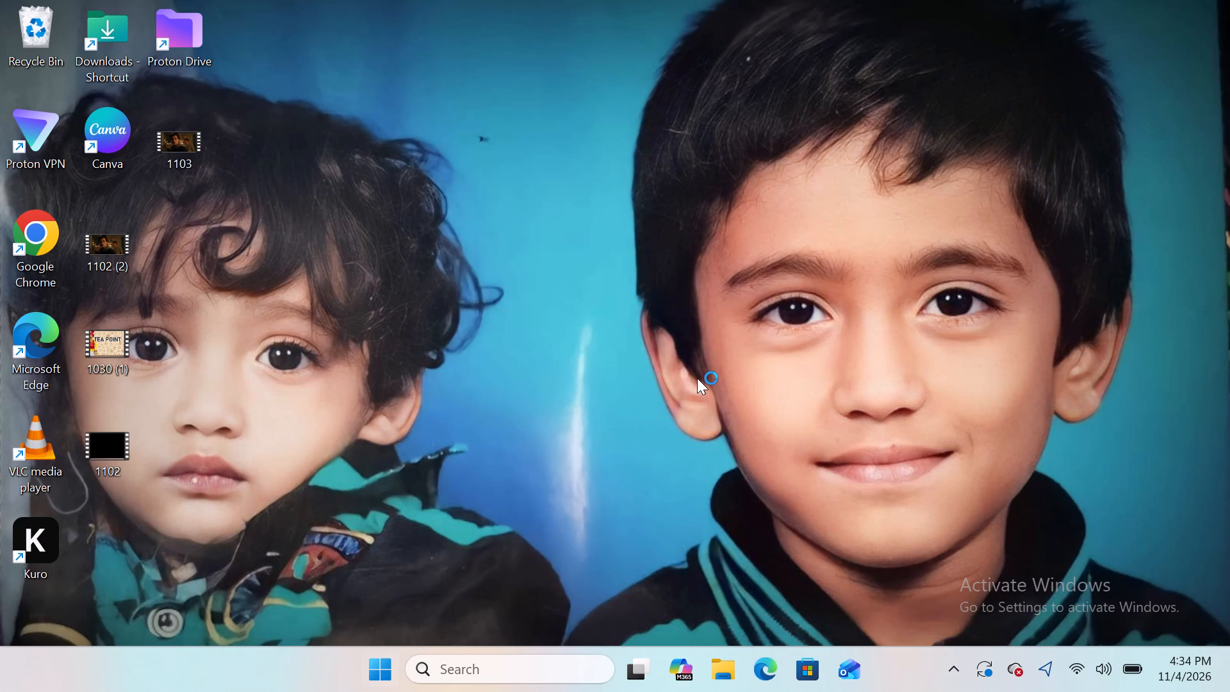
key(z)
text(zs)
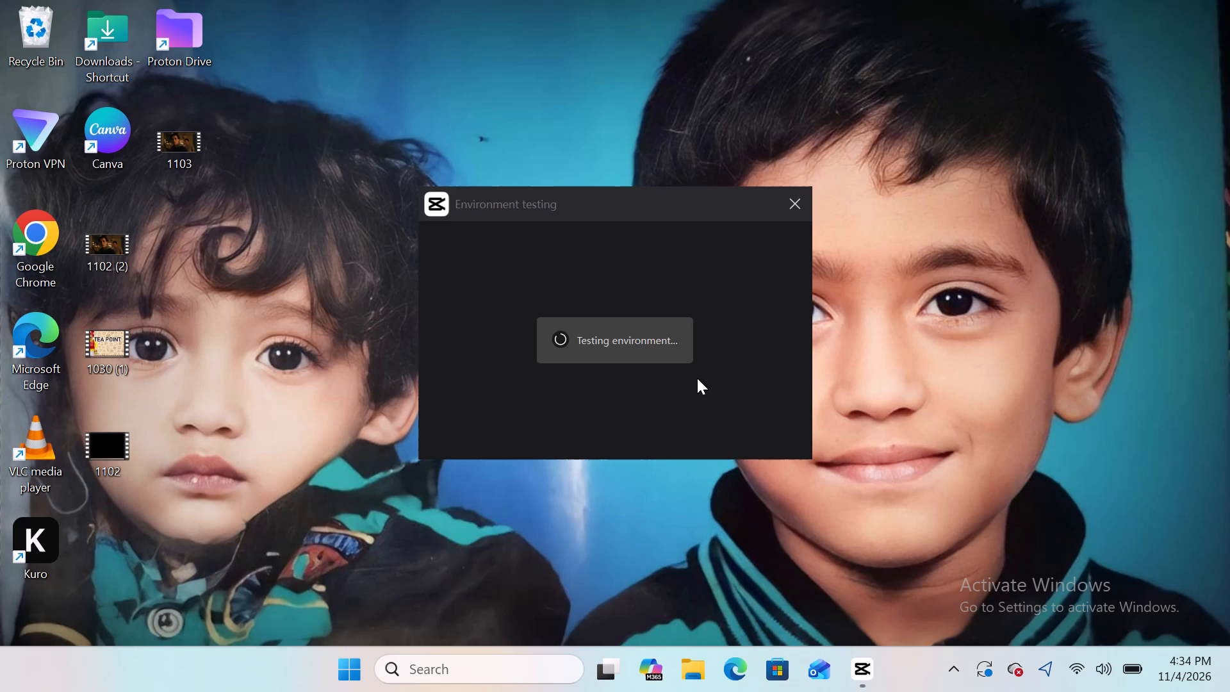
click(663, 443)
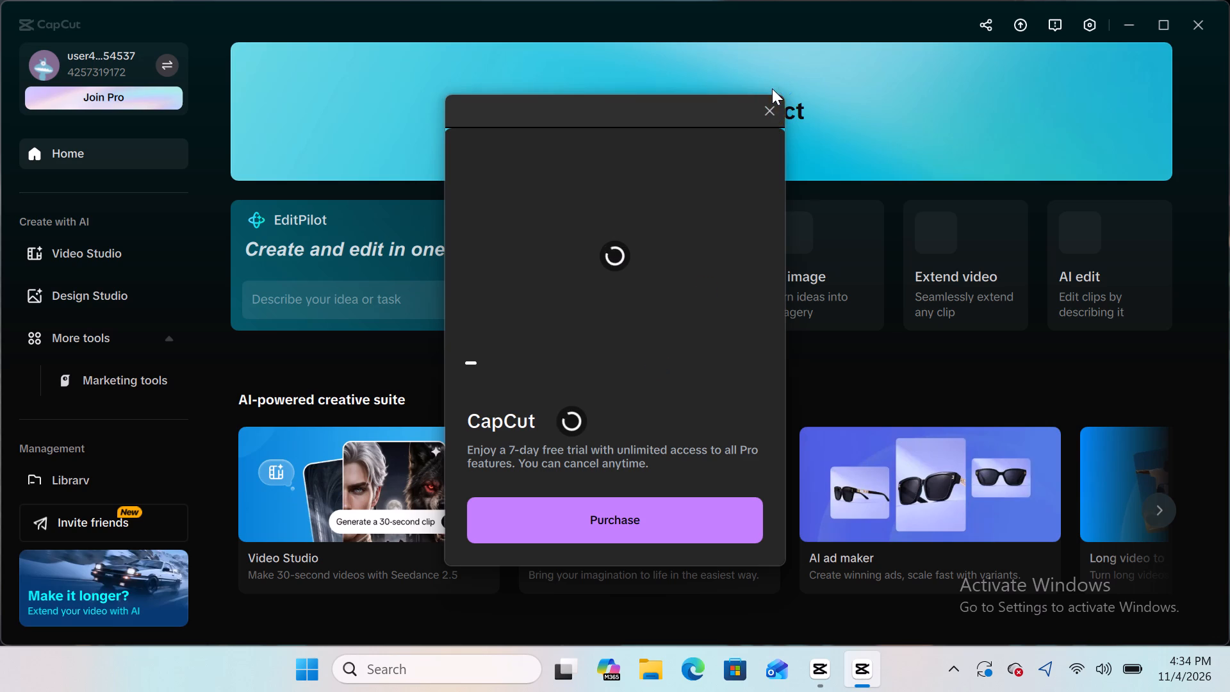
Dismiss the CapCut Pro 7-day free trial offer without purchasing.
click(782, 107)
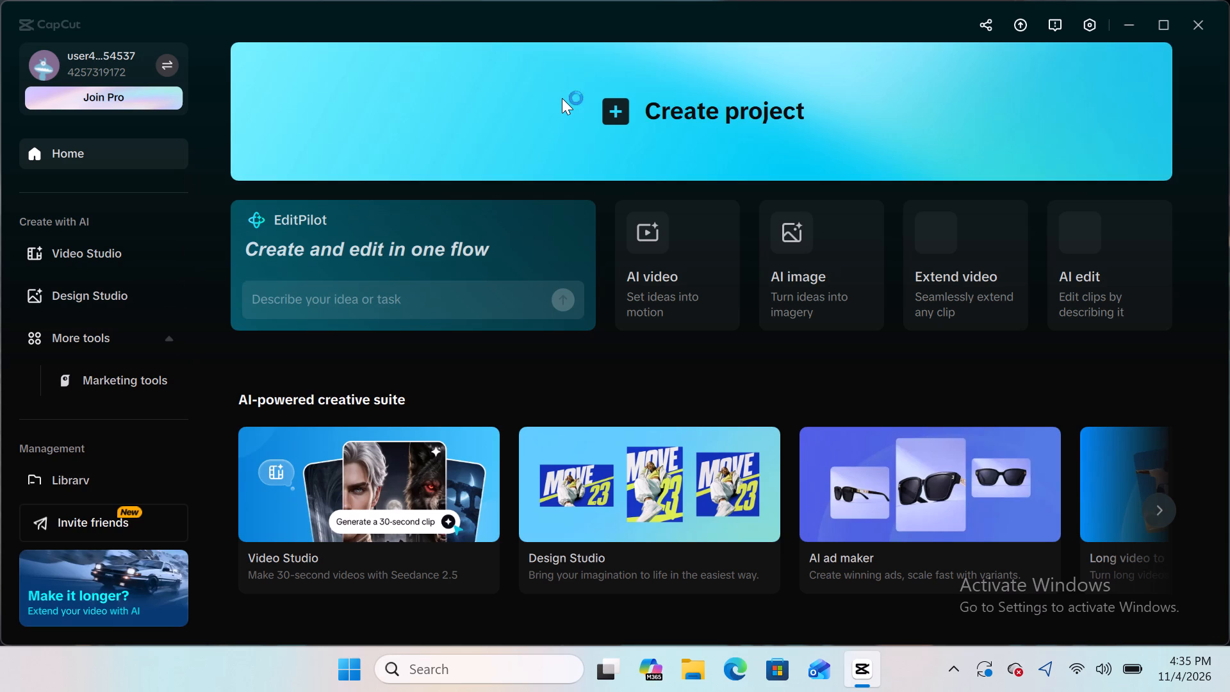
Create a new video project from the CapCut home screen.
click(562, 98)
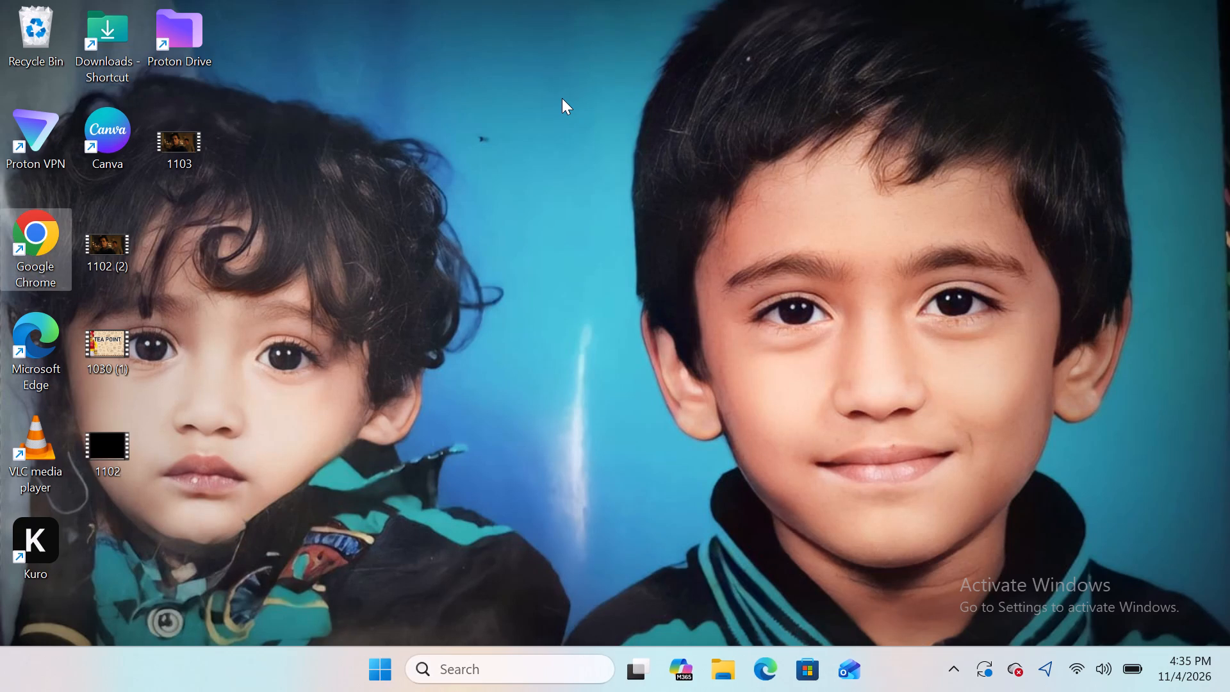
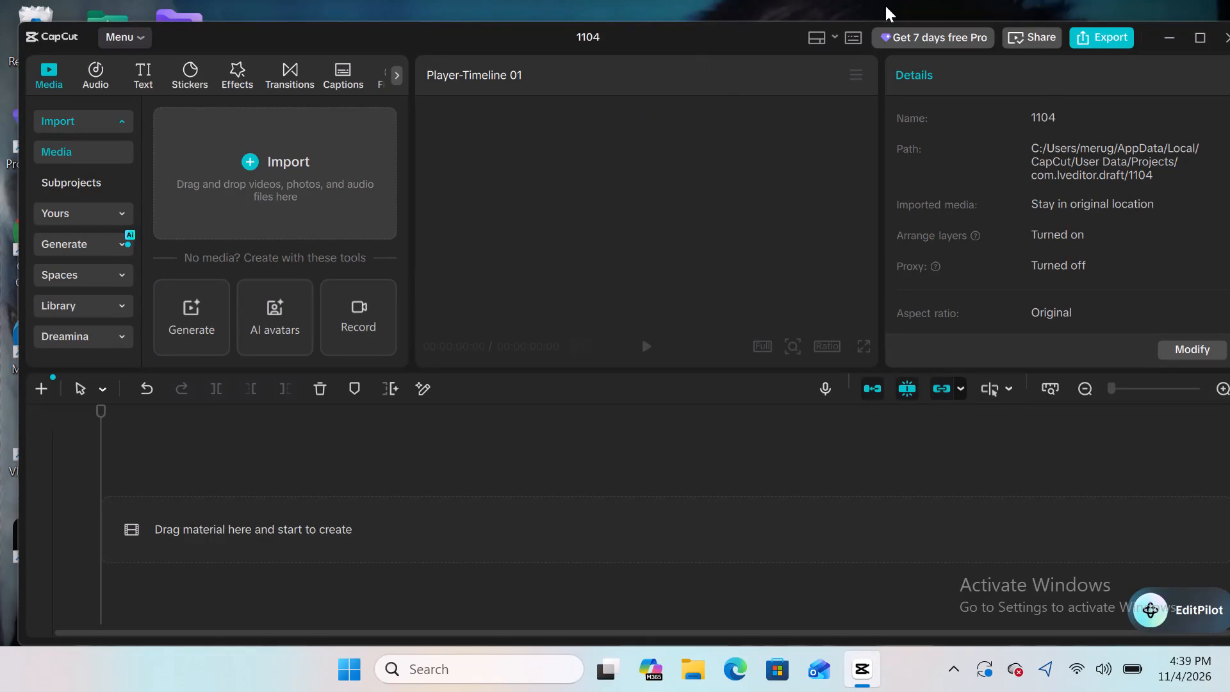
Minimize the CapCut project window and launch Google Chrome from the desktop.
click(1163, 36)
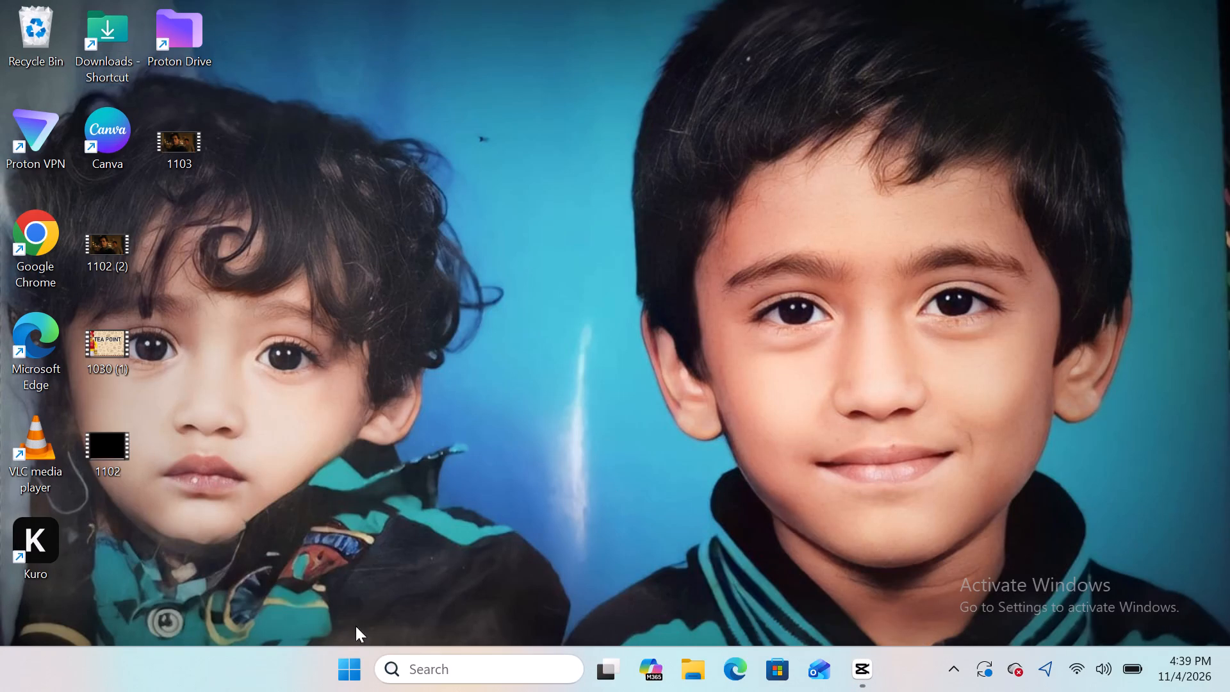
click(0, 249)
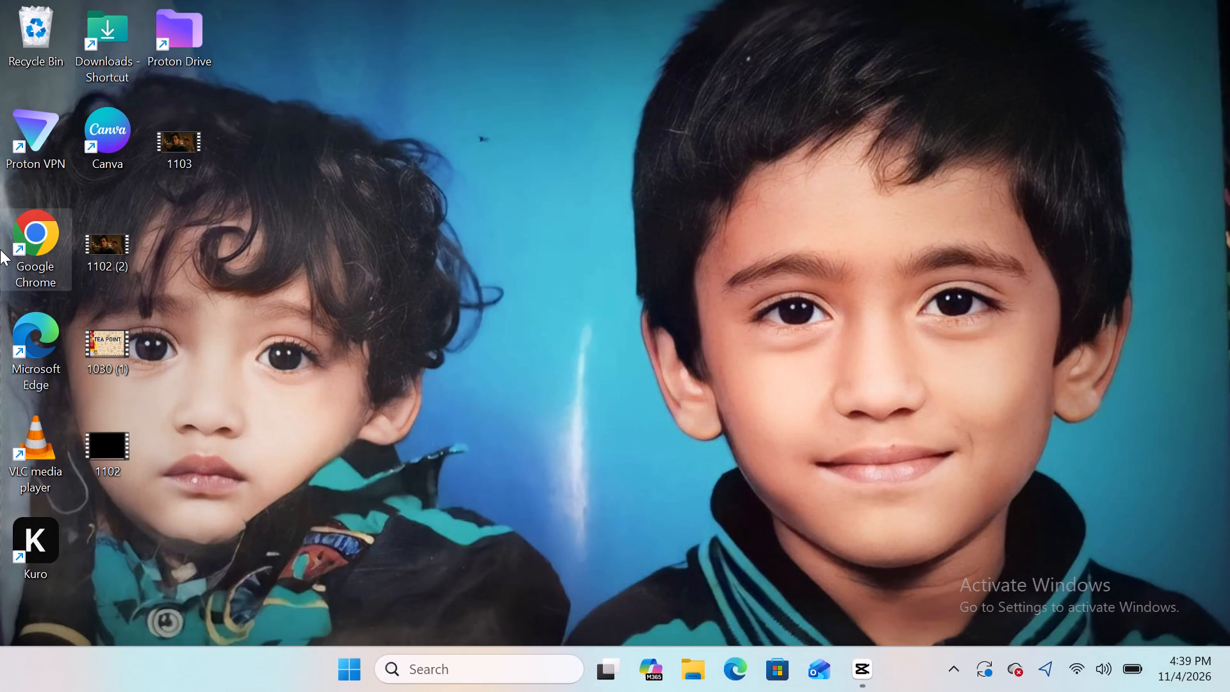
double_click(33, 243)
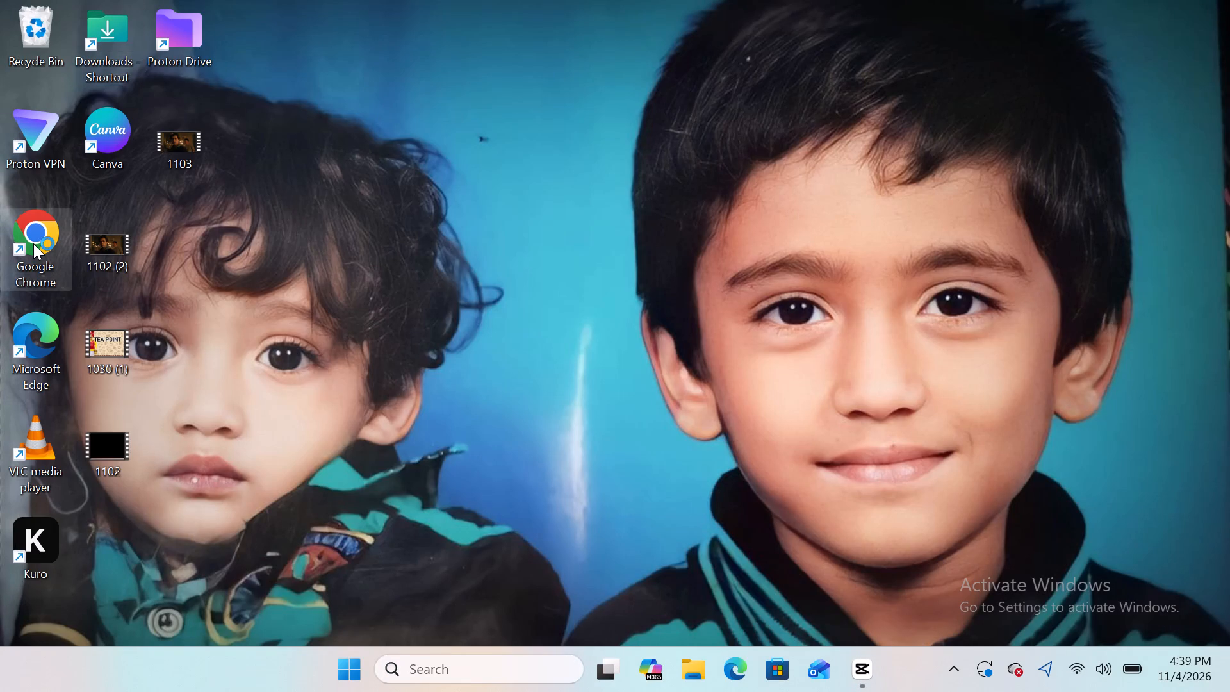
Open Google Chrome from the desktop and close the extra New Tab window in front.
double_click(33, 243)
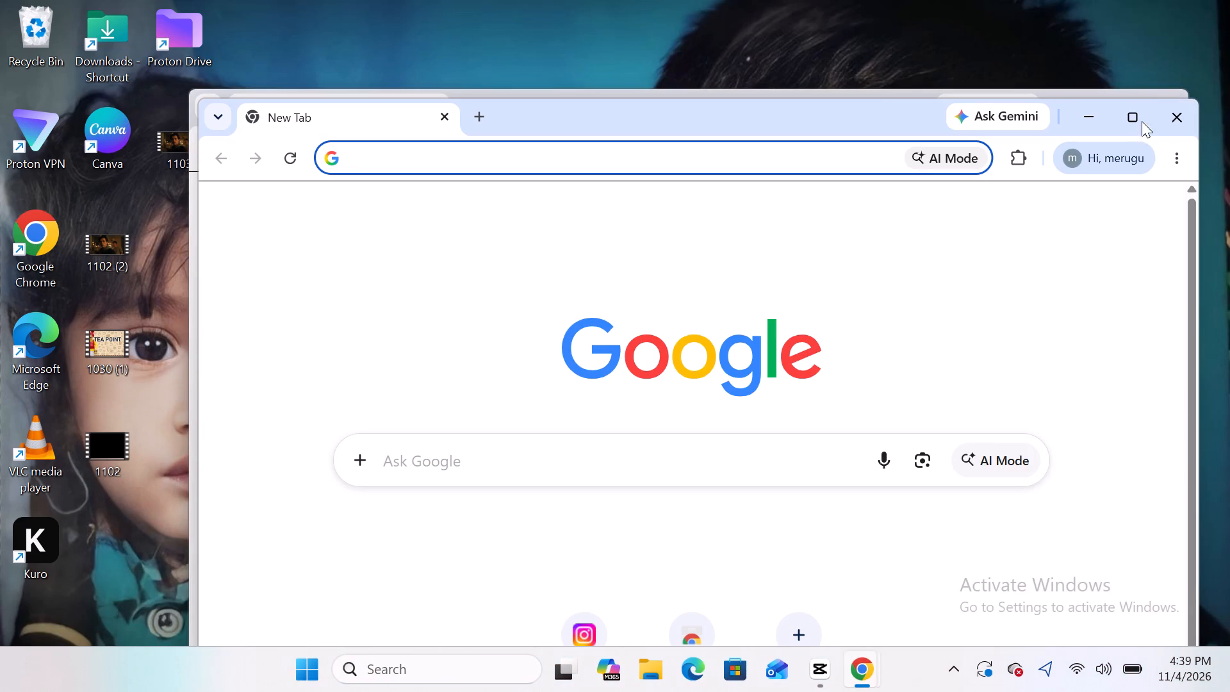
click(1169, 129)
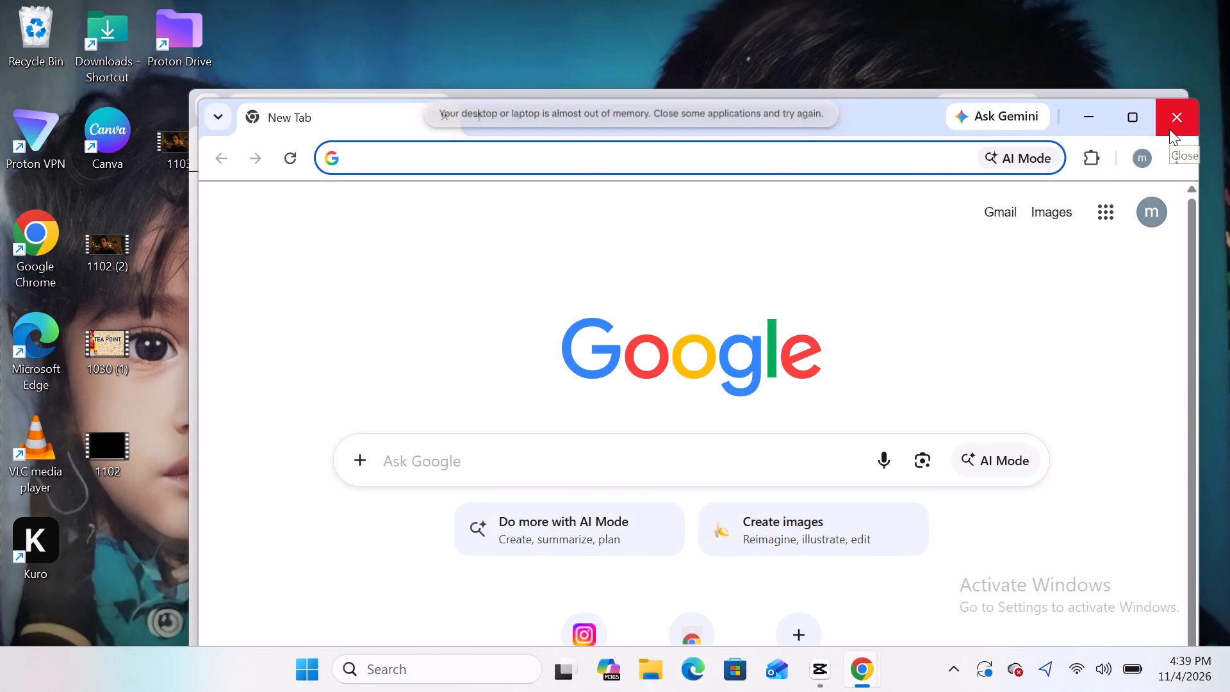
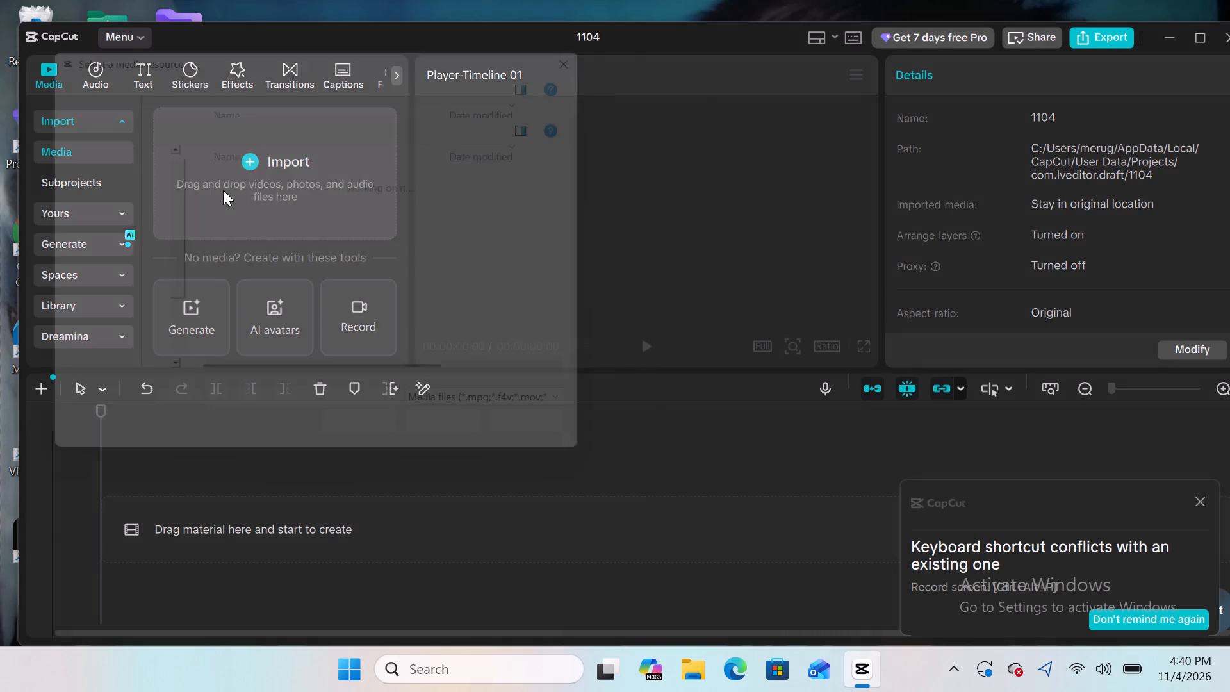
Import the photo "WhatsApp Image 2026-11-03 at 5.03.42 PM" from the Downloads folder into the project media.
scroll(275, 300, down, 1)
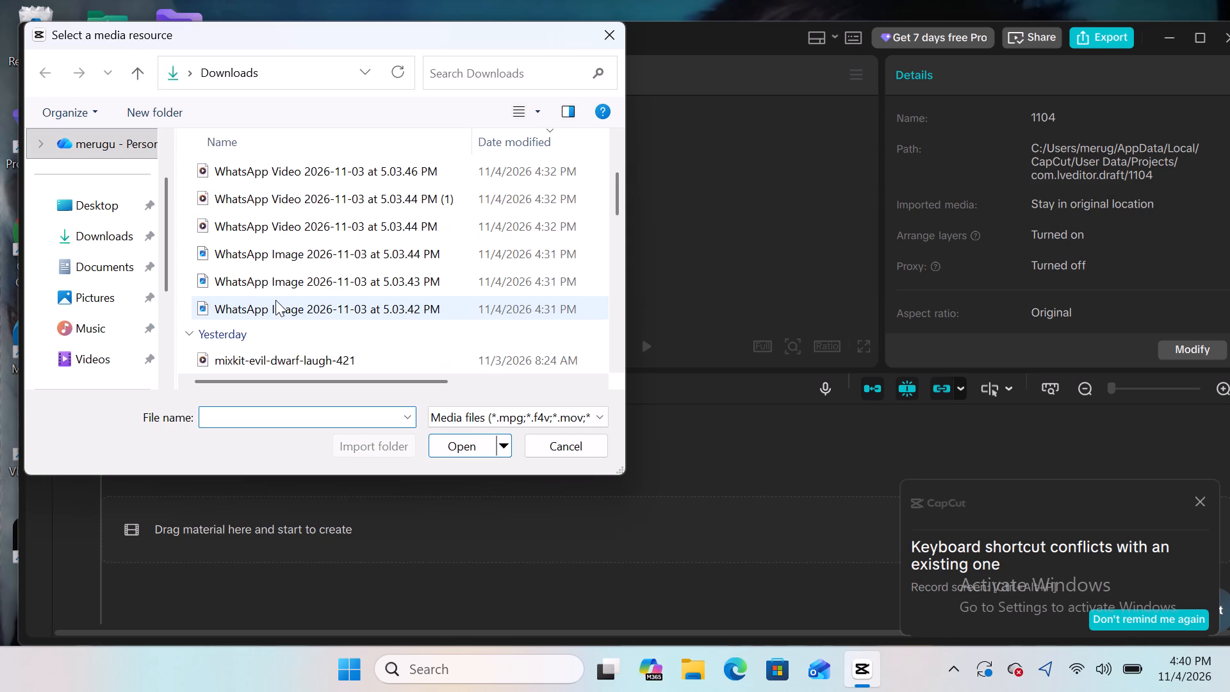
scroll(275, 300, down, 1)
click(275, 300)
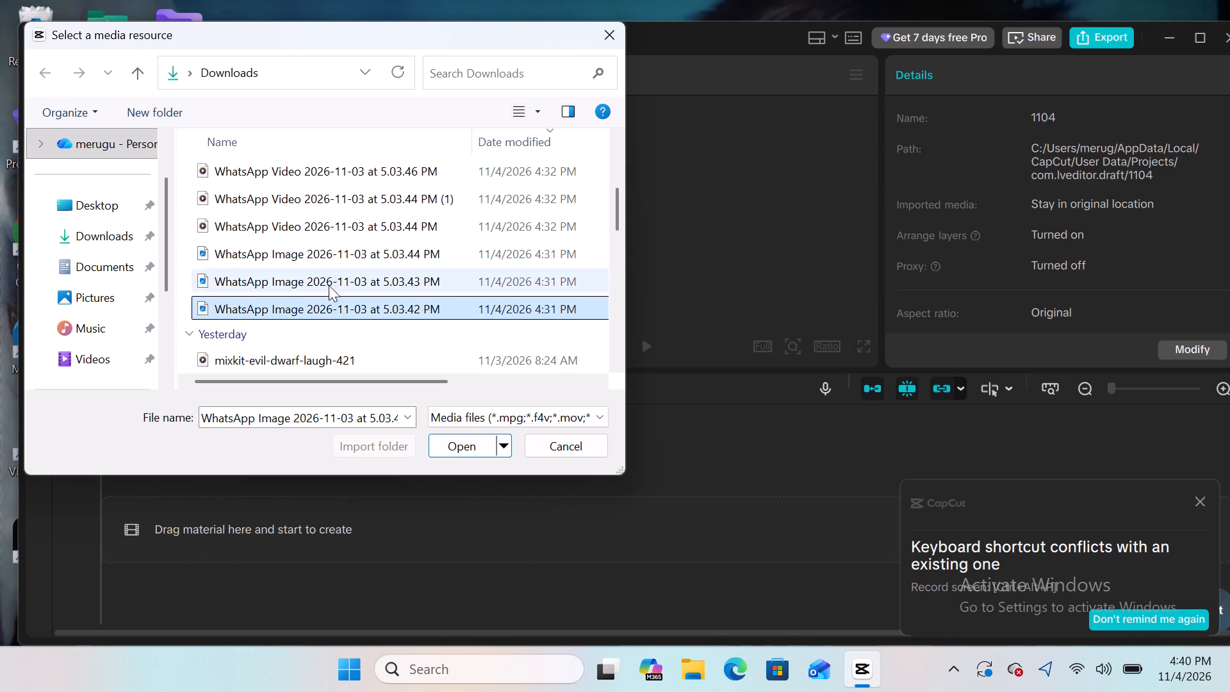
click(455, 450)
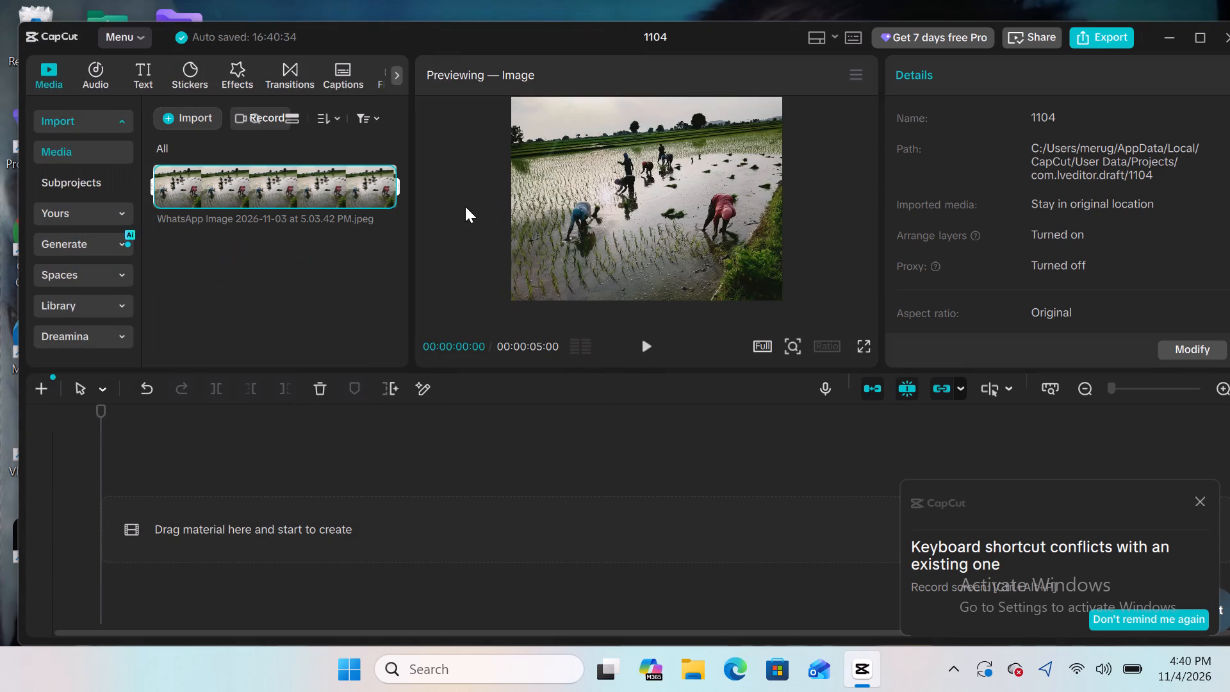
Import the photo "WhatsApp Image 2026-11-03 at 5.03.43 PM" from the device's Downloads folder.
click(207, 118)
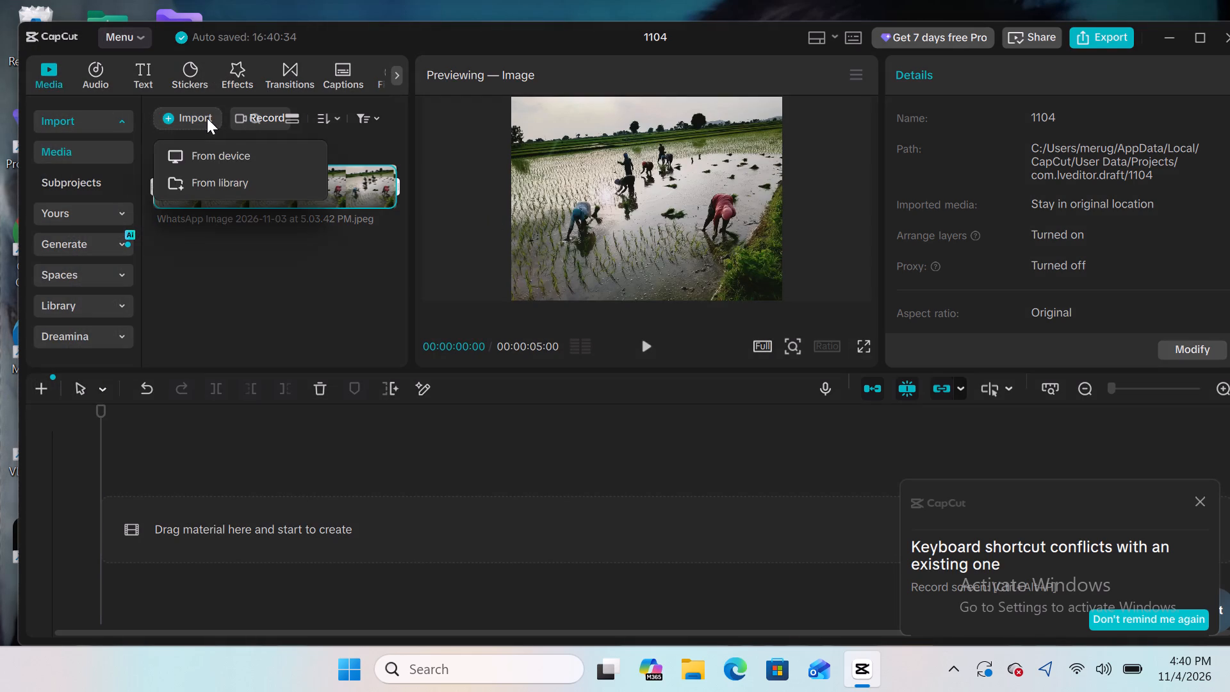
drag(207, 118, 198, 124)
click(198, 124)
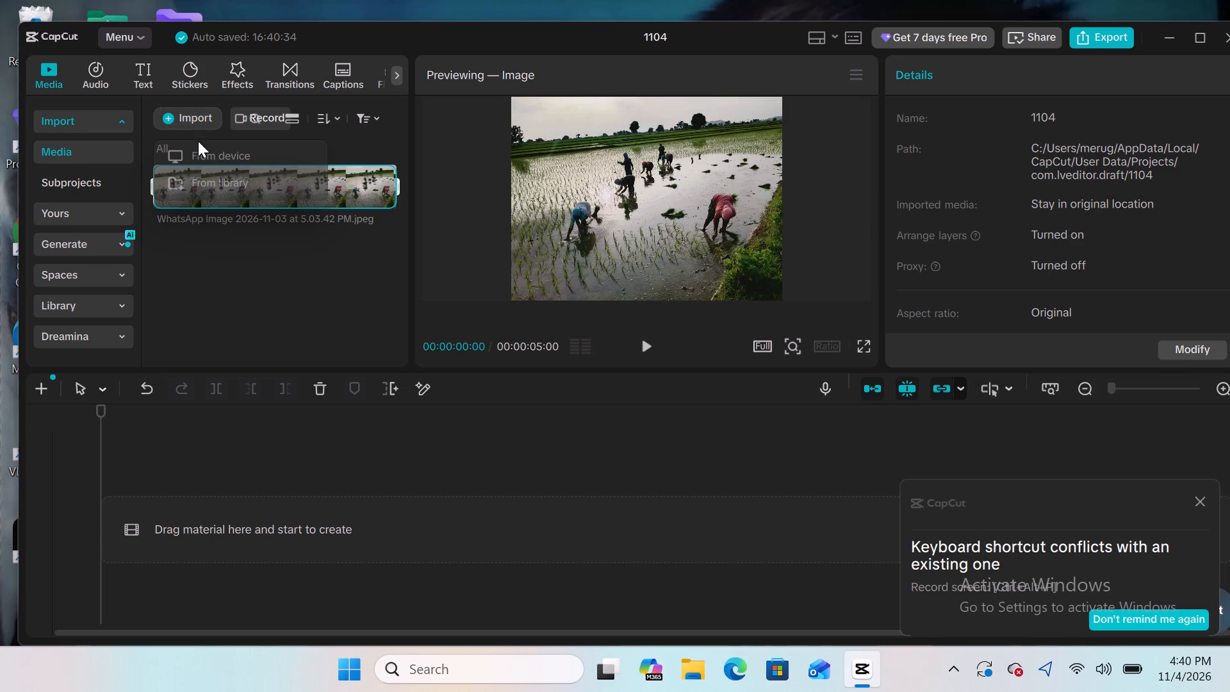
click(200, 151)
scroll(299, 315, down, 2)
scroll(299, 315, right, 1)
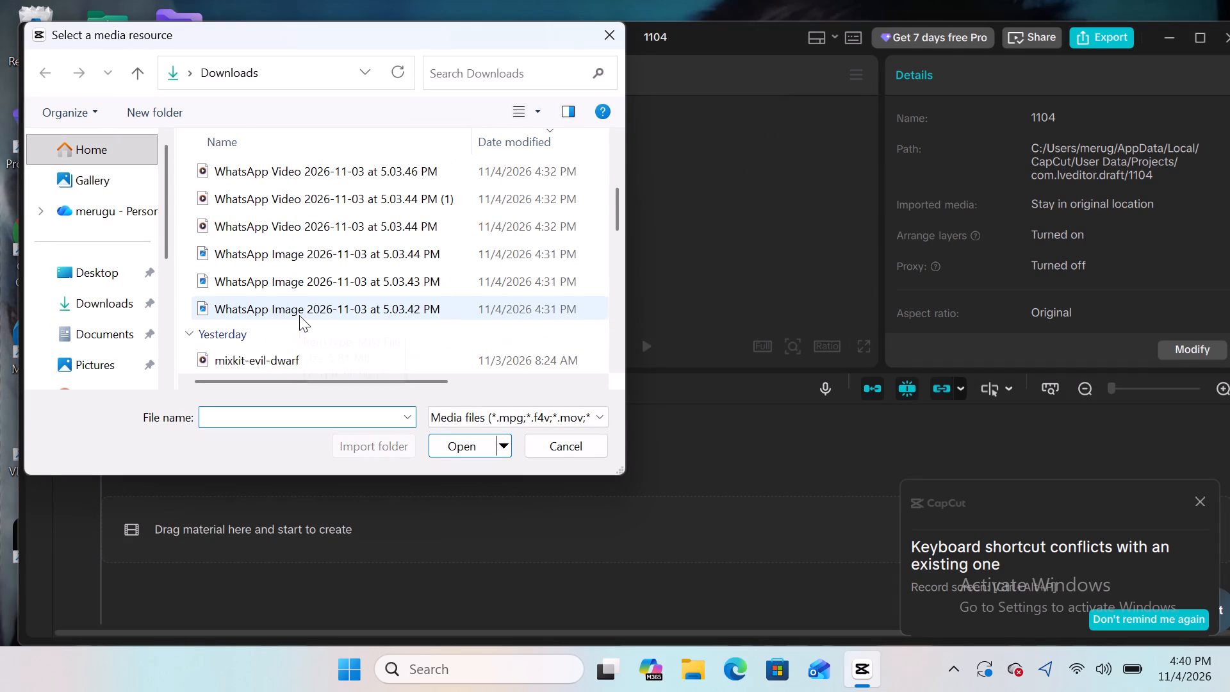
scroll(299, 315, right, 2)
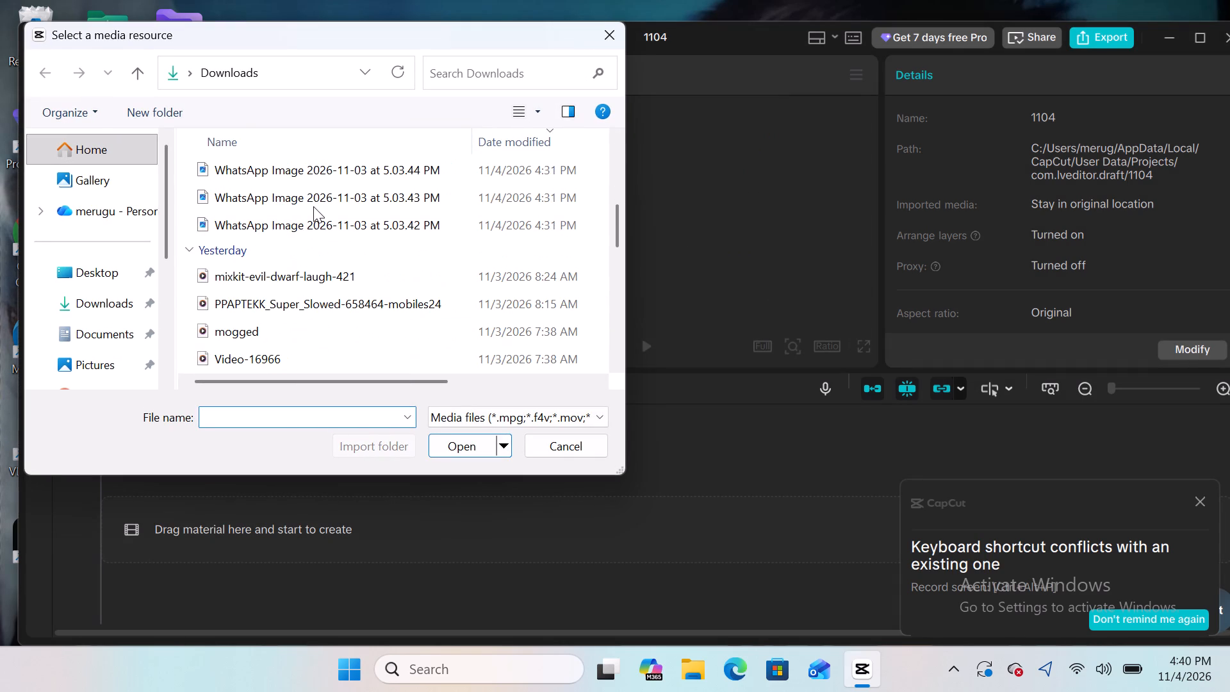
double_click(313, 206)
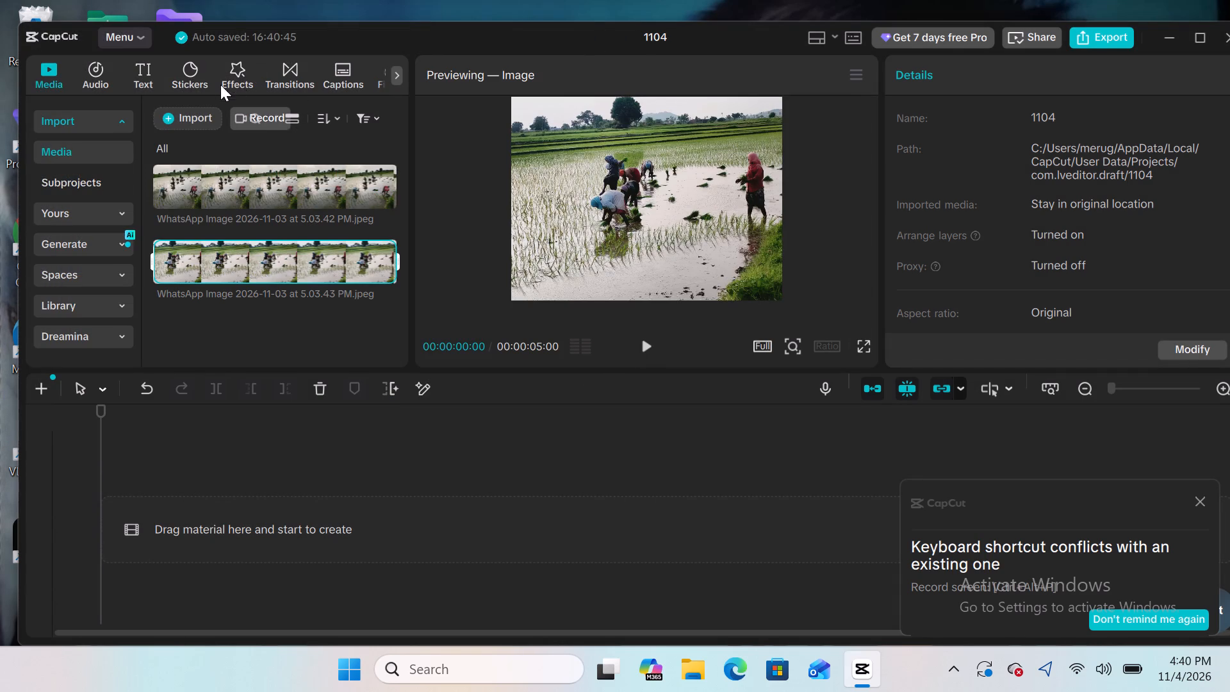
Import the photo "WhatsApp Image 2026-11-03 at 5.03.44 PM" from the device's Downloads folder.
click(207, 110)
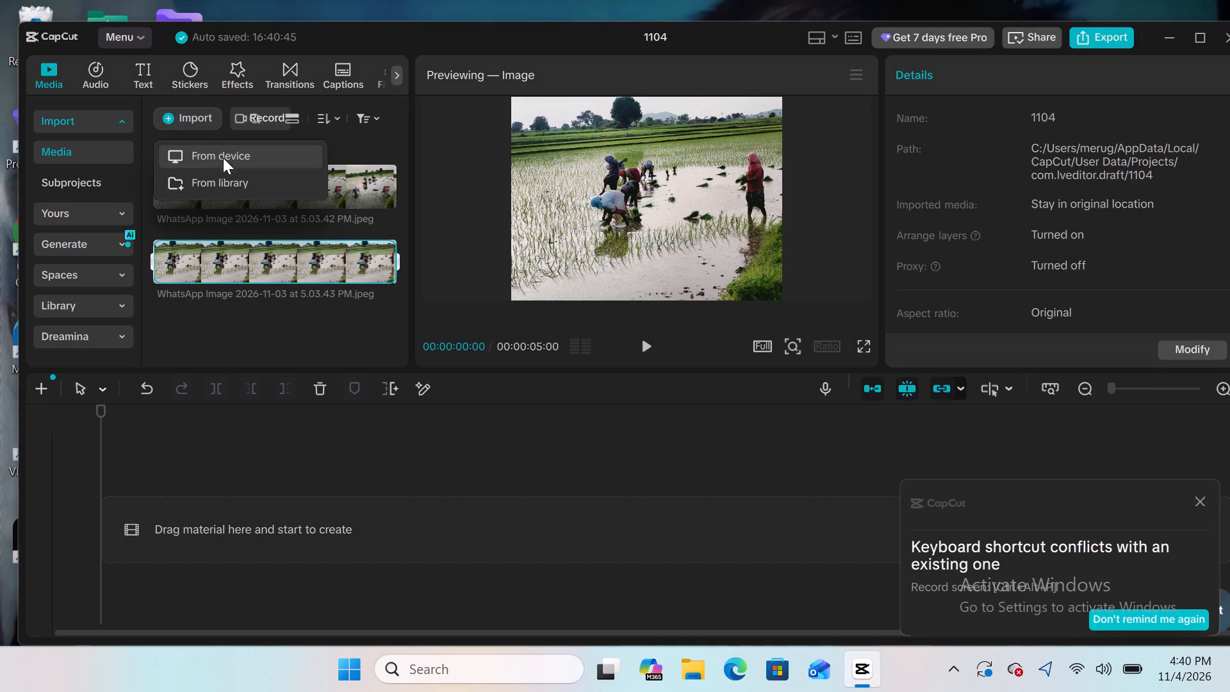
click(255, 163)
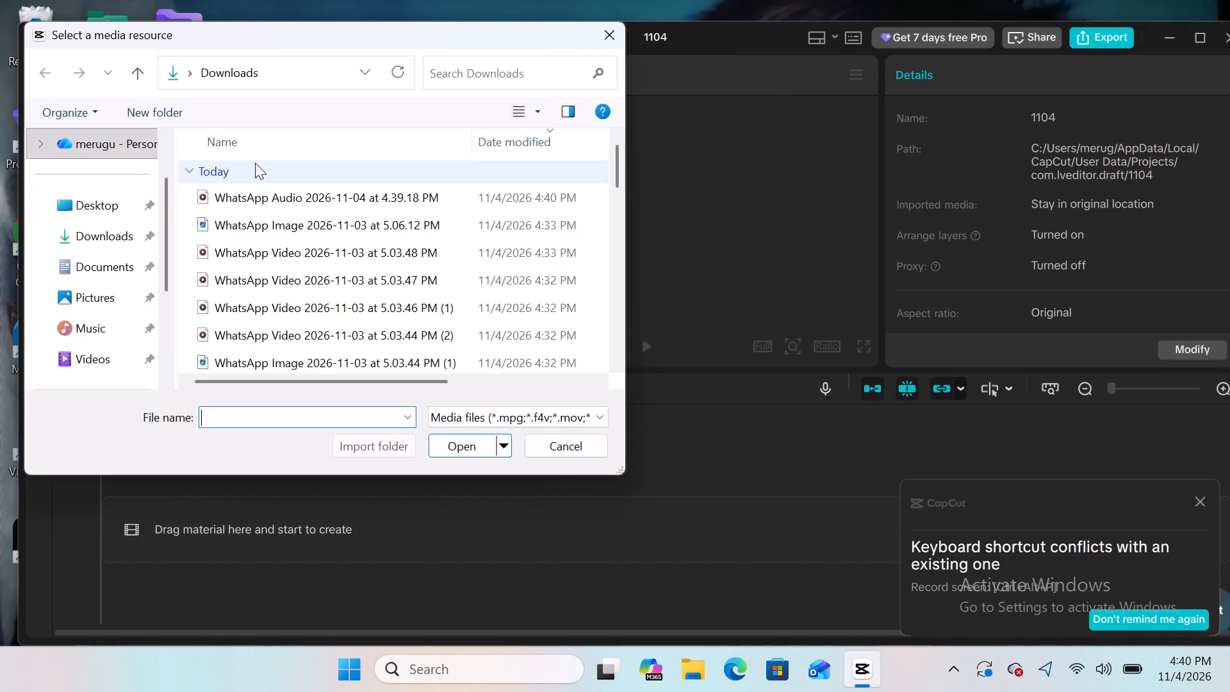
scroll(290, 355, down, 2)
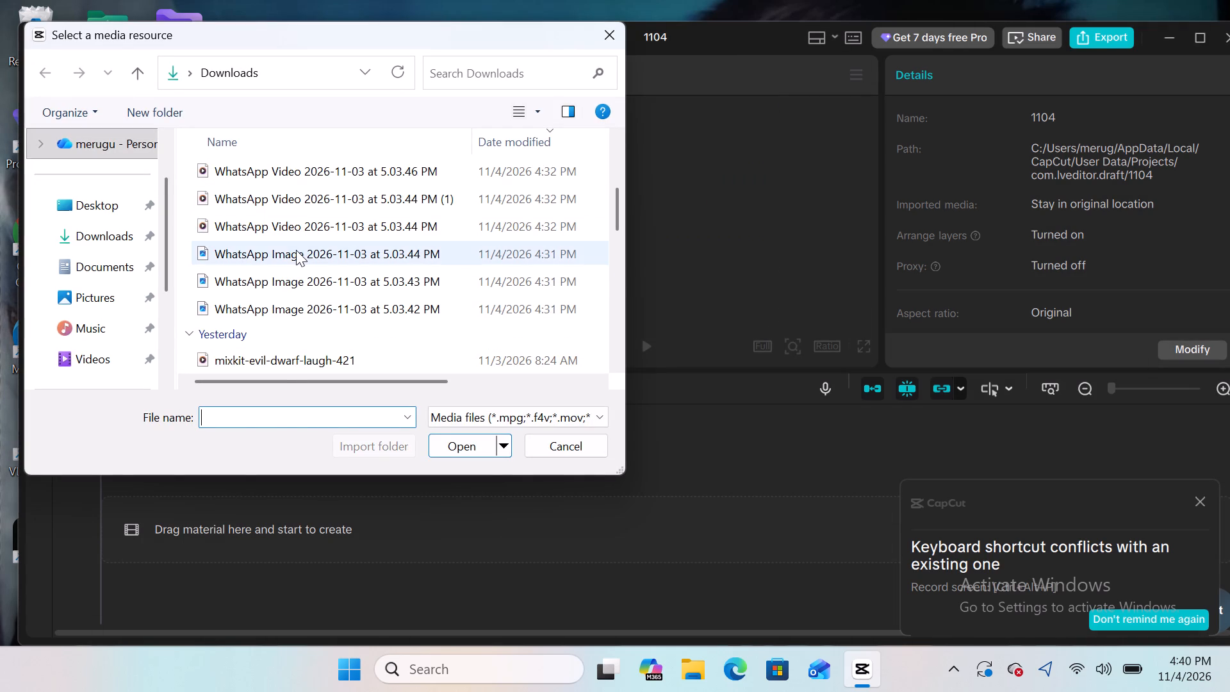
click(296, 250)
click(463, 443)
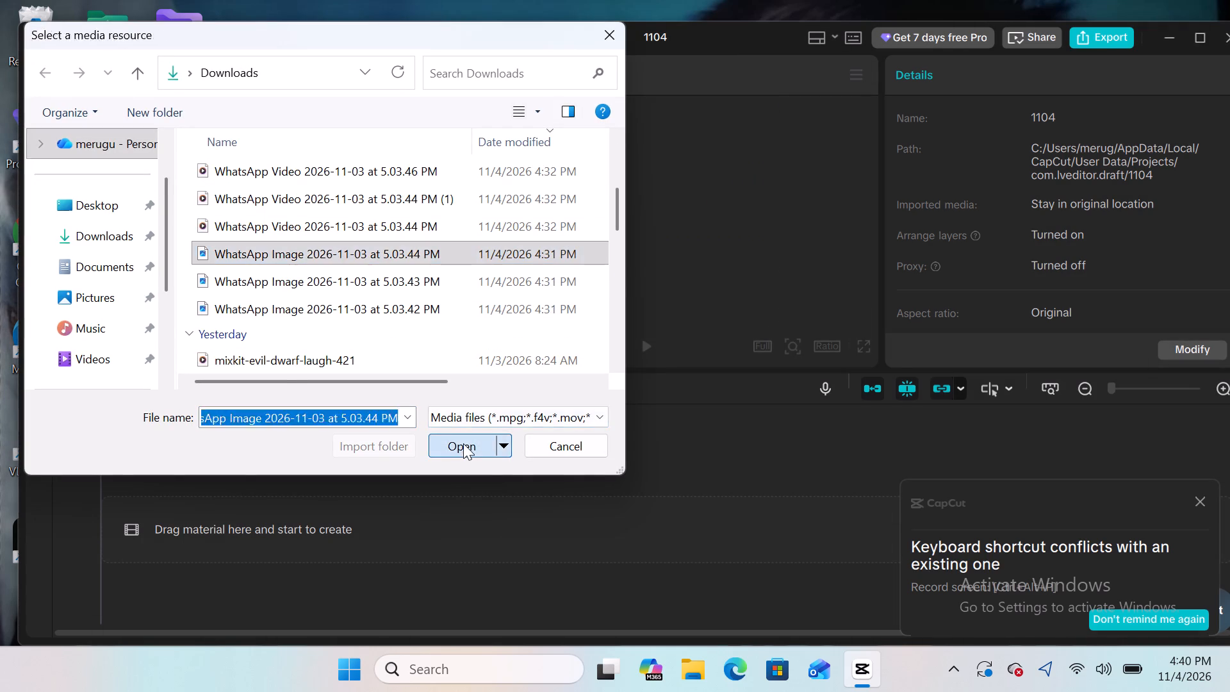
Import the clip "WhatsApp Video 2026-11-03 at 5.03.44 PM" from the device's Downloads folder.
click(200, 116)
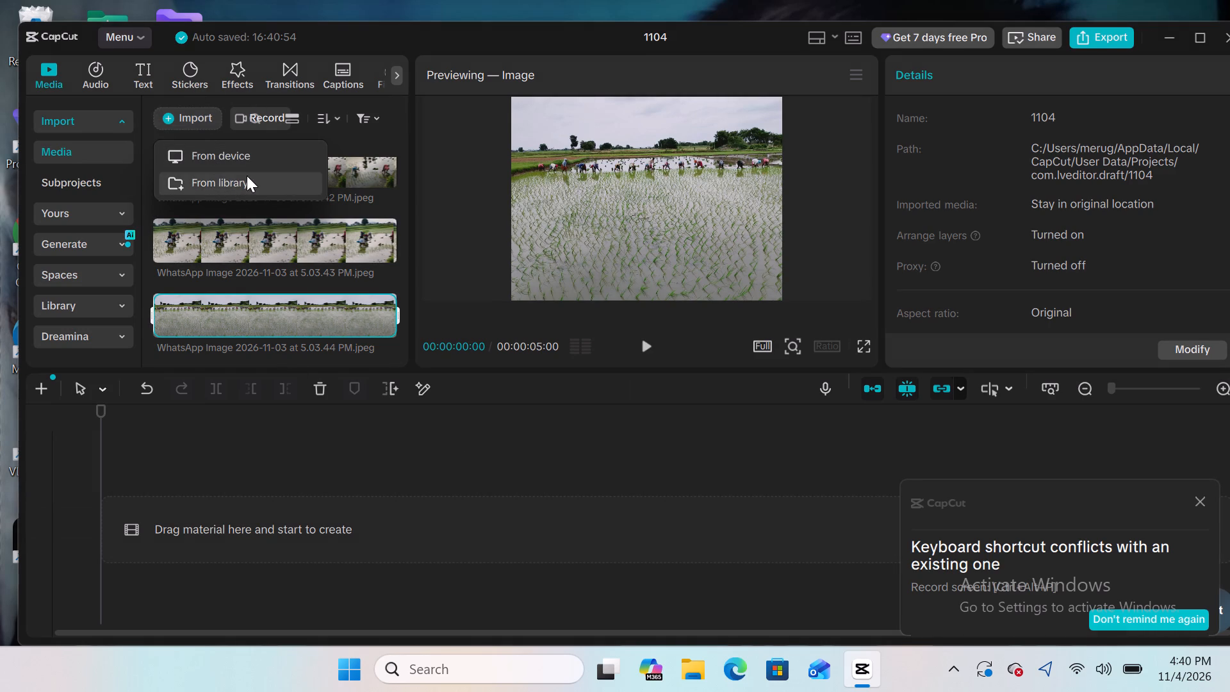
click(257, 156)
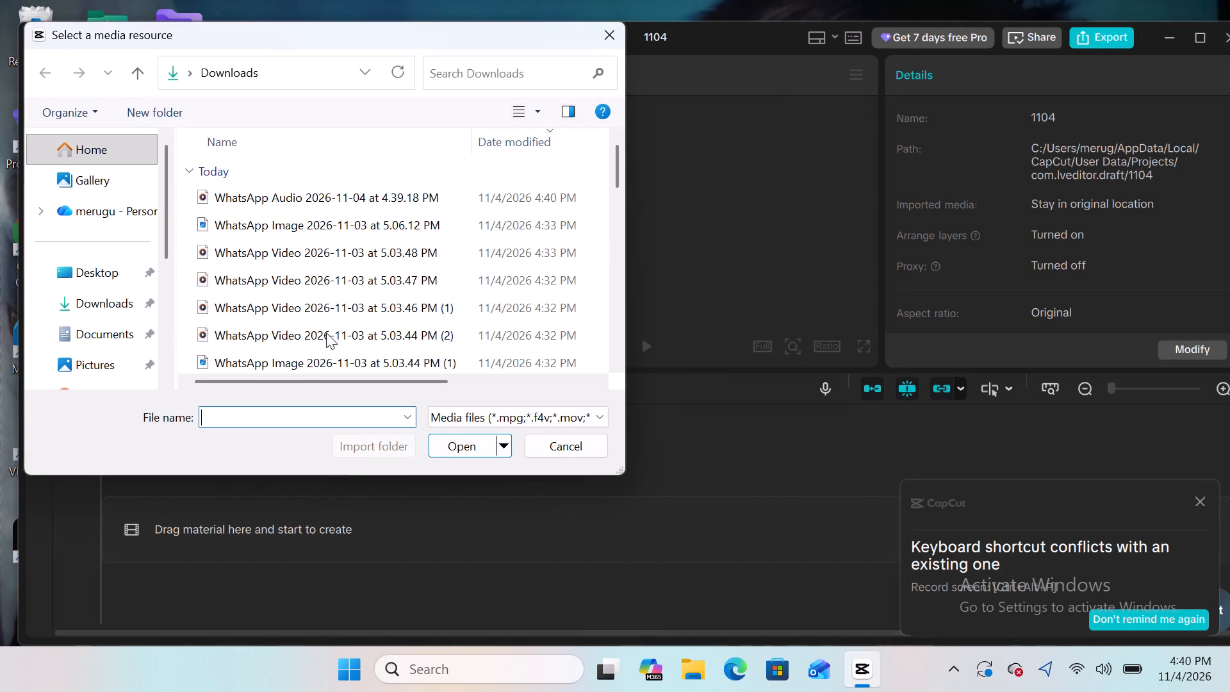
scroll(325, 329, down, 2)
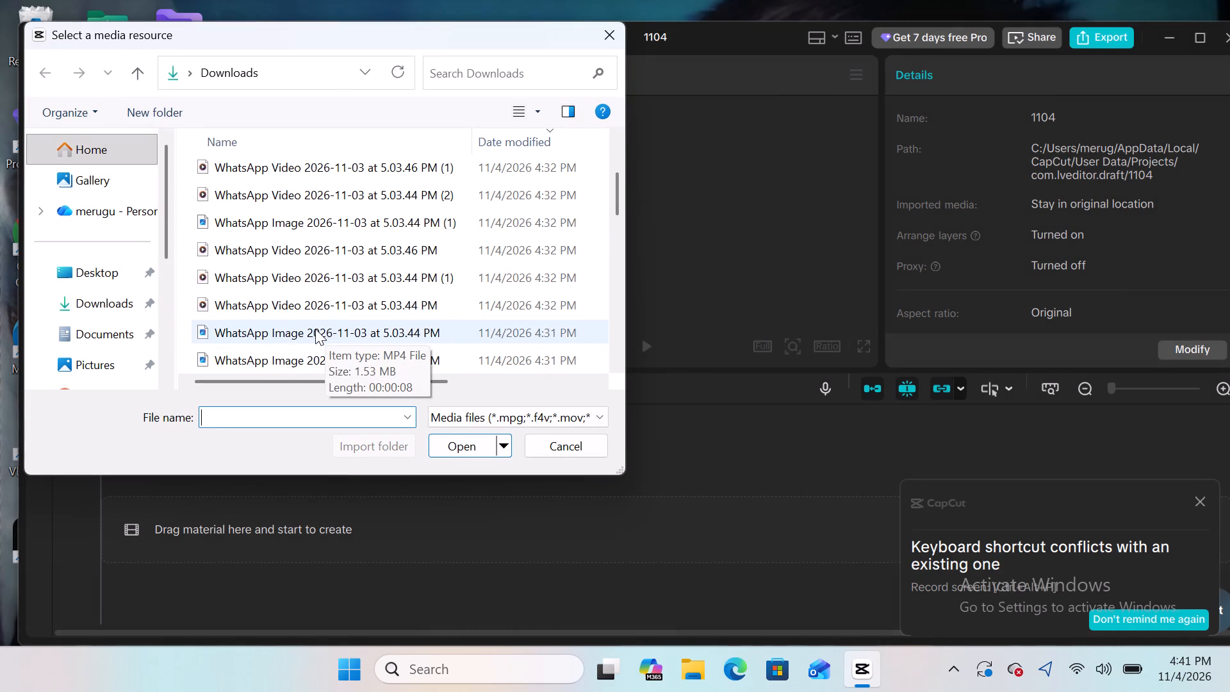
scroll(315, 329, down, 1)
click(318, 226)
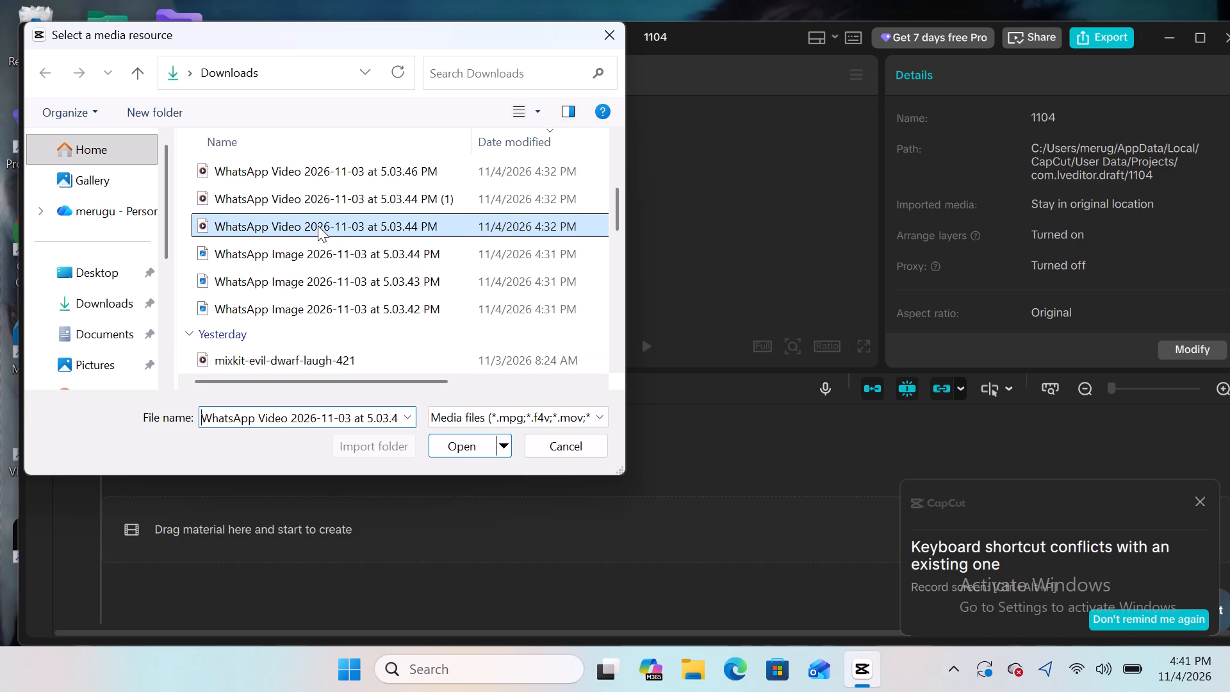
click(453, 441)
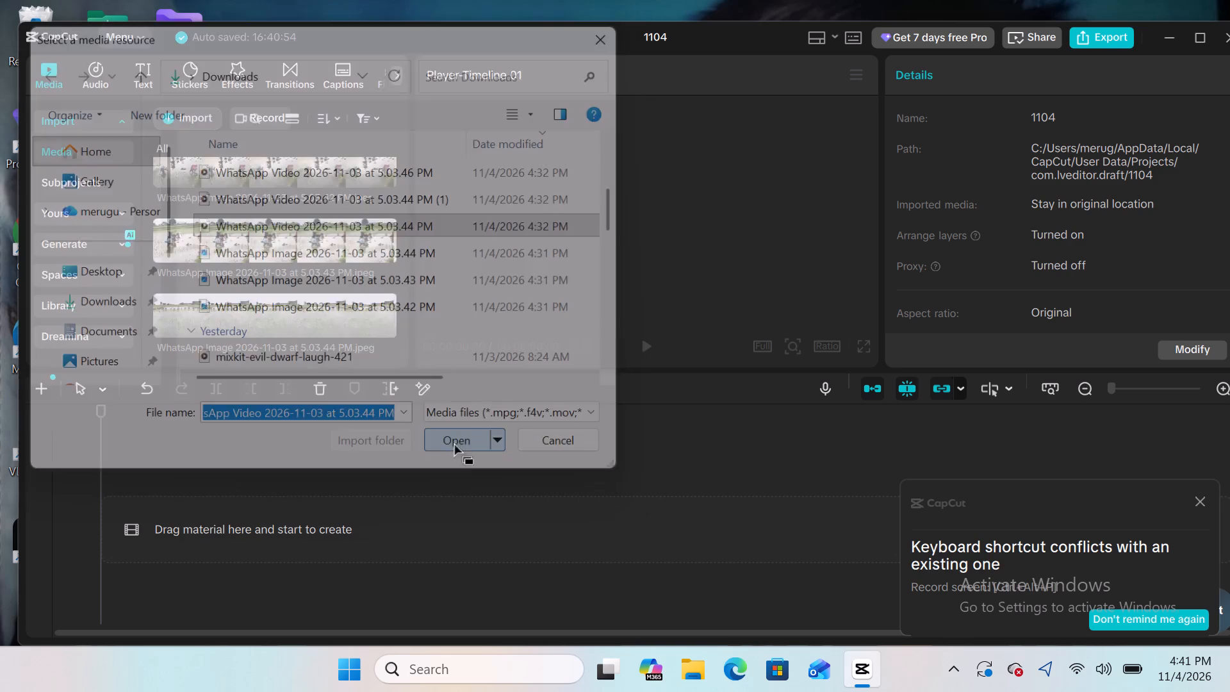
Import the clip "WhatsApp Video 2026-11-03 at 5.03.46 PM (1)" from the device's Downloads folder.
click(183, 115)
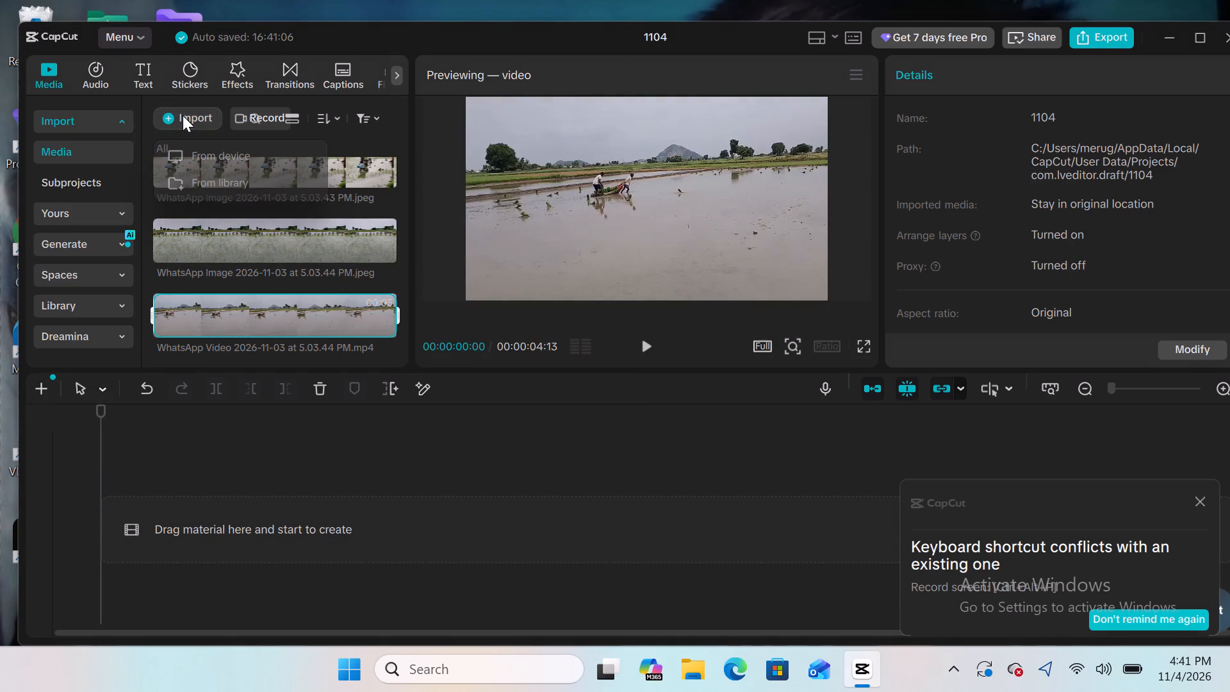
click(184, 151)
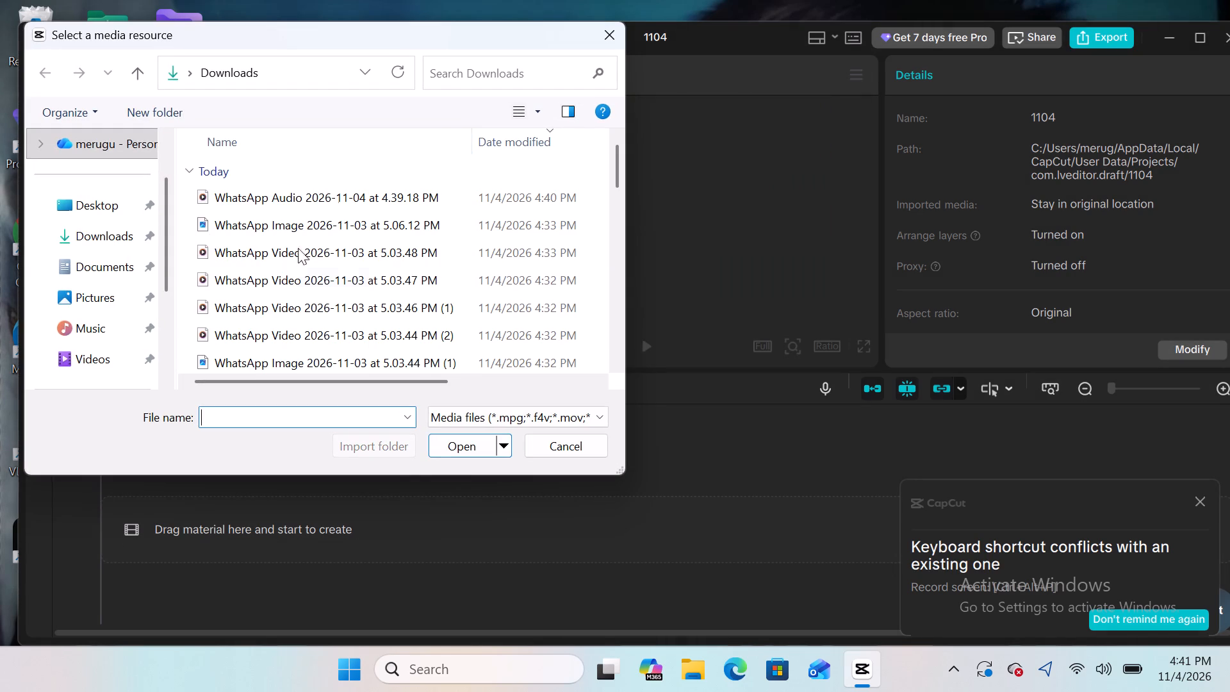
scroll(258, 320, down, 1)
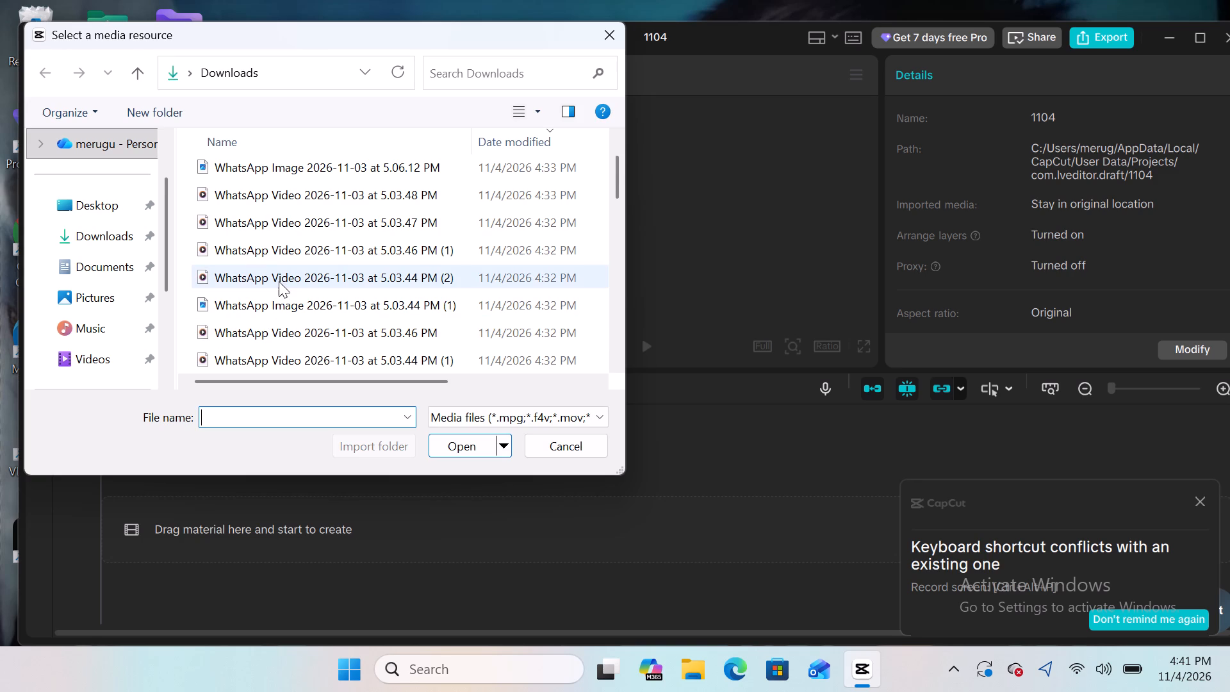
double_click(279, 240)
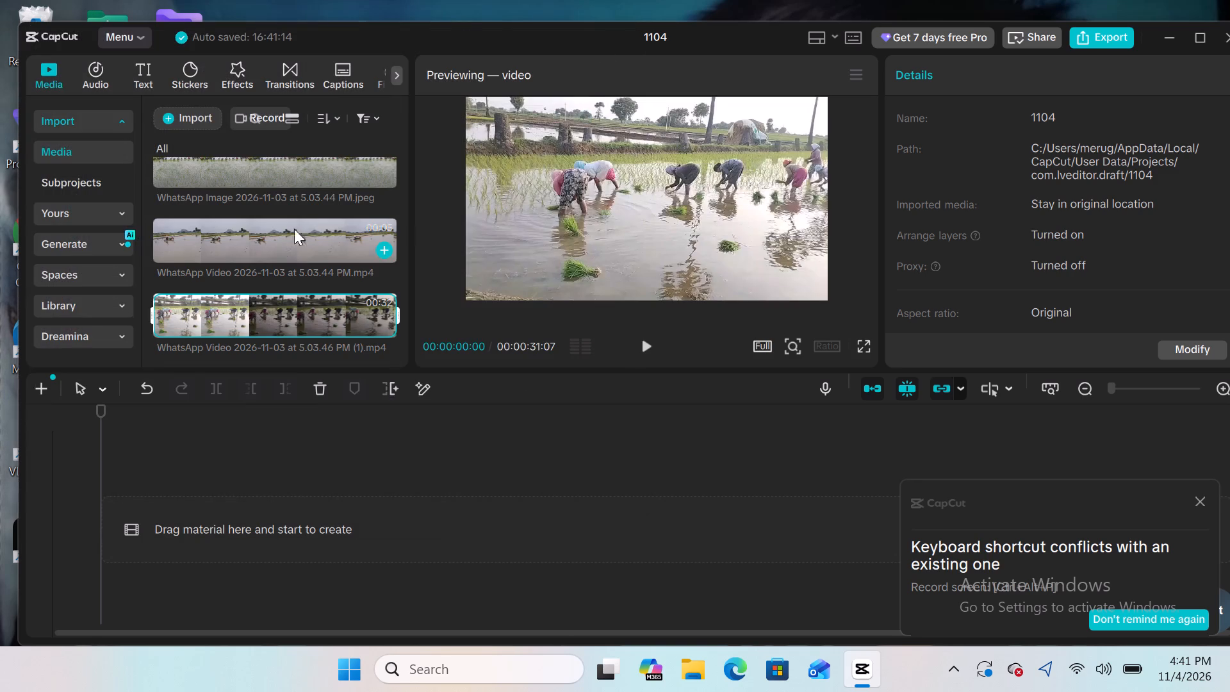
Import the clip "WhatsApp Video 2026-11-03 at 5.03.46 PM" from the device's Downloads folder.
click(181, 124)
click(233, 162)
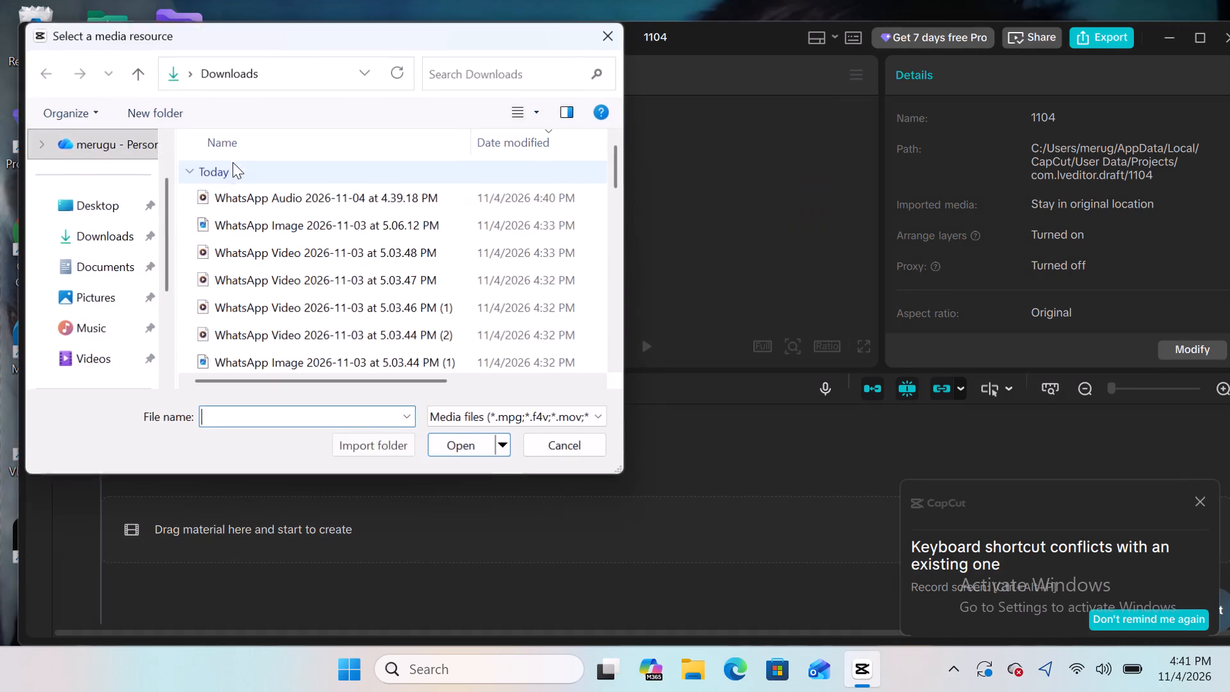
scroll(261, 304, down, 1)
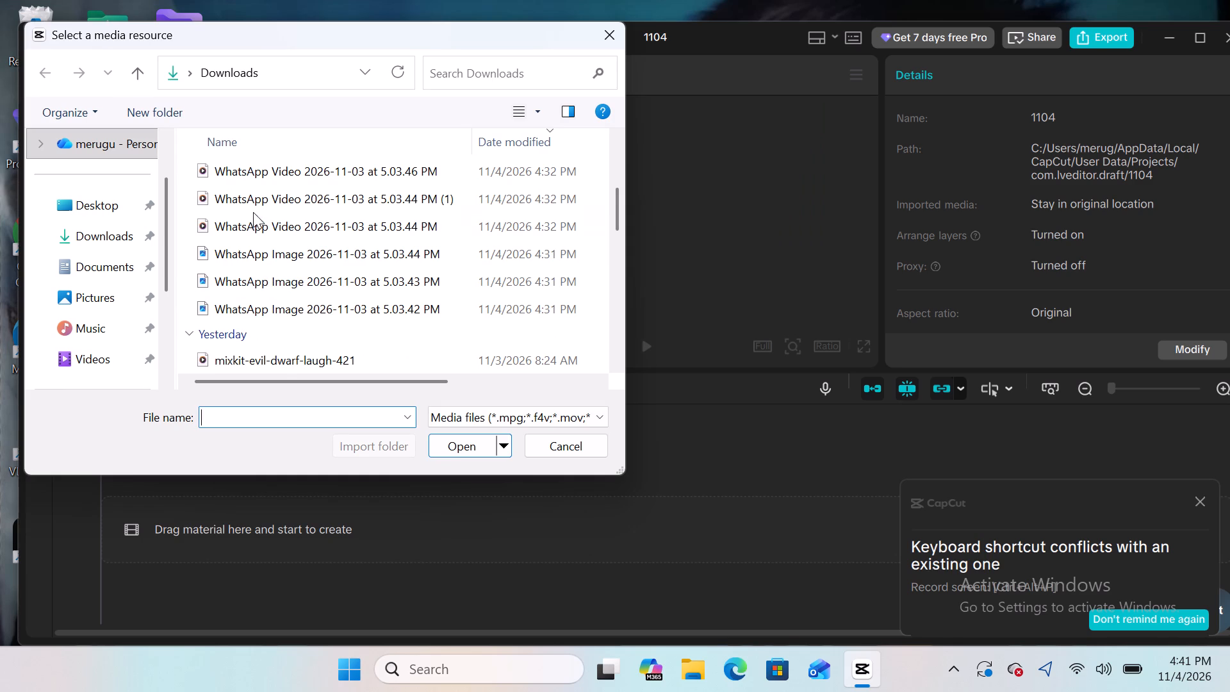
scroll(245, 210, up, 1)
double_click(274, 170)
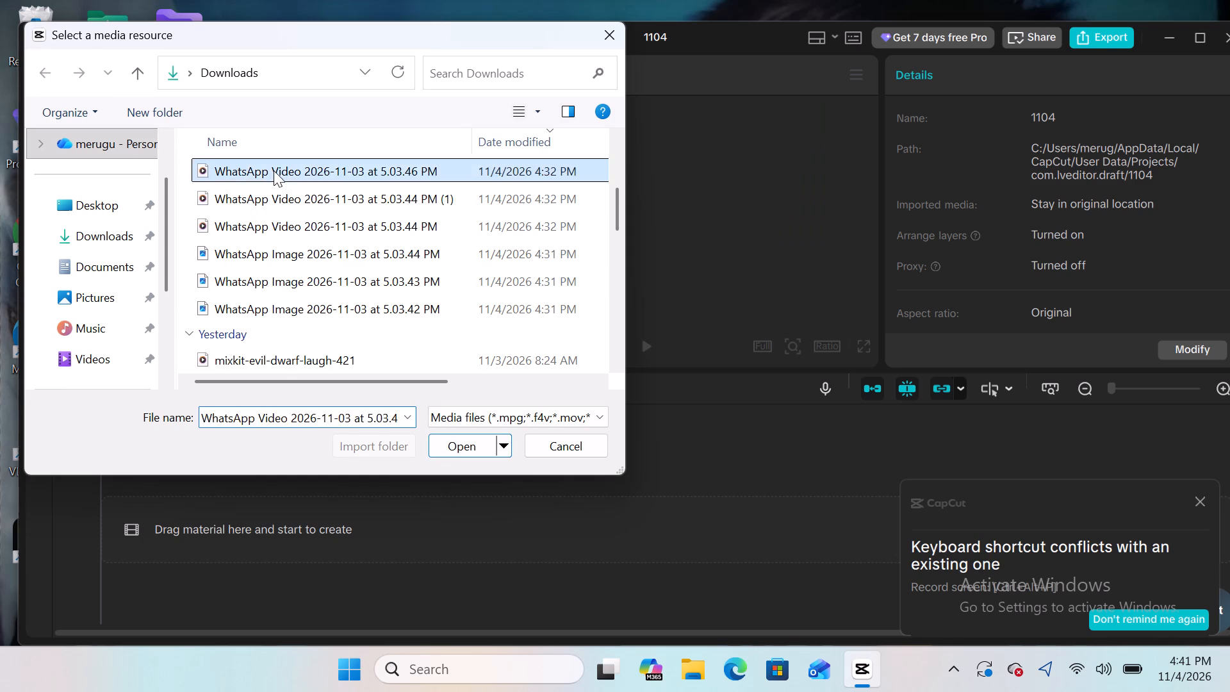
Import "WhatsApp Audio 2026-11-04 at 4.39.18 PM" from the device's Downloads folder, showing the file list in Details view.
click(190, 111)
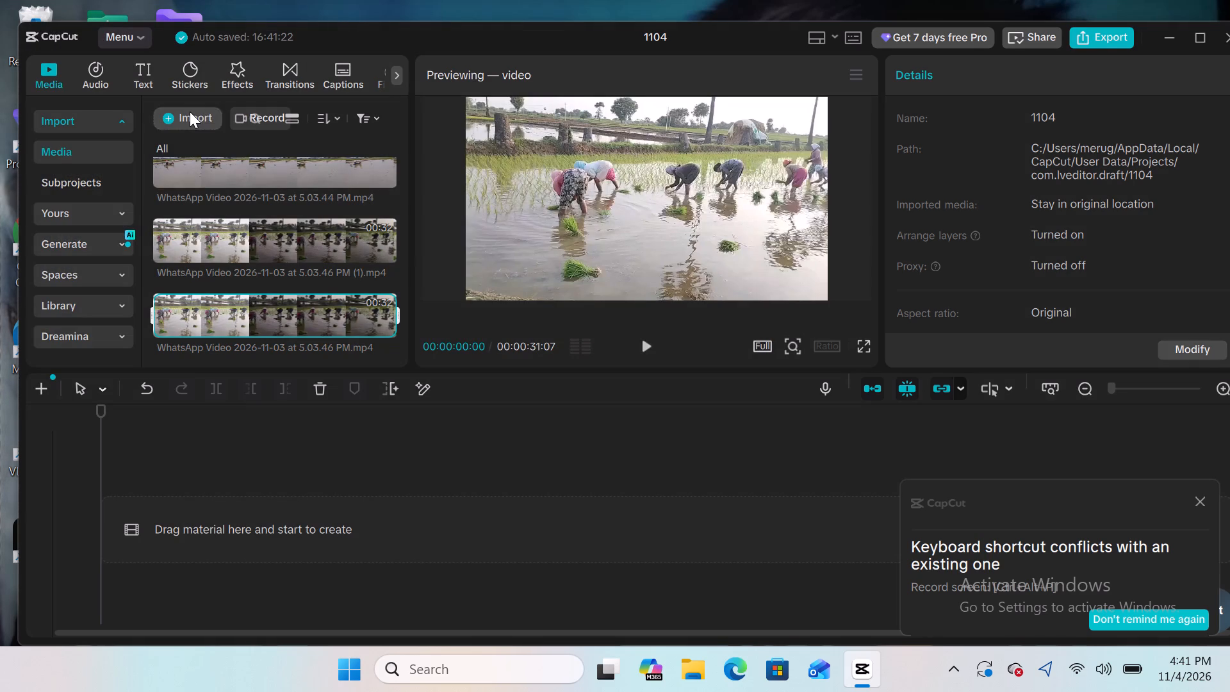
click(226, 159)
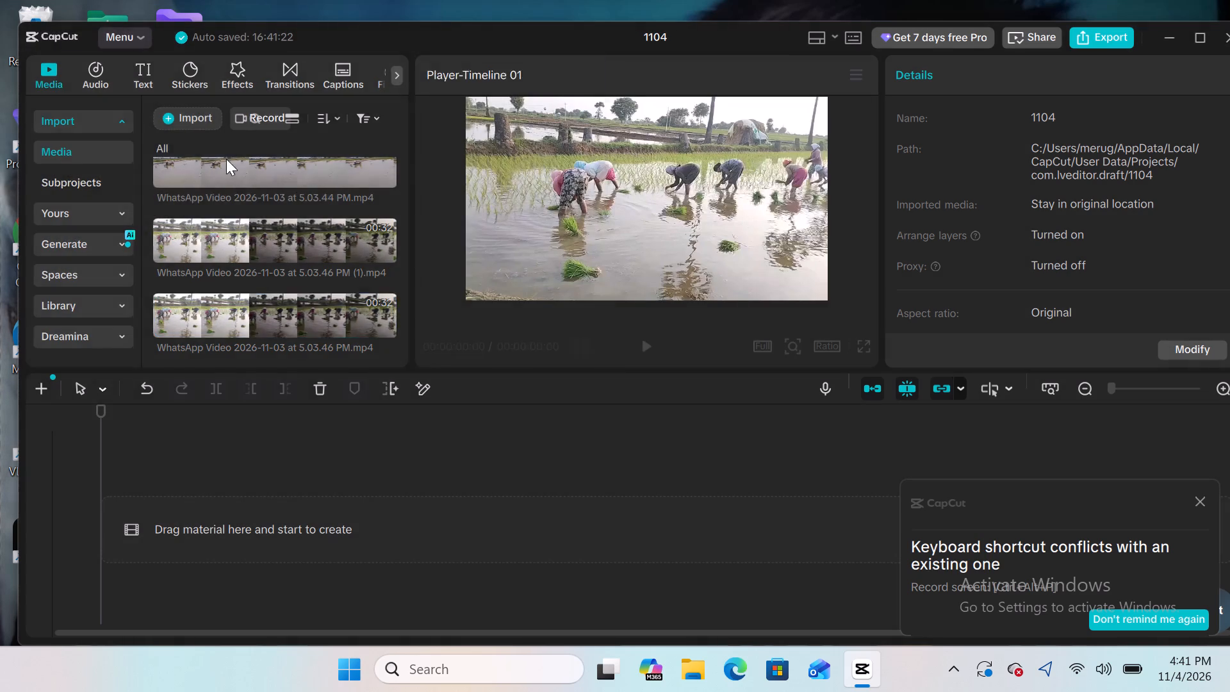
scroll(275, 224, up, 1)
scroll(275, 320, down, 1)
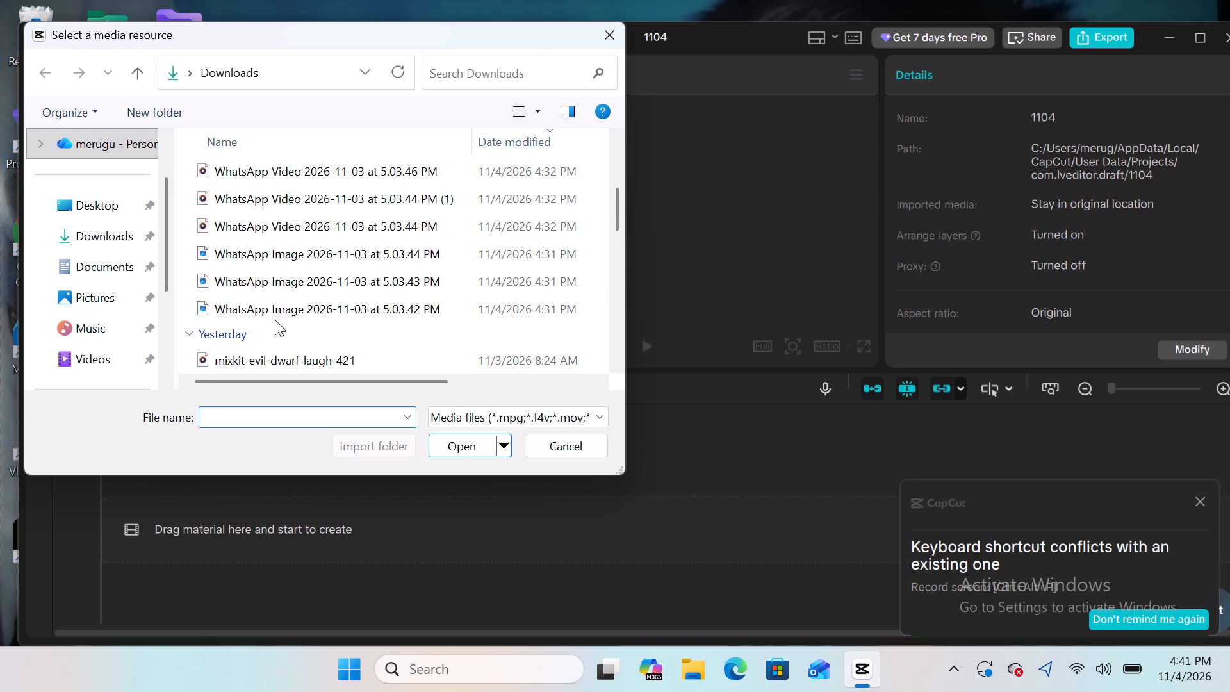
scroll(275, 320, down, 1)
scroll(311, 188, up, 1)
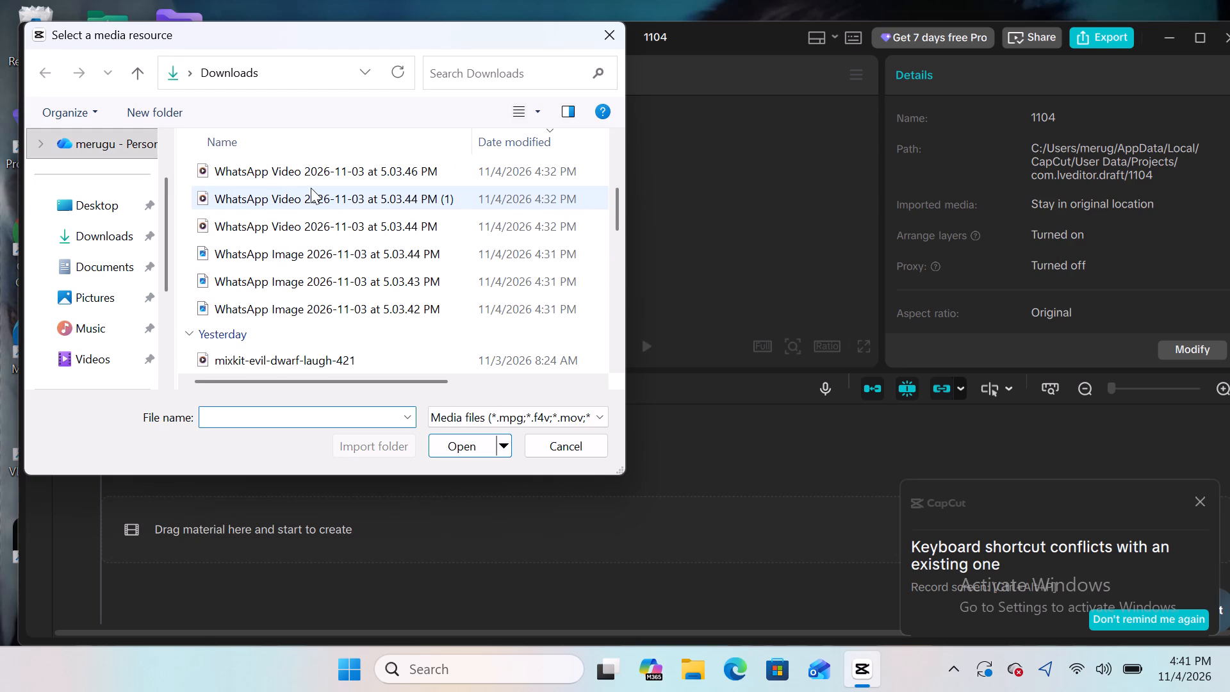
scroll(311, 188, up, 1)
ctrl+scroll(311, 188, down, 1)
ctrl+scroll(311, 188, up, 1)
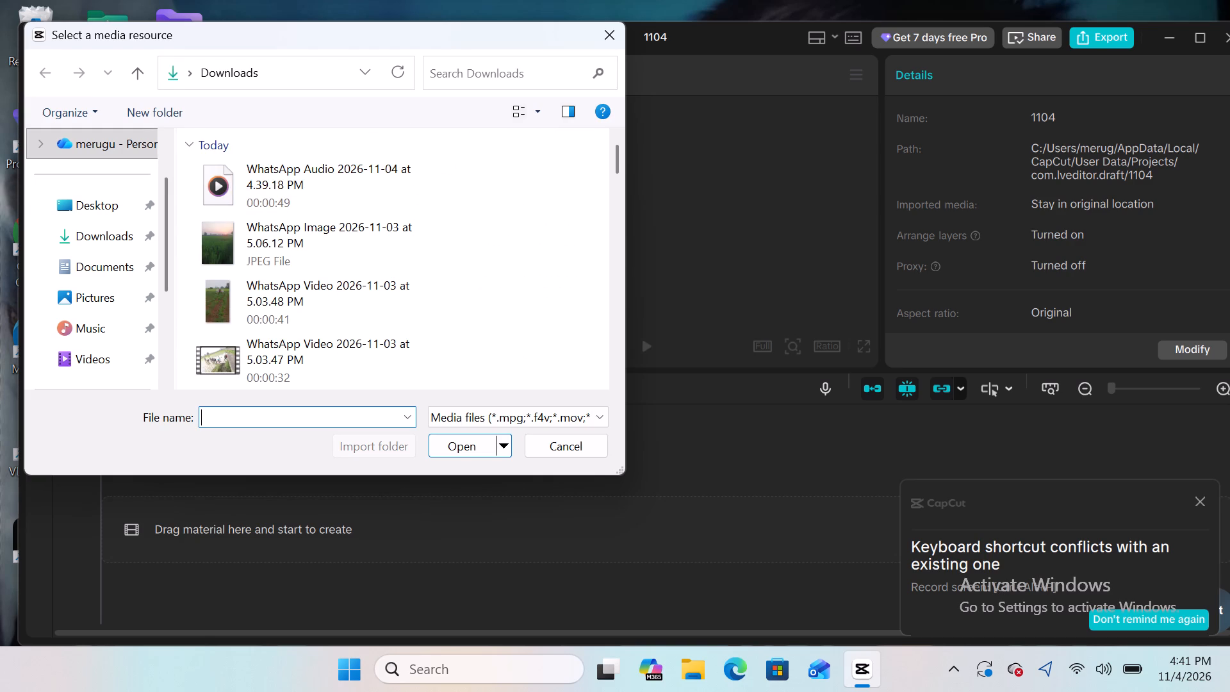
click(529, 117)
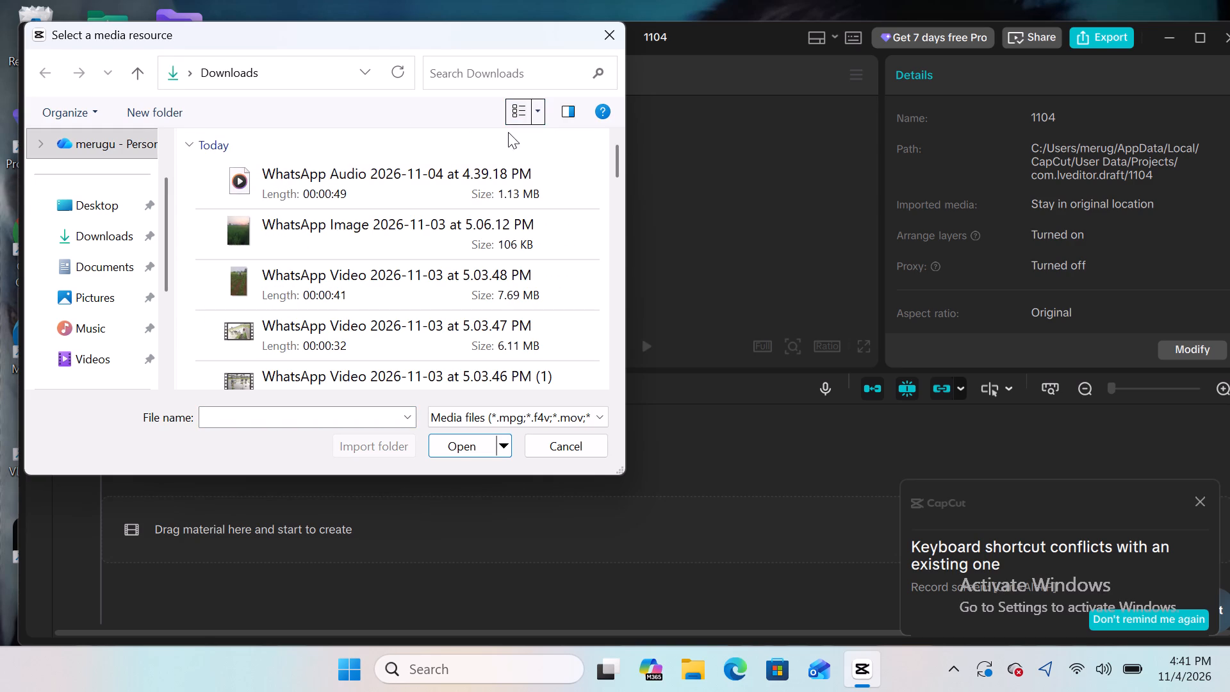
click(538, 111)
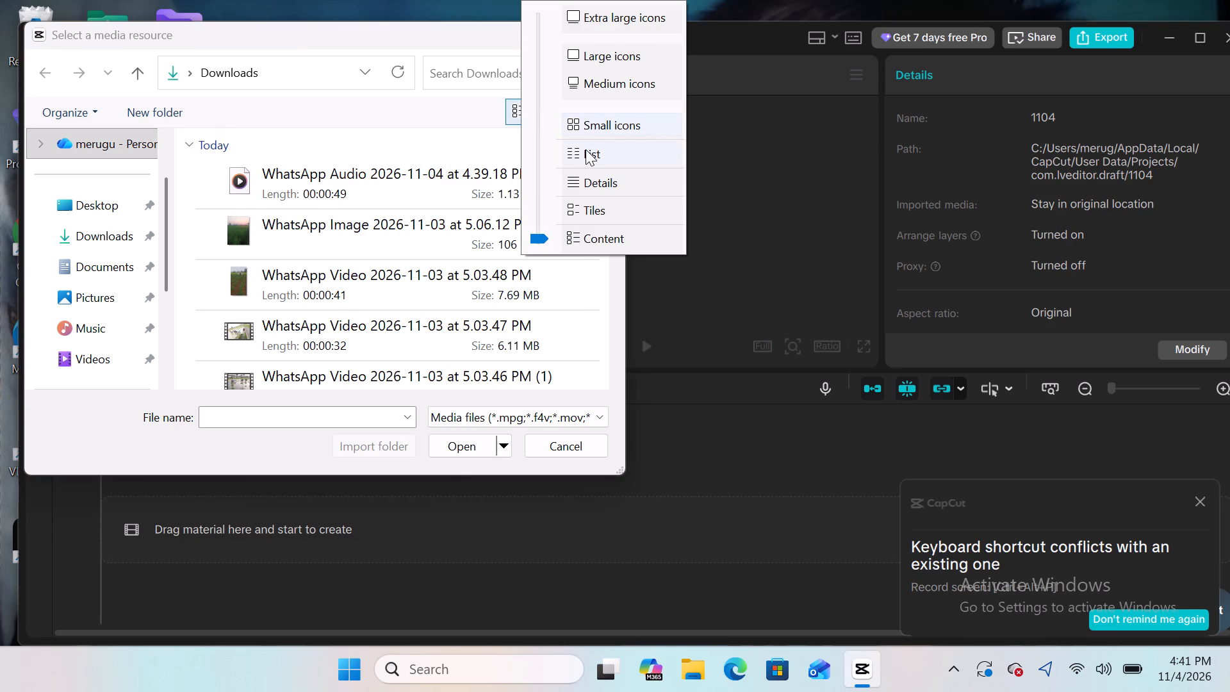
click(586, 149)
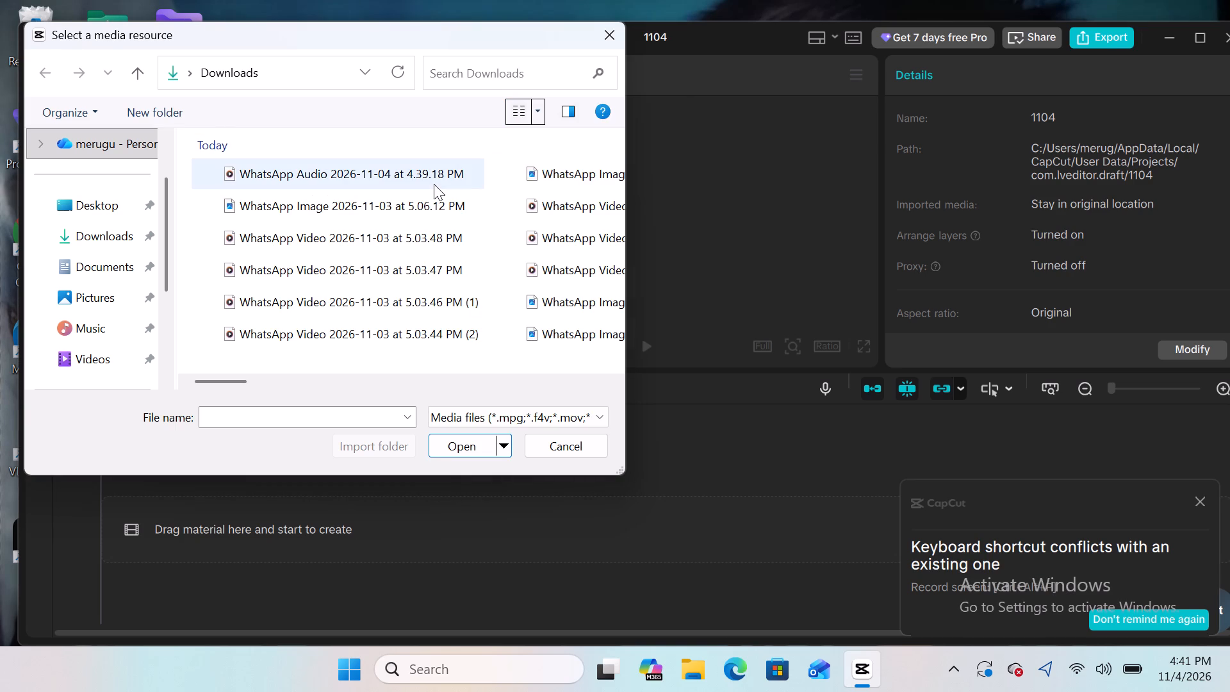
click(534, 110)
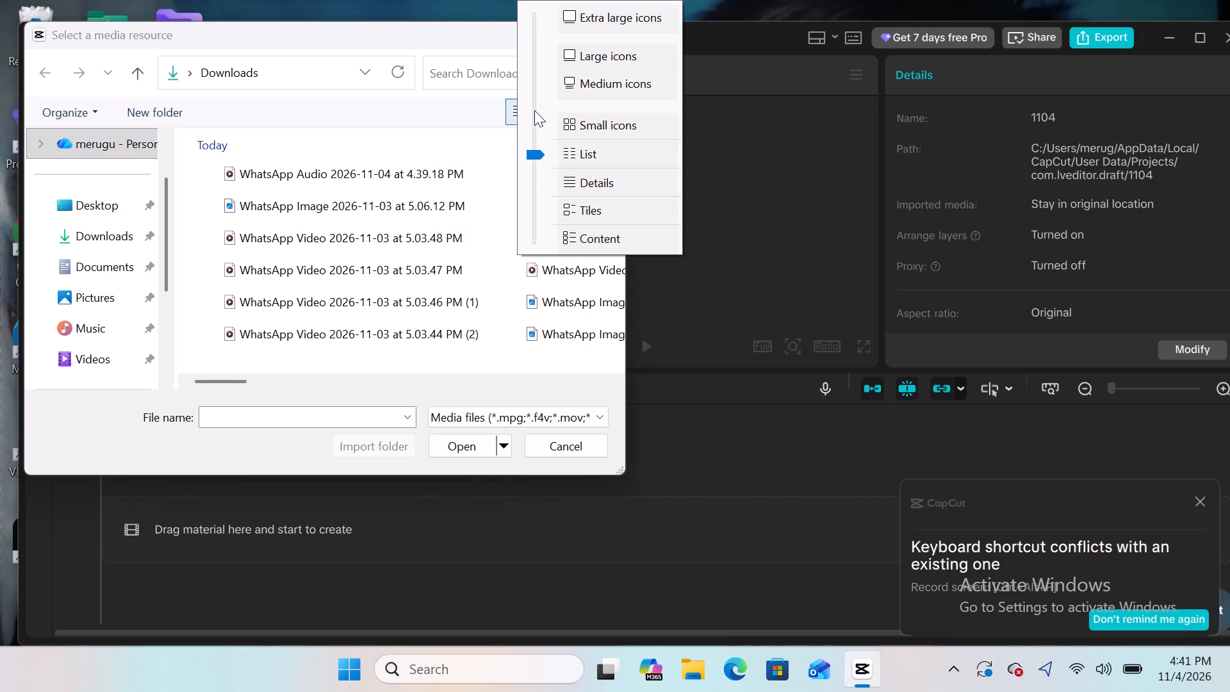
click(631, 187)
double_click(430, 203)
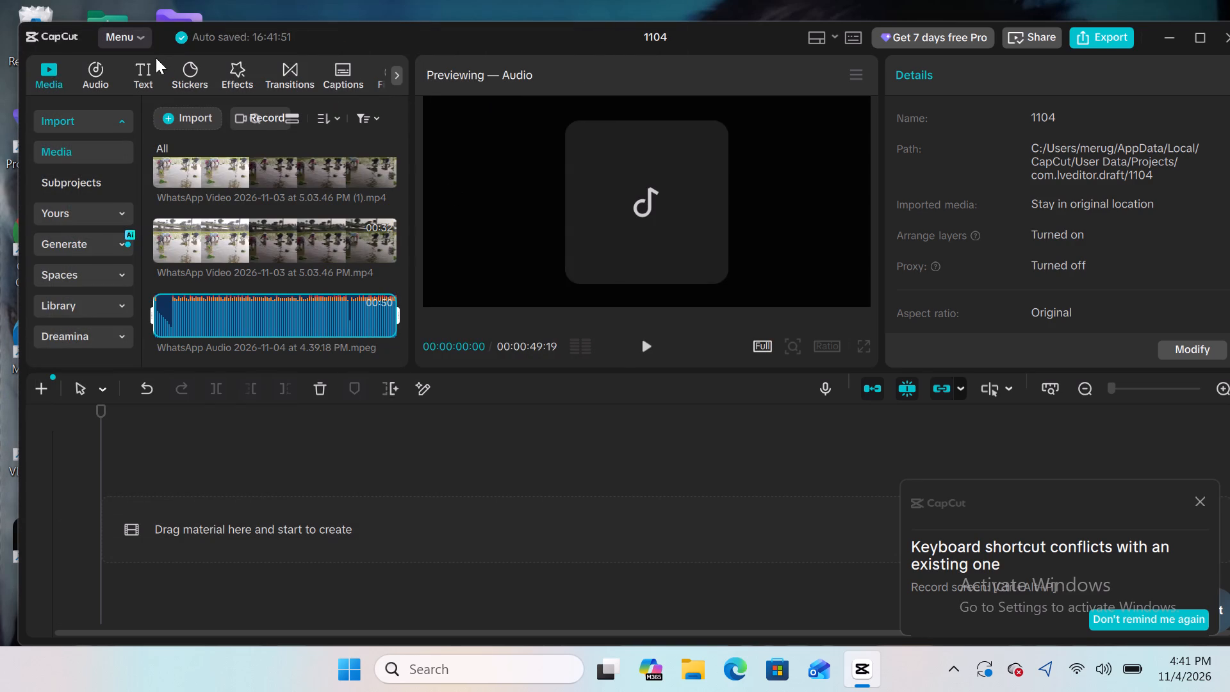
Import the photo "WhatsApp Image 2026-11-03 at 5.06.12 PM" from the device's Downloads folder.
click(179, 116)
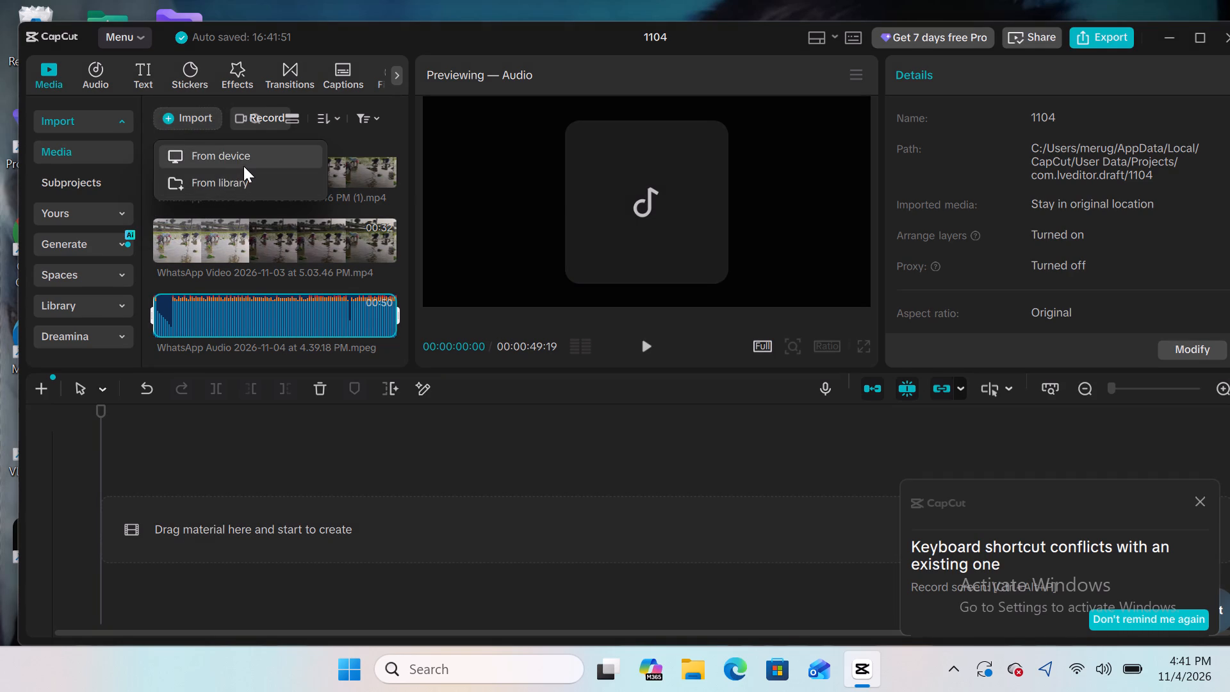
click(243, 166)
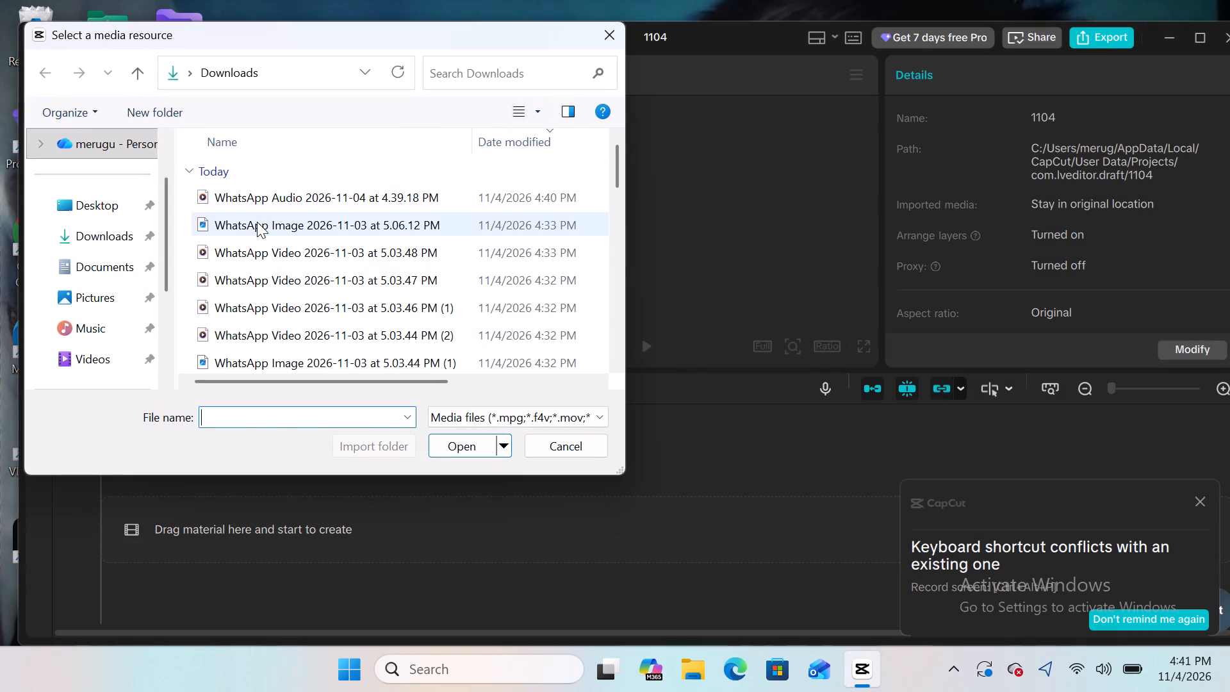
click(257, 222)
double_click(257, 222)
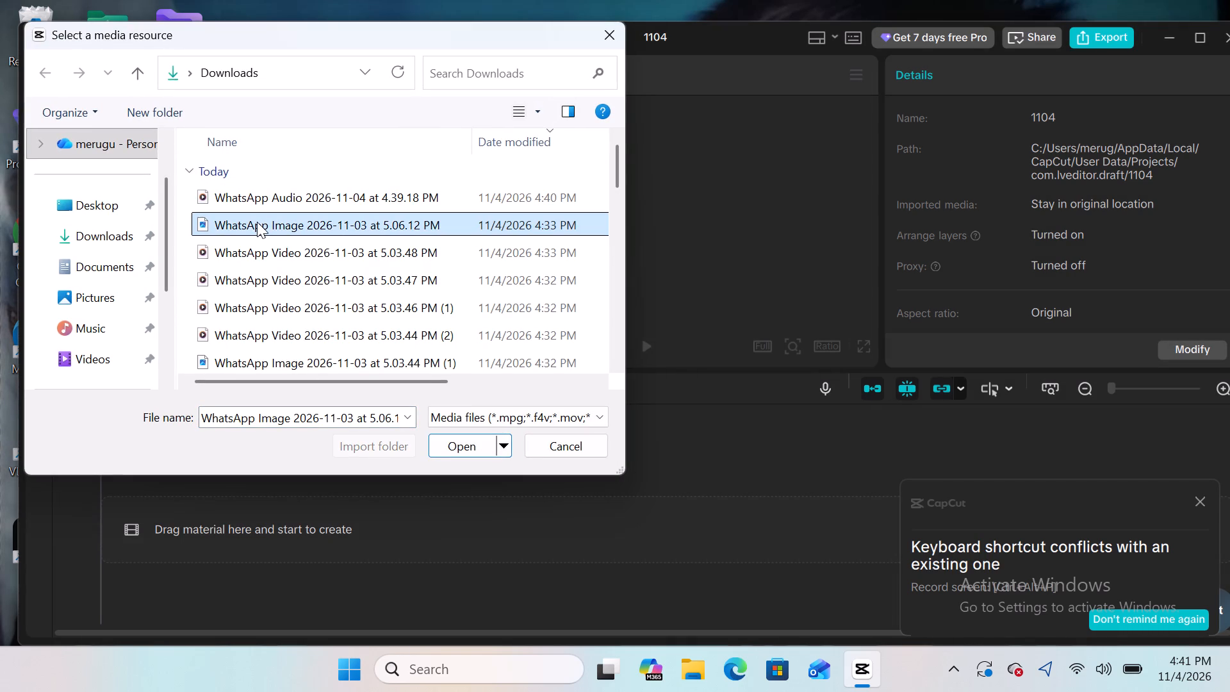
Import the clip "WhatsApp Video 2026-11-03 at 5.03.48 PM" from the device's Downloads folder.
click(174, 117)
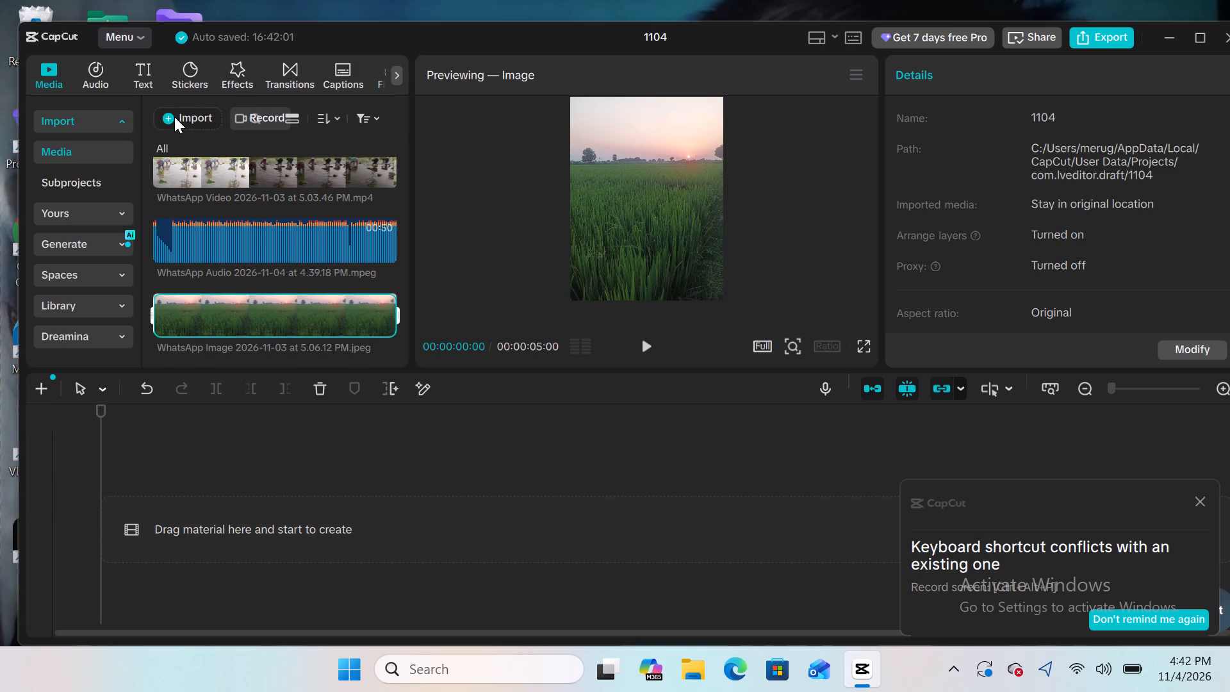
double_click(174, 117)
click(174, 117)
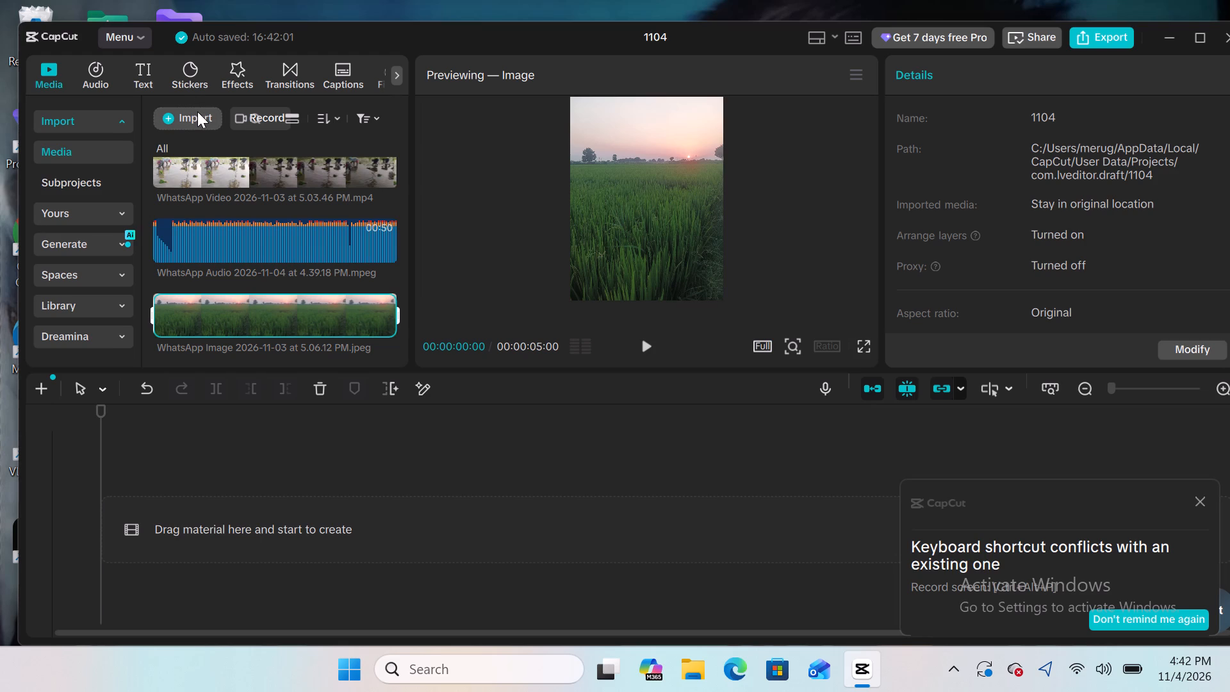
click(197, 111)
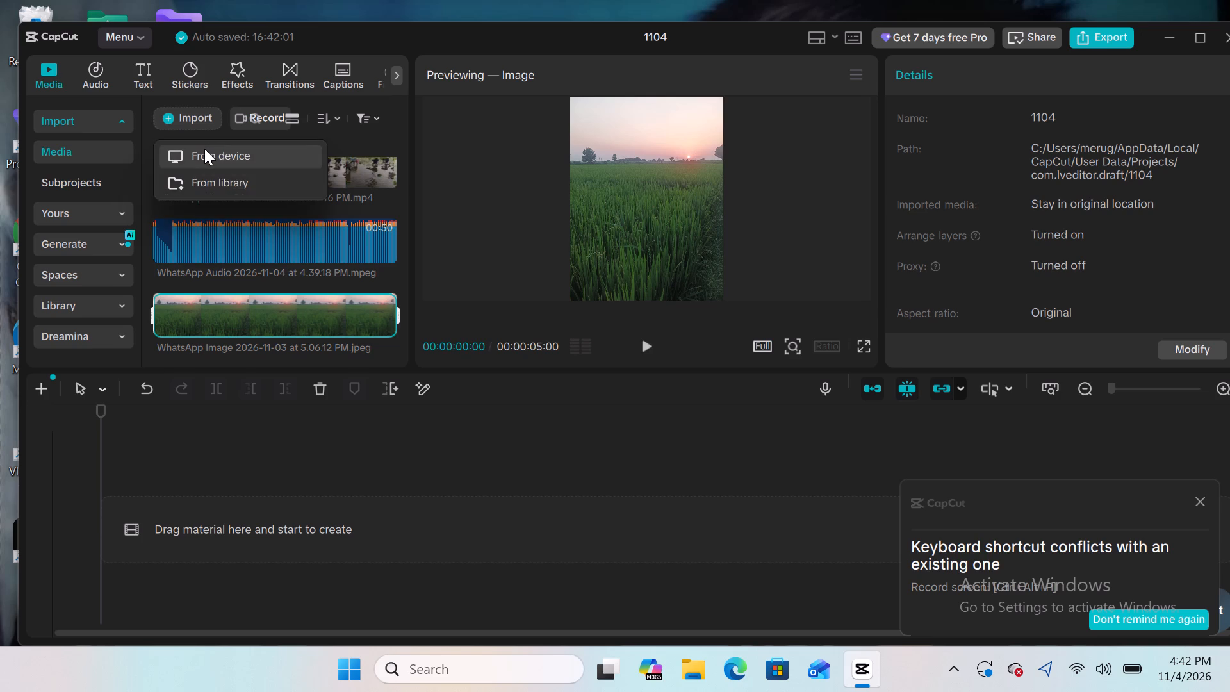
click(204, 149)
click(265, 258)
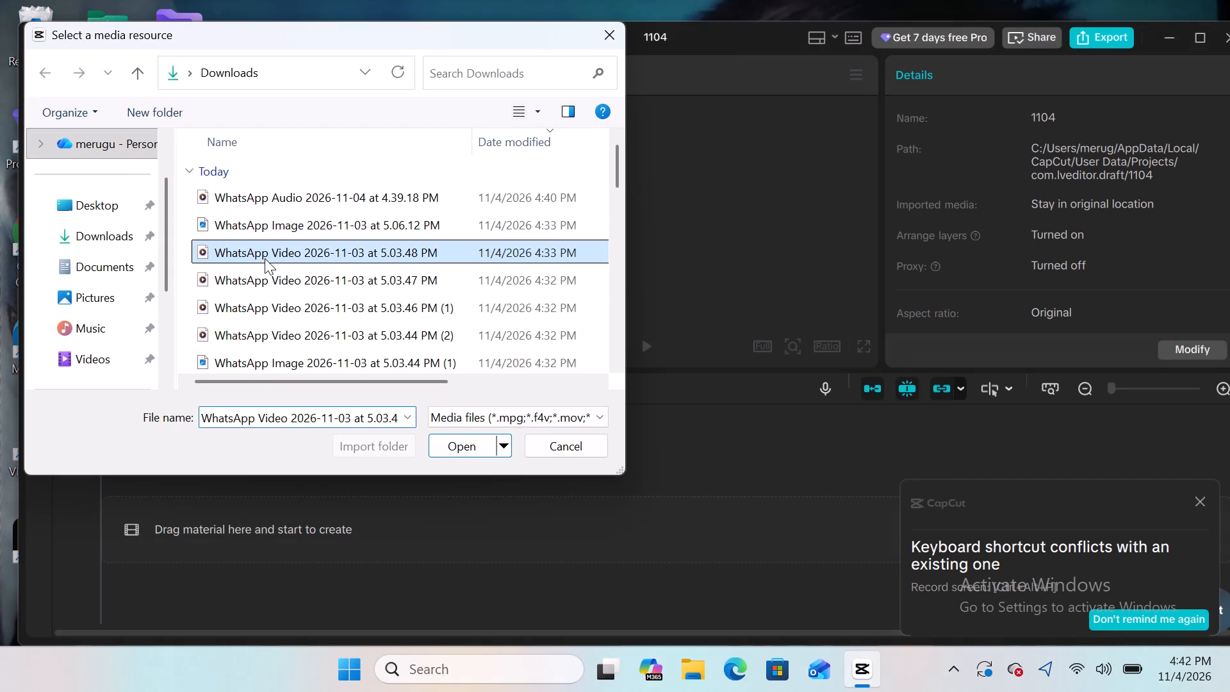
double_click(265, 258)
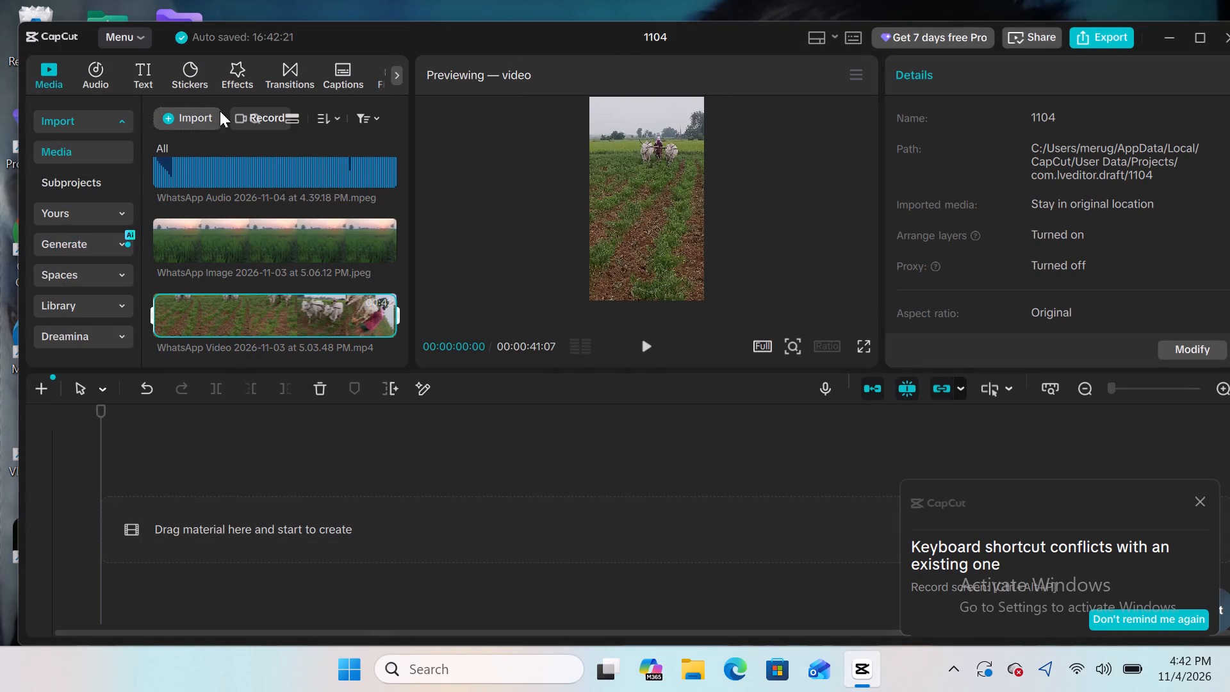
Import the clip "WhatsApp Video 2026-11-03 at 5.03.47 PM" from the device's Downloads folder.
click(196, 111)
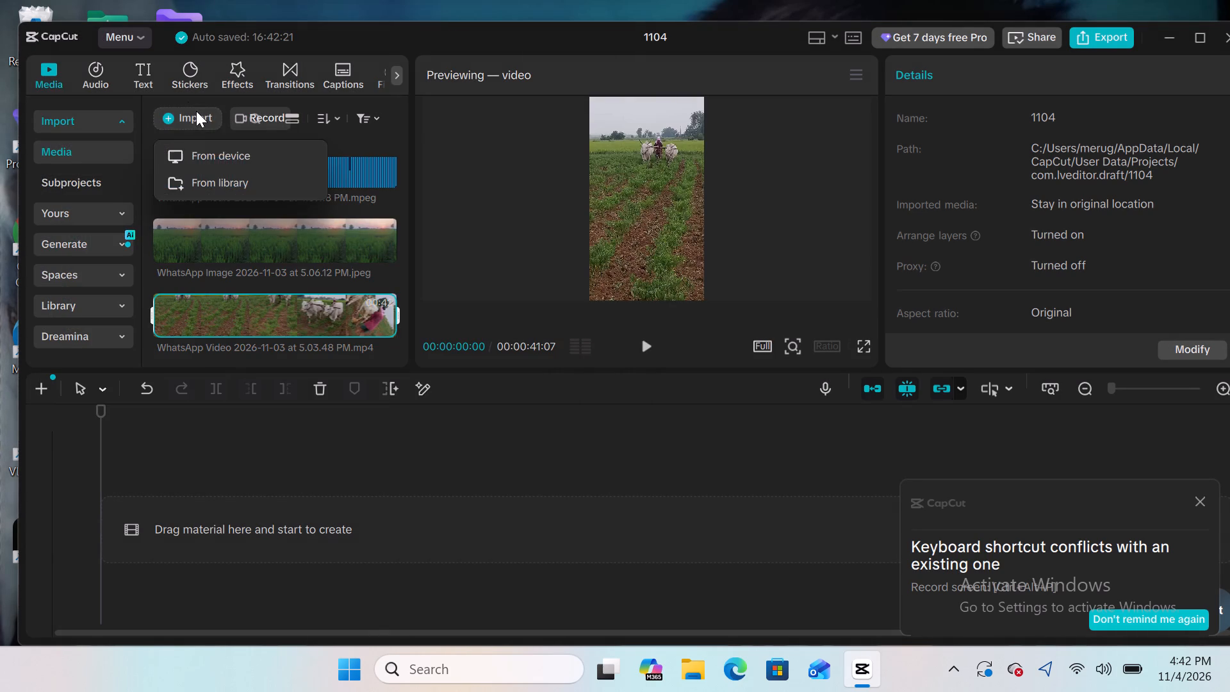
click(220, 162)
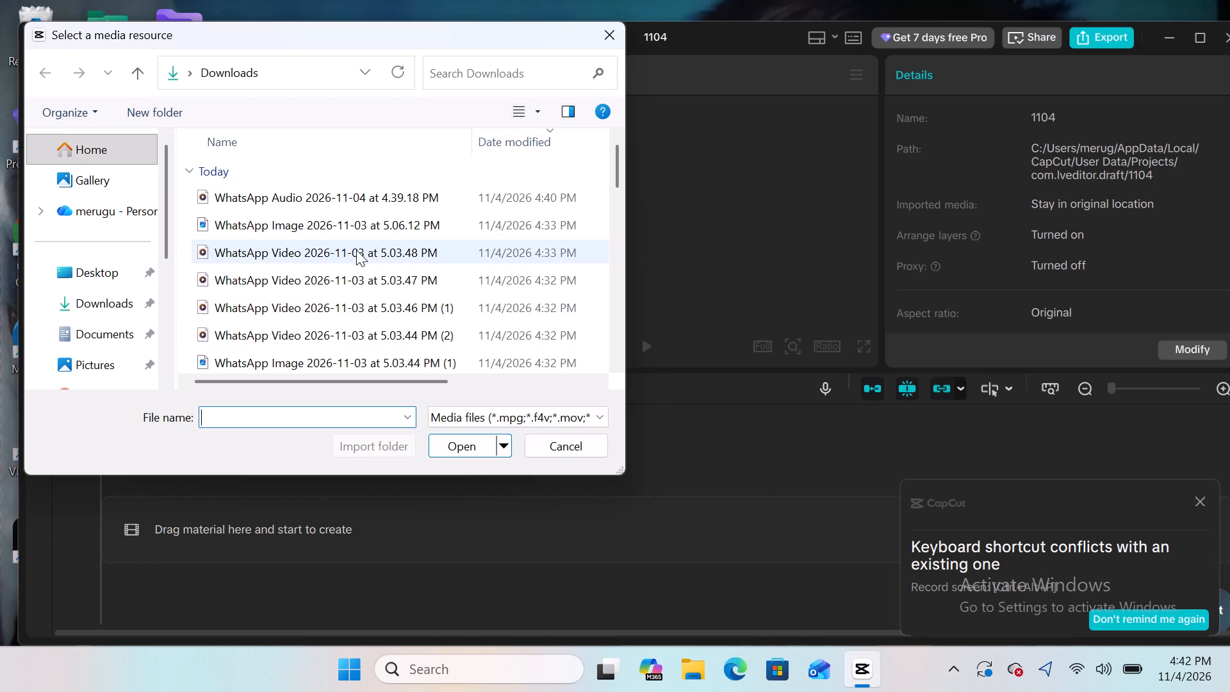
double_click(352, 267)
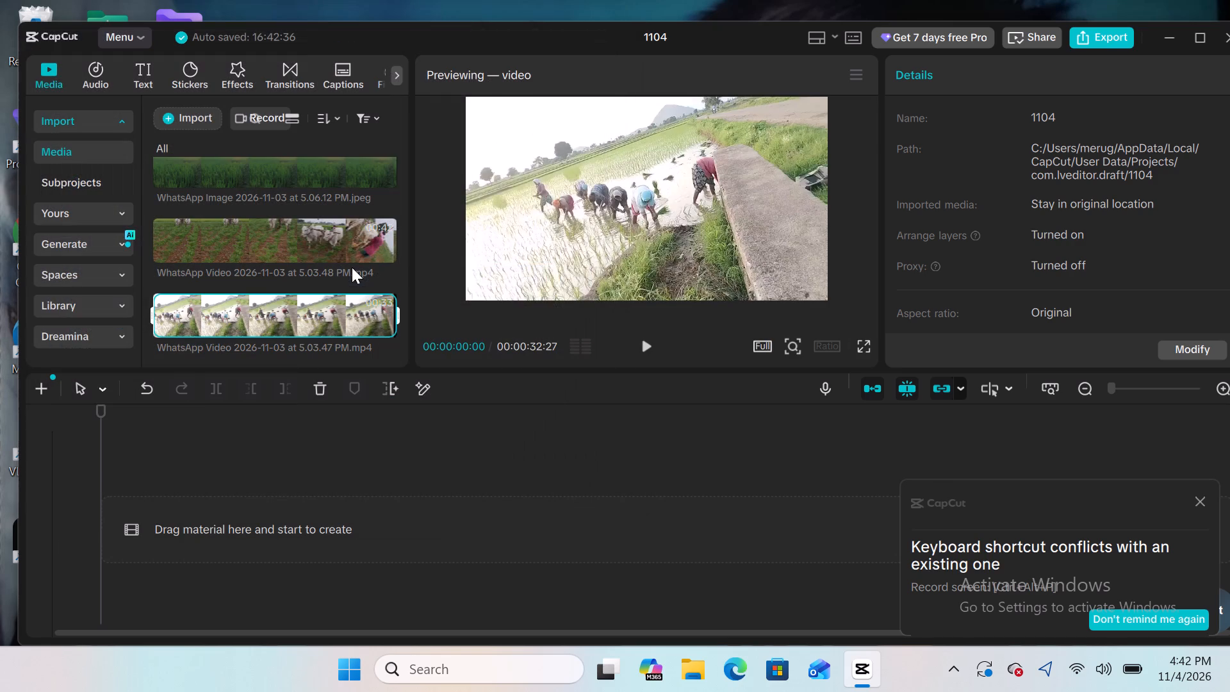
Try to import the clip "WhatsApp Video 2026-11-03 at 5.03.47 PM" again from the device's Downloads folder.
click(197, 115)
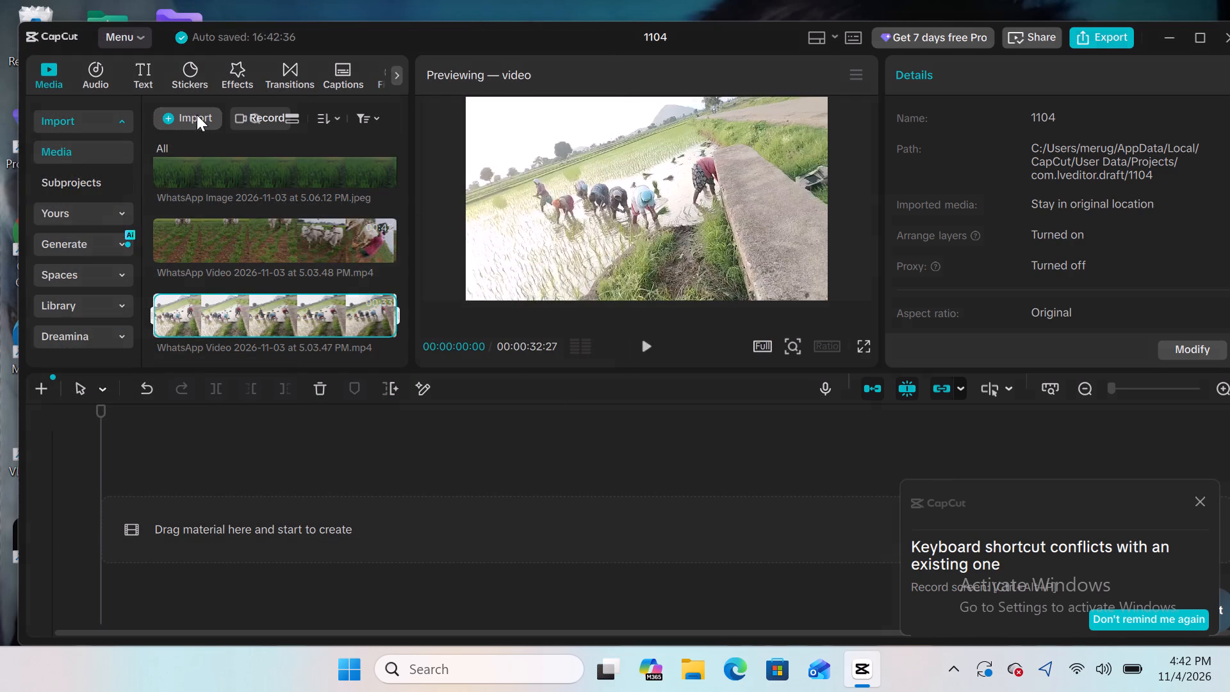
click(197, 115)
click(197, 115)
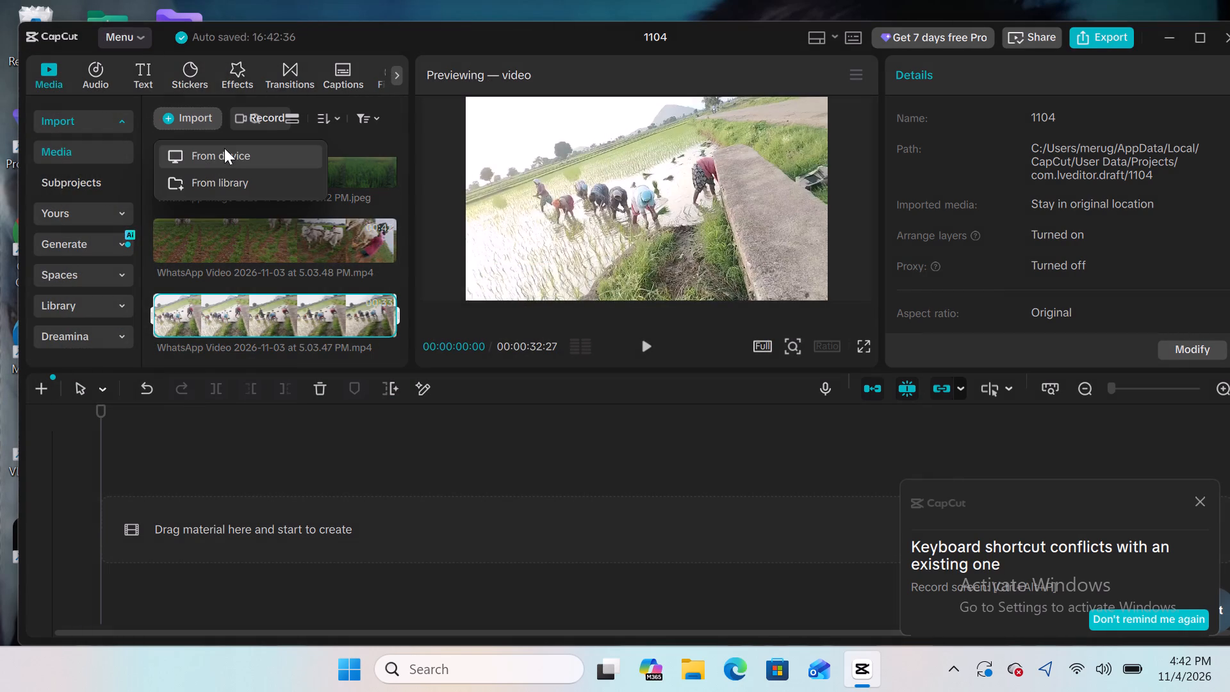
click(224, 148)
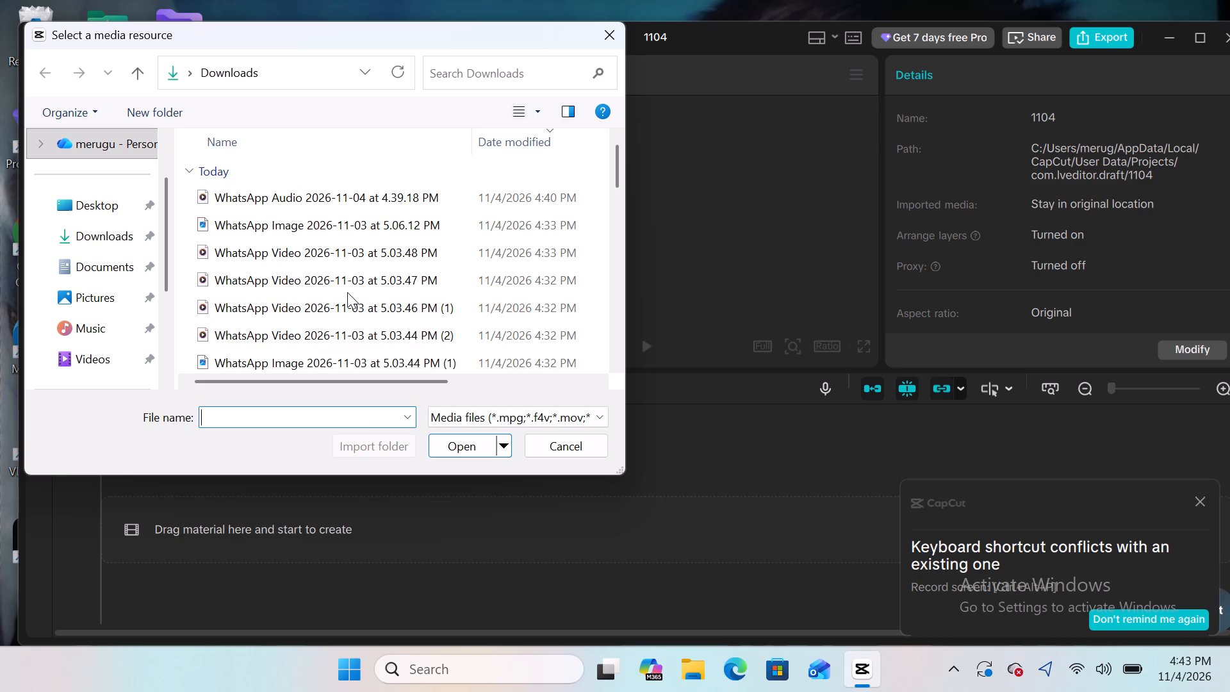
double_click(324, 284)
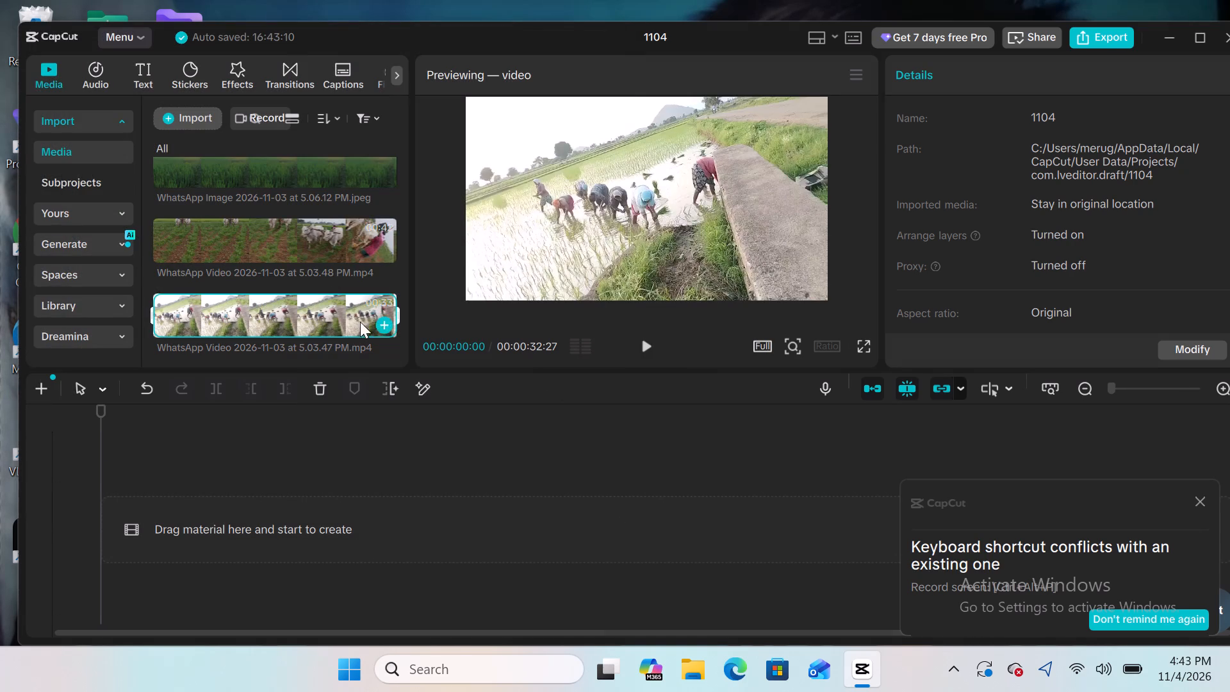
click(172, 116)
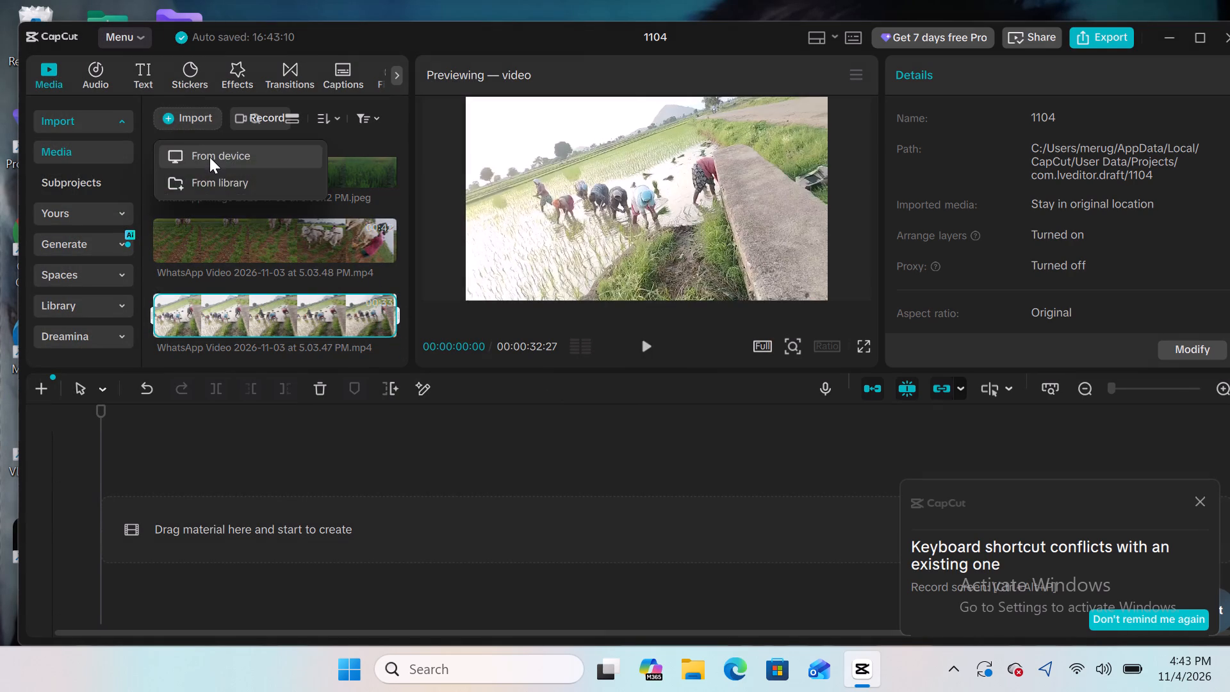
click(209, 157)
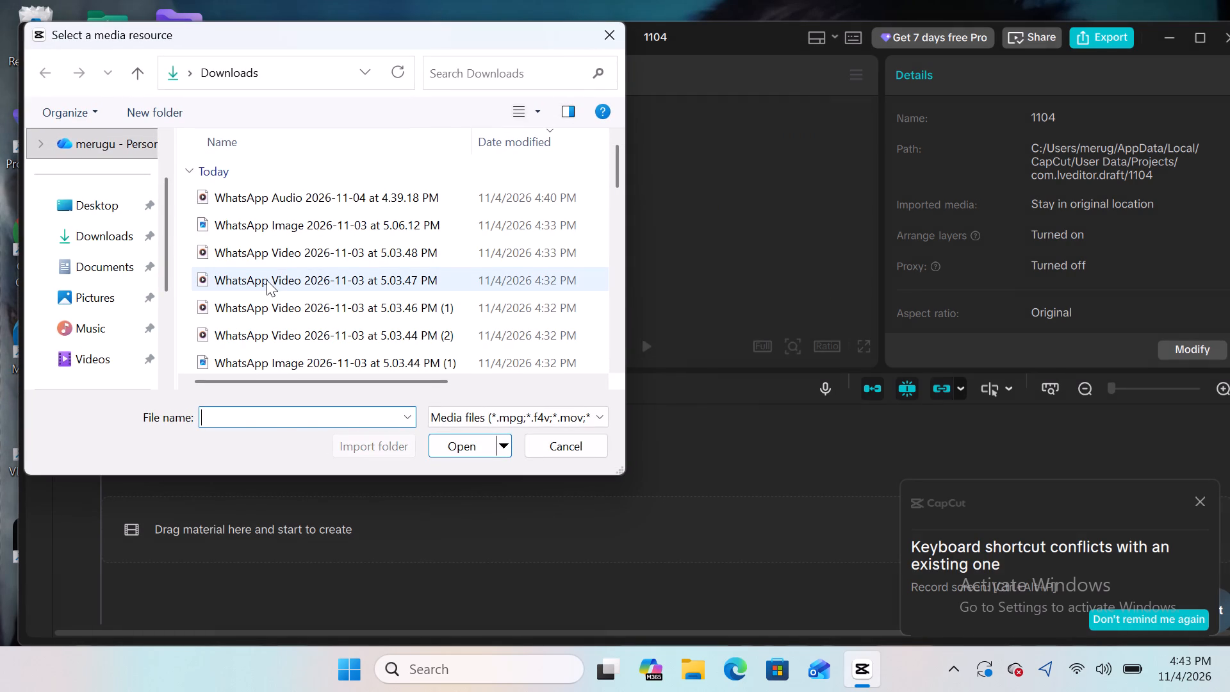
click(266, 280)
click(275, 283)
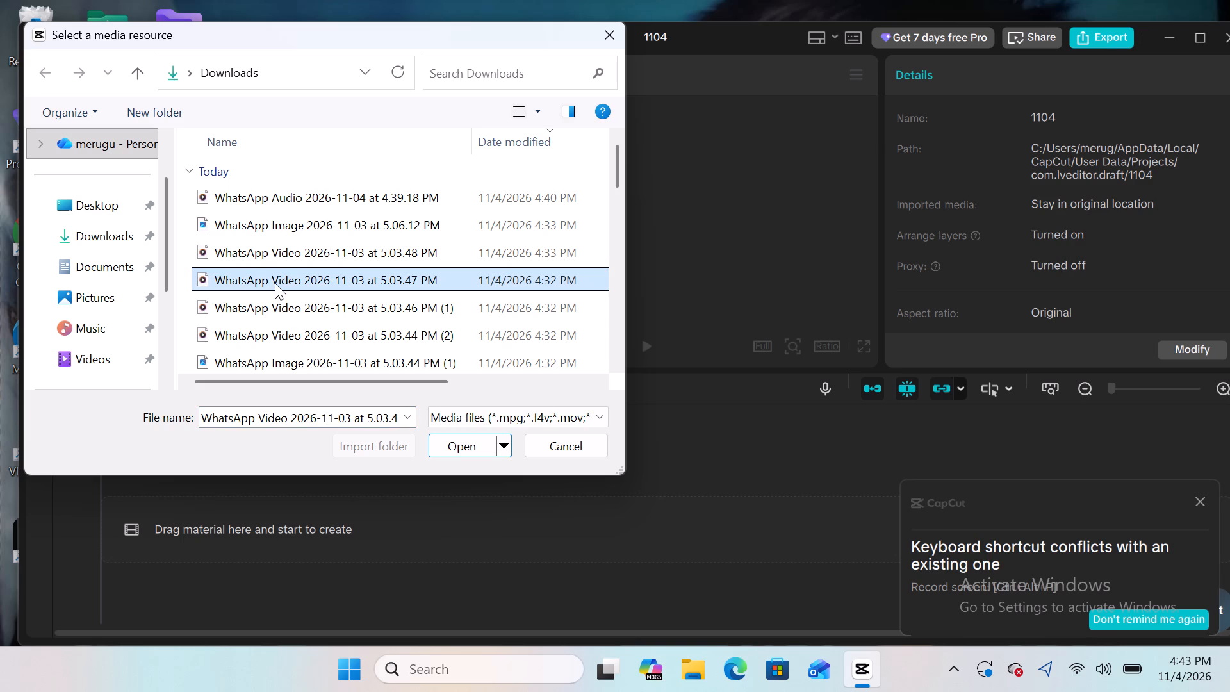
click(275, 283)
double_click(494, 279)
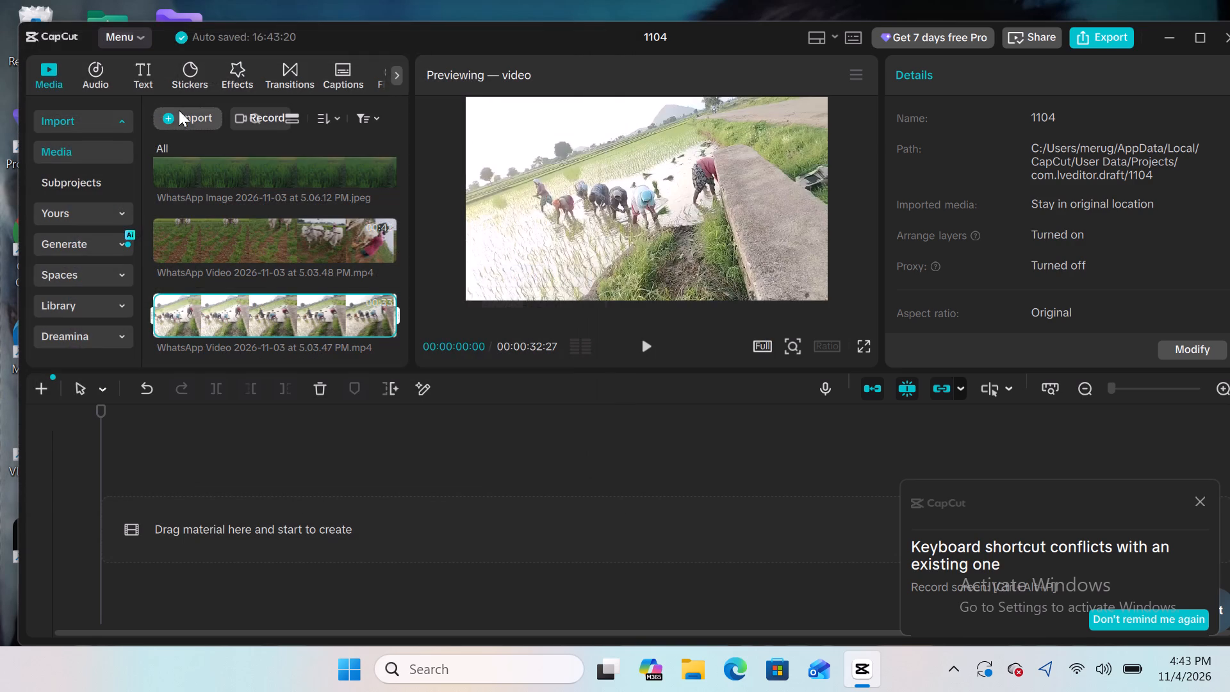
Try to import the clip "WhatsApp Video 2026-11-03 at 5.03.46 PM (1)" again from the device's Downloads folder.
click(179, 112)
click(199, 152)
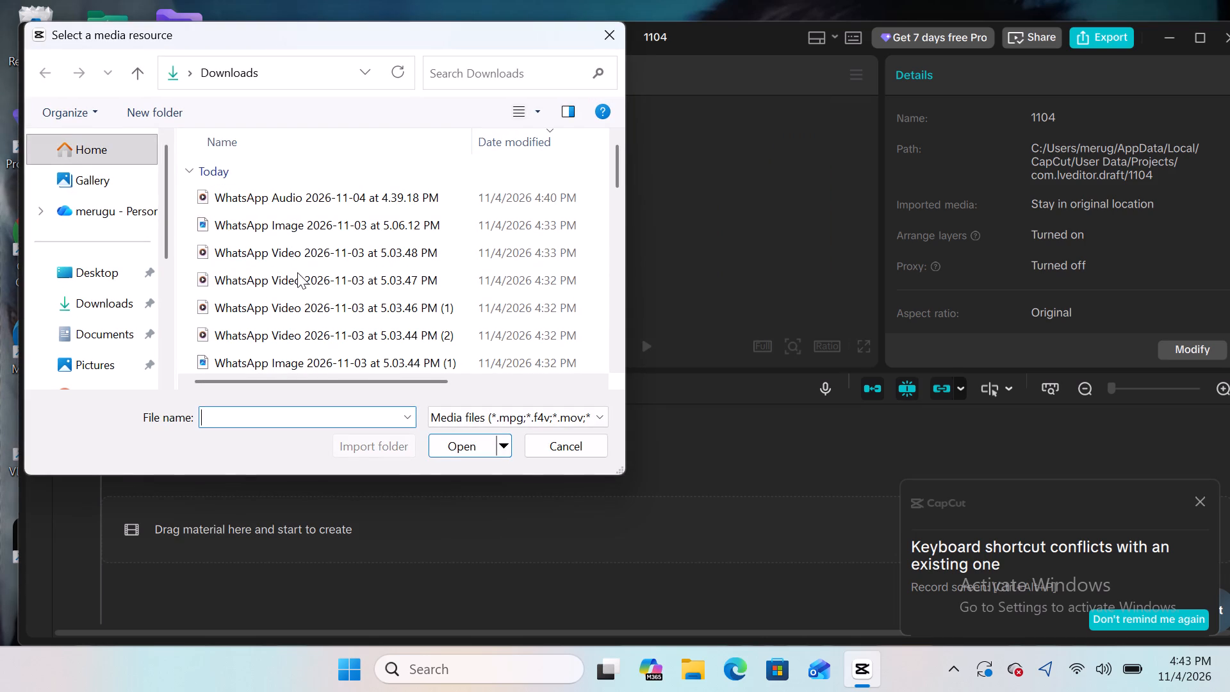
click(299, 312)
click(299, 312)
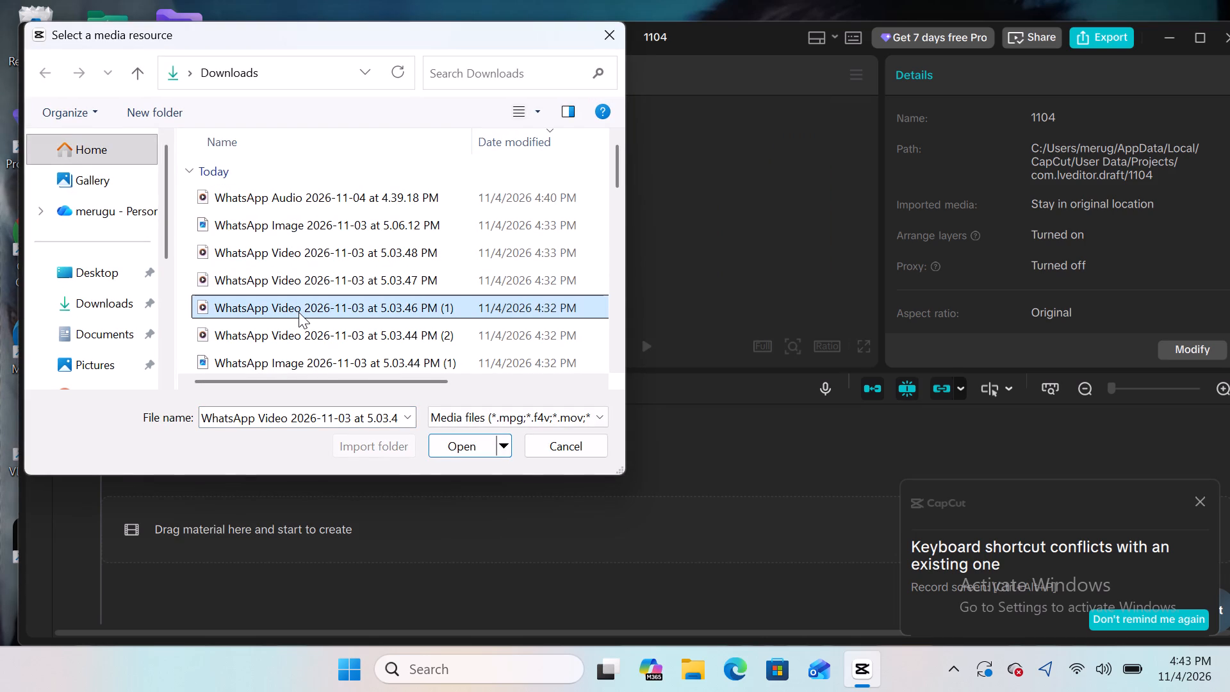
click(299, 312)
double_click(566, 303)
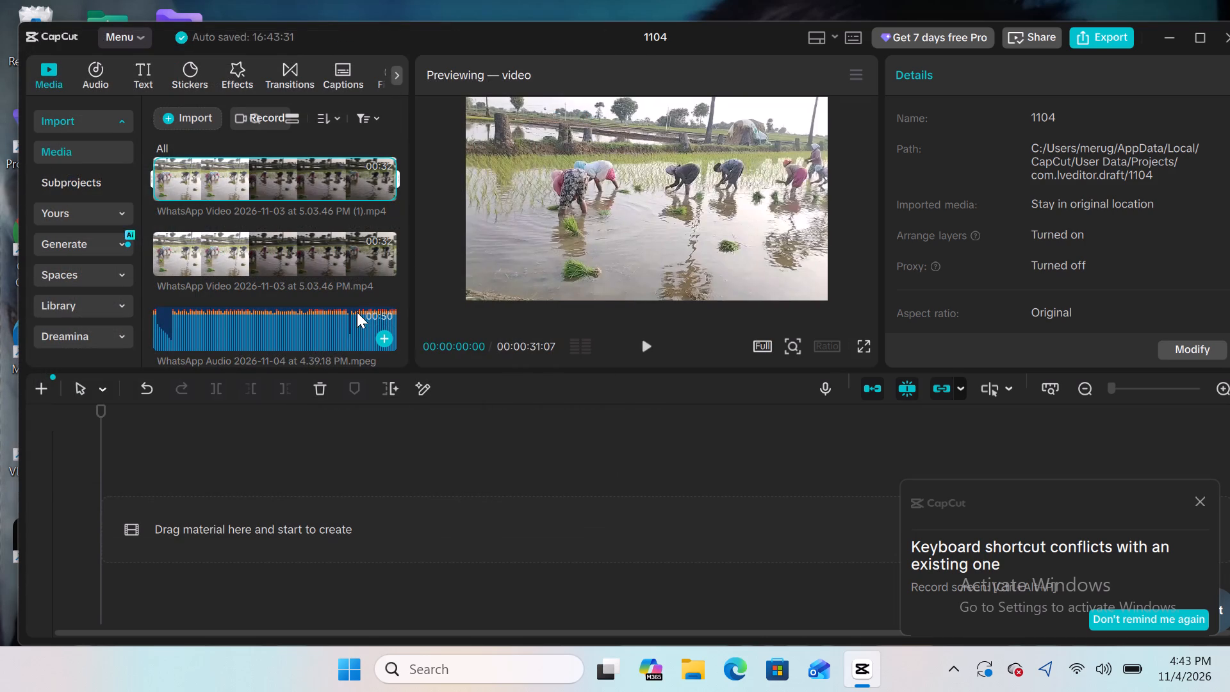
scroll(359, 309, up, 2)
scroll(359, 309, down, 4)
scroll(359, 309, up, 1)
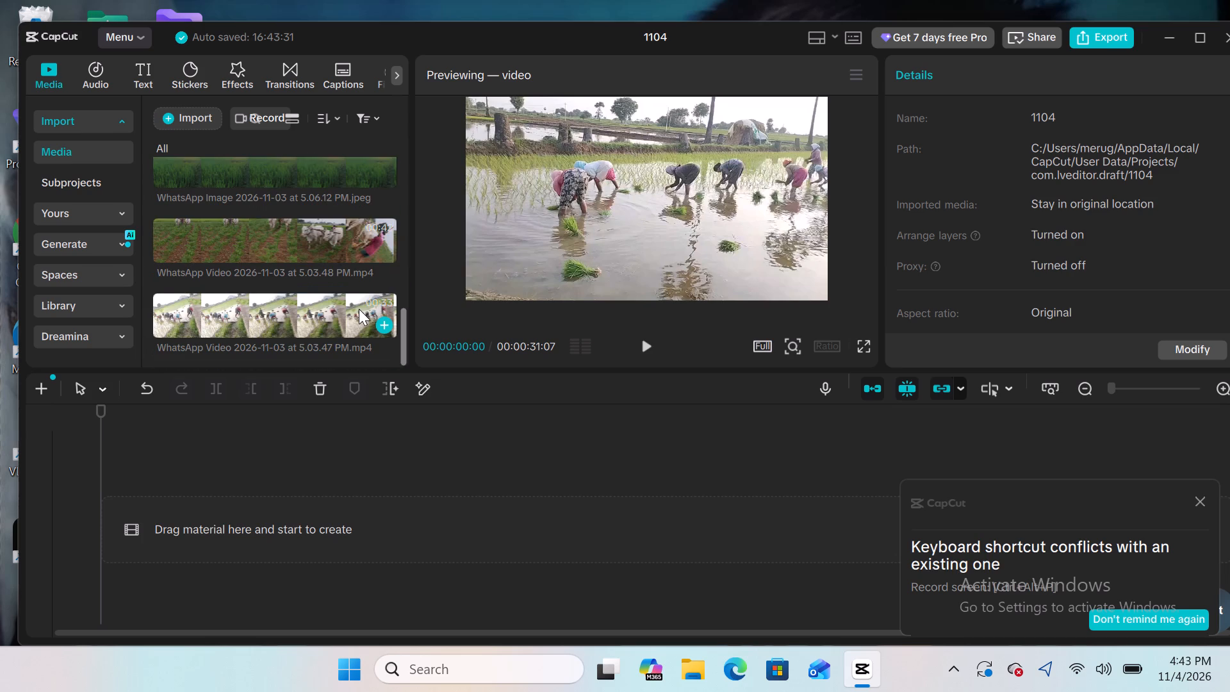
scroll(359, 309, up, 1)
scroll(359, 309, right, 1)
Import the clip "WhatsApp Video 2026-11-03 at 5.03.44 PM (2)" from the device's Downloads folder.
click(190, 121)
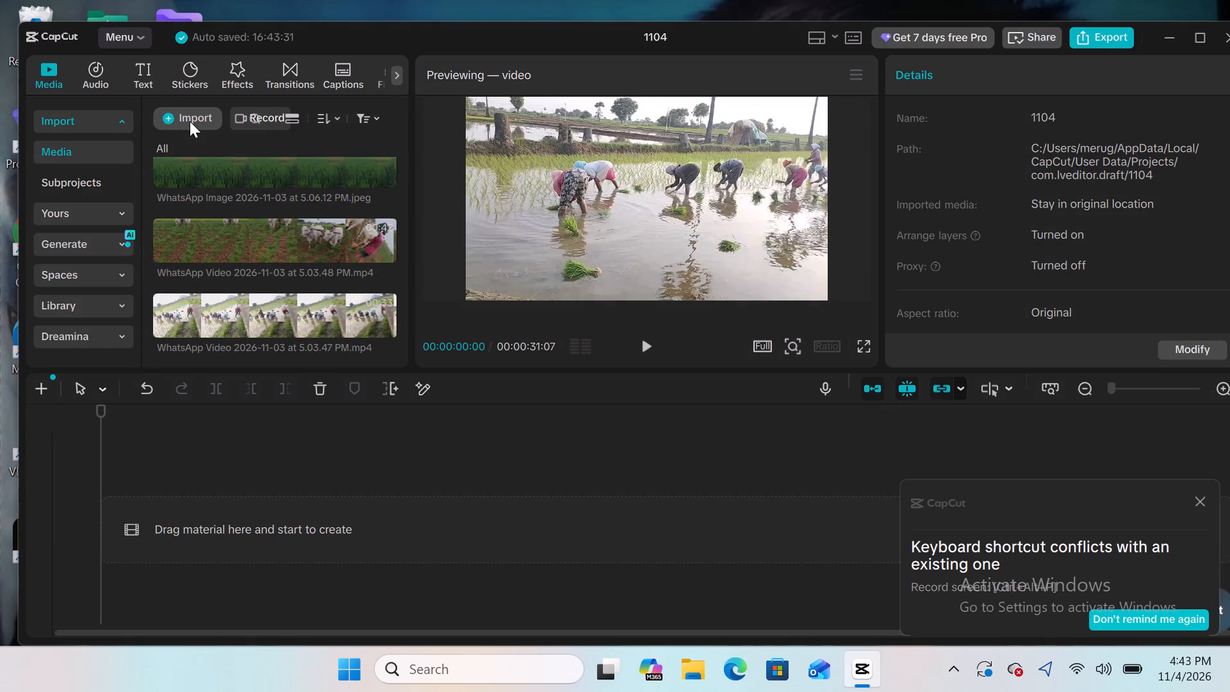
click(190, 121)
click(190, 121)
click(208, 149)
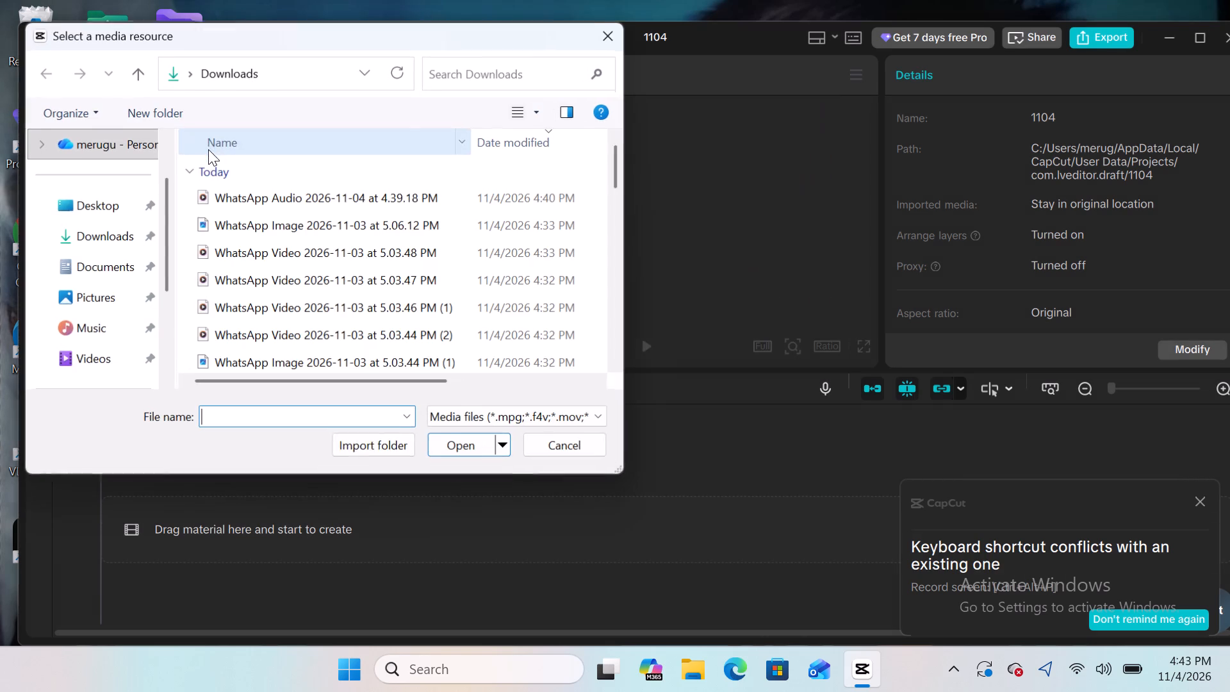
scroll(272, 293, down, 1)
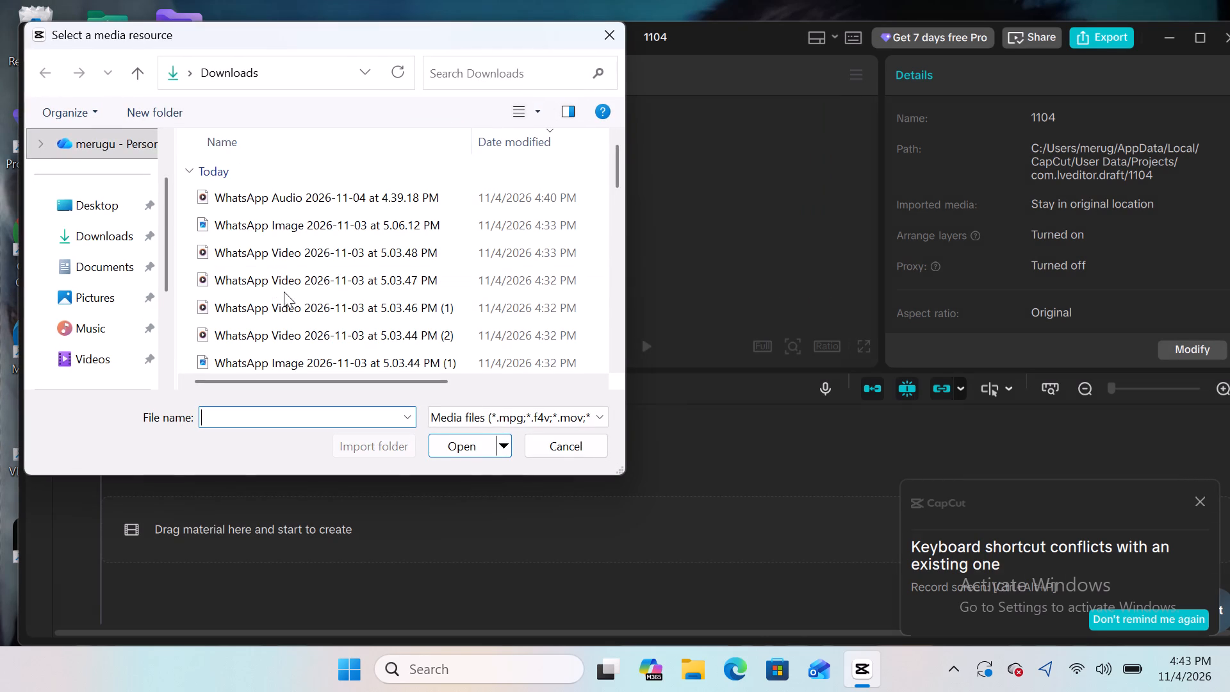
click(277, 339)
double_click(277, 339)
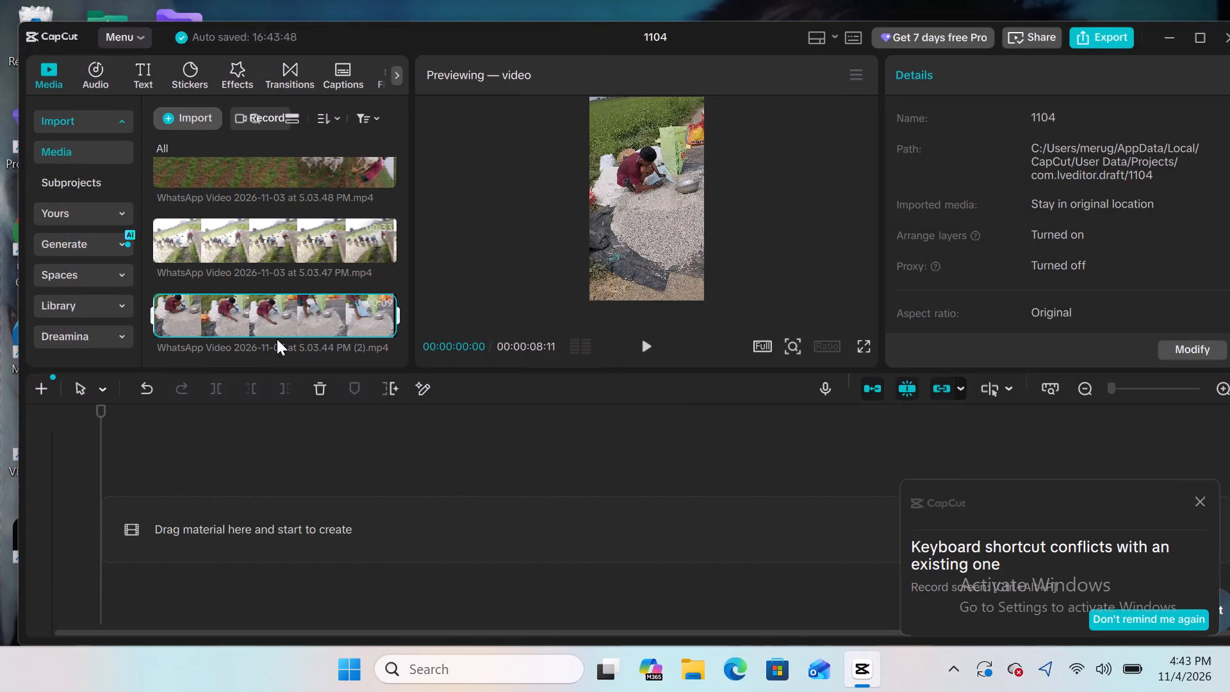
Look through the project's imported media to check which photos and clips are already there.
scroll(282, 254, up, 2)
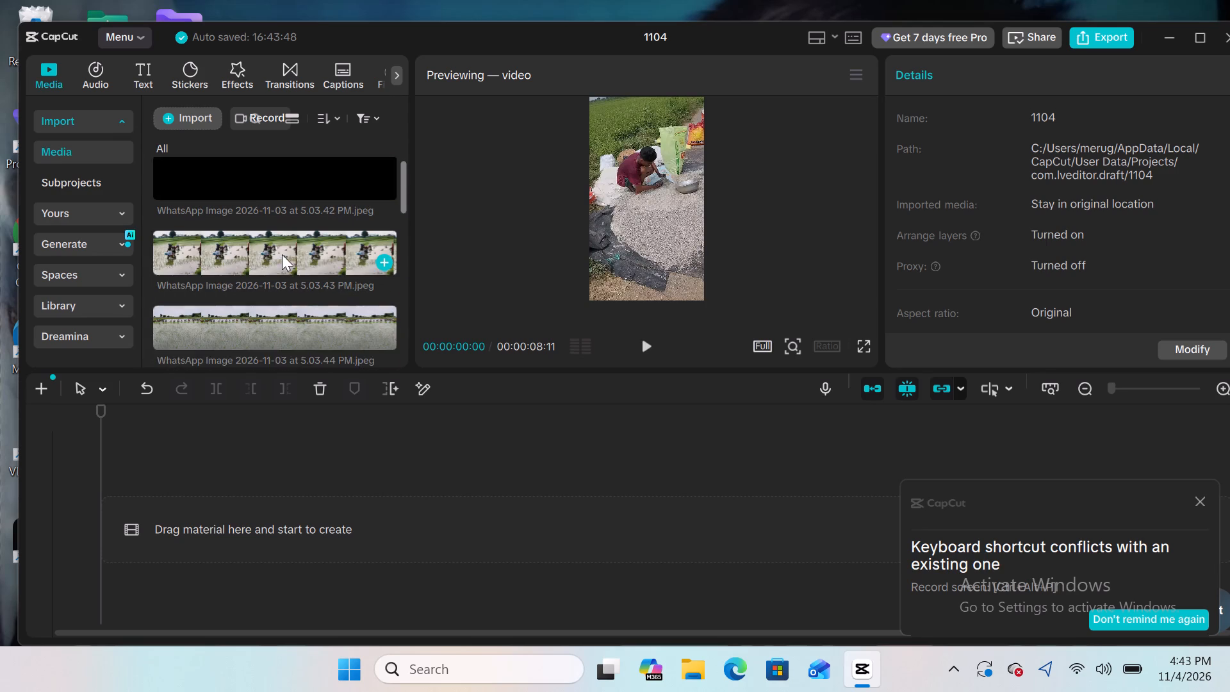
scroll(282, 254, up, 1)
scroll(282, 254, down, 4)
scroll(282, 254, up, 3)
scroll(282, 254, down, 6)
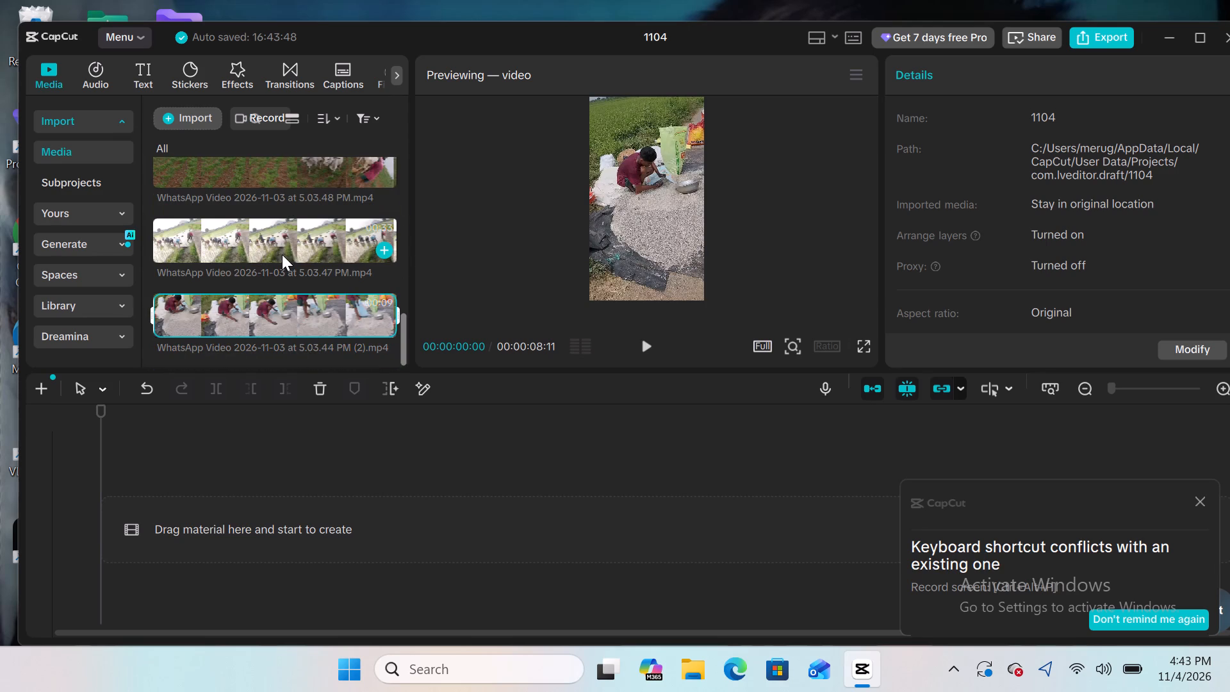
scroll(282, 254, down, 2)
scroll(282, 254, up, 5)
scroll(282, 254, down, 7)
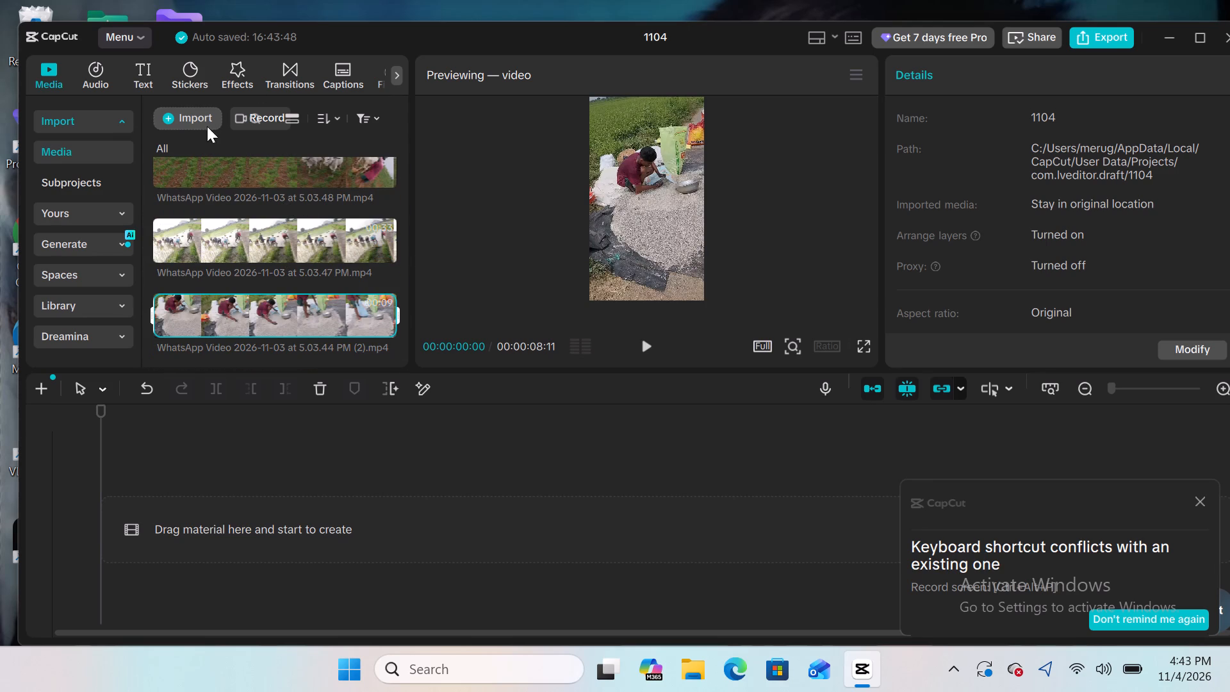
Import the photo "WhatsApp Image 2026-11-03 at 5.03.44 PM (1)" from the device's Downloads folder.
click(196, 118)
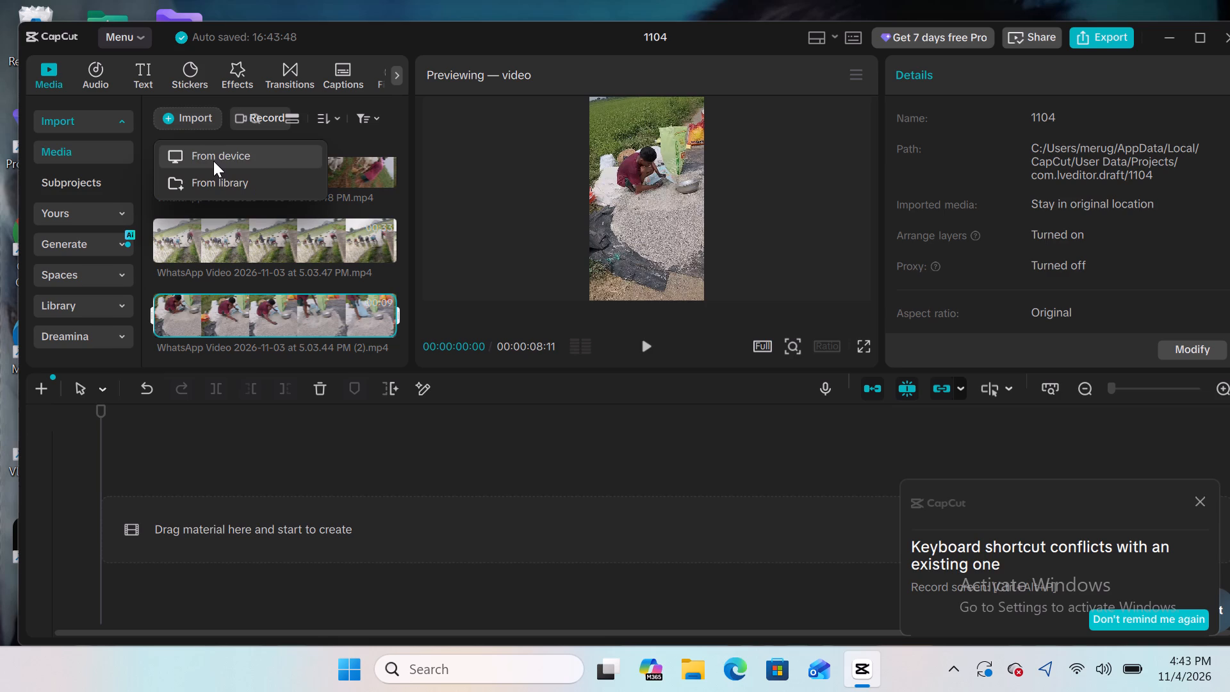
click(213, 161)
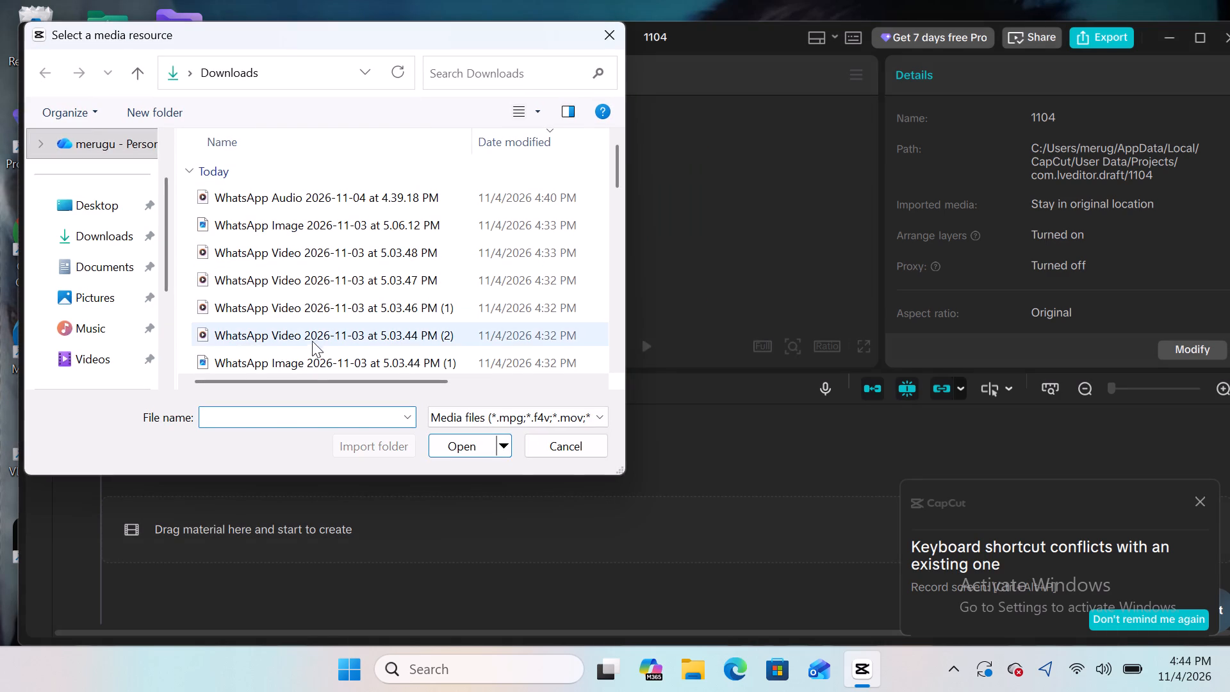
double_click(315, 359)
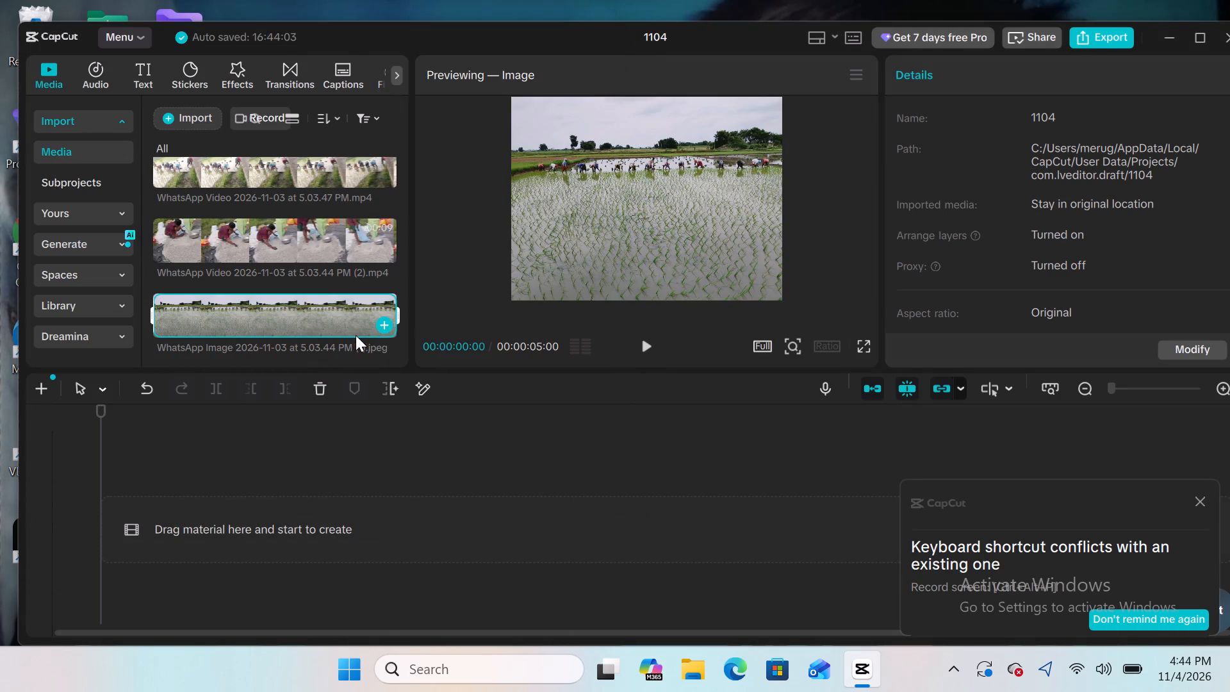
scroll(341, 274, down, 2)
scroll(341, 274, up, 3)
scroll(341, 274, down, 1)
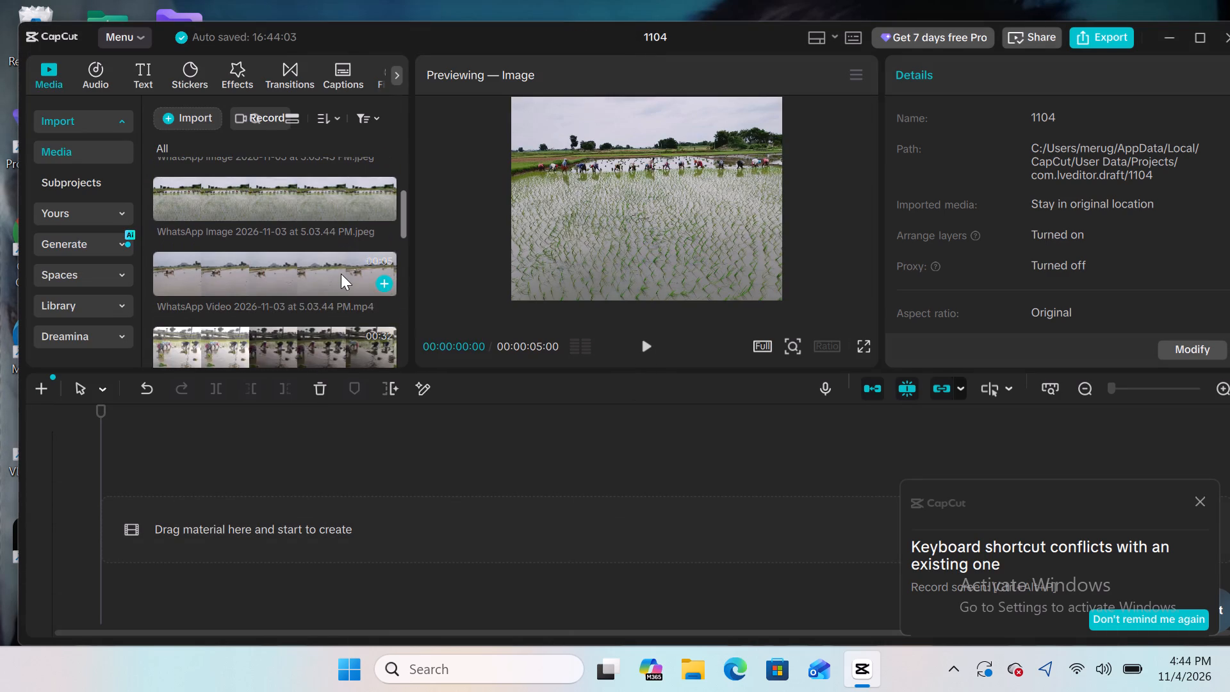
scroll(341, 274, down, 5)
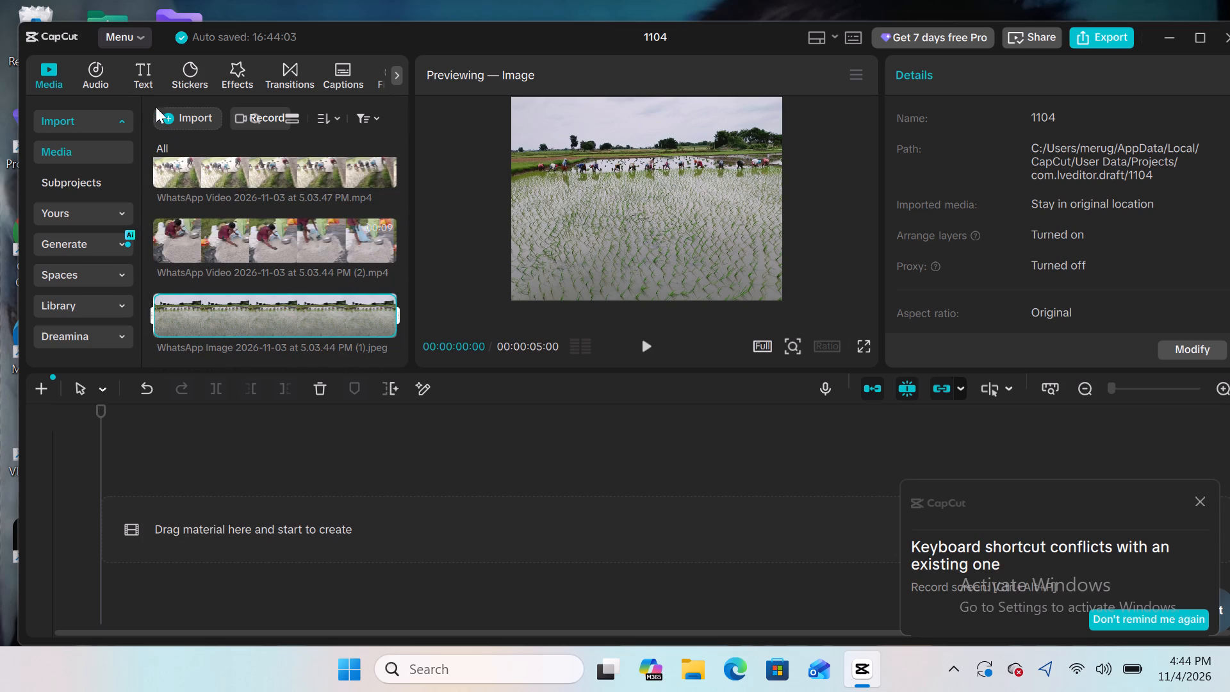
Import the clip "WhatsApp Video 2026-11-03 at 5.03.46 PM" from the device's Downloads folder.
click(170, 120)
click(204, 144)
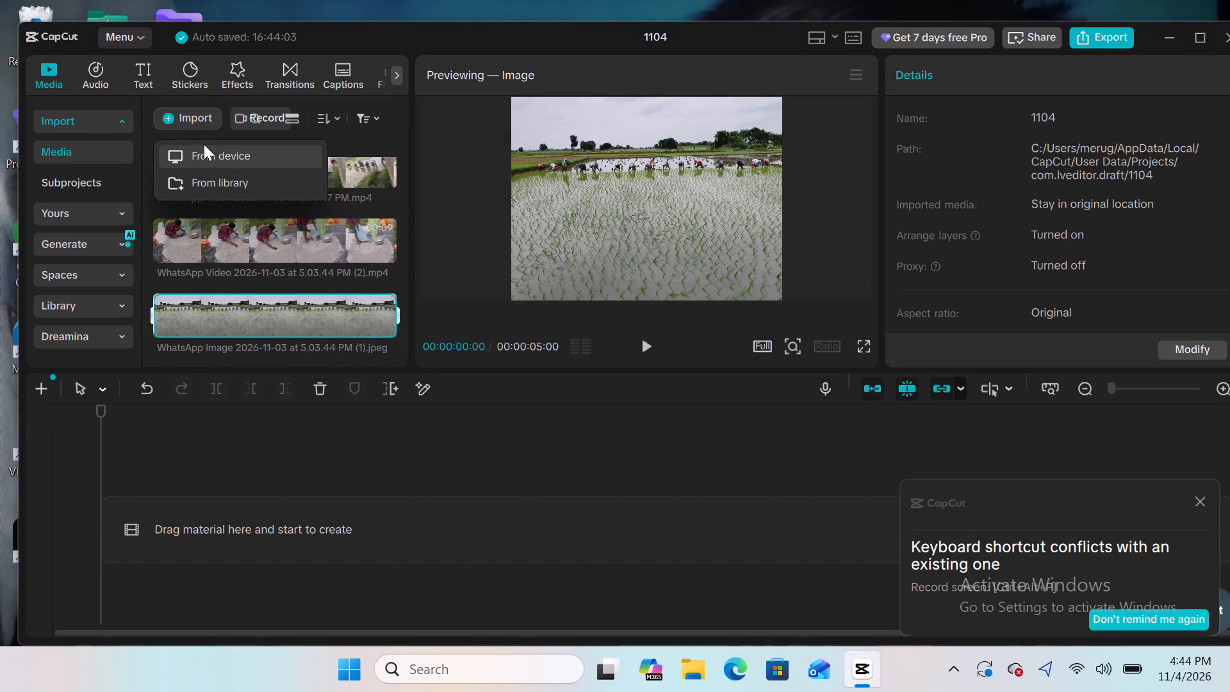
scroll(238, 256, down, 2)
scroll(238, 256, up, 1)
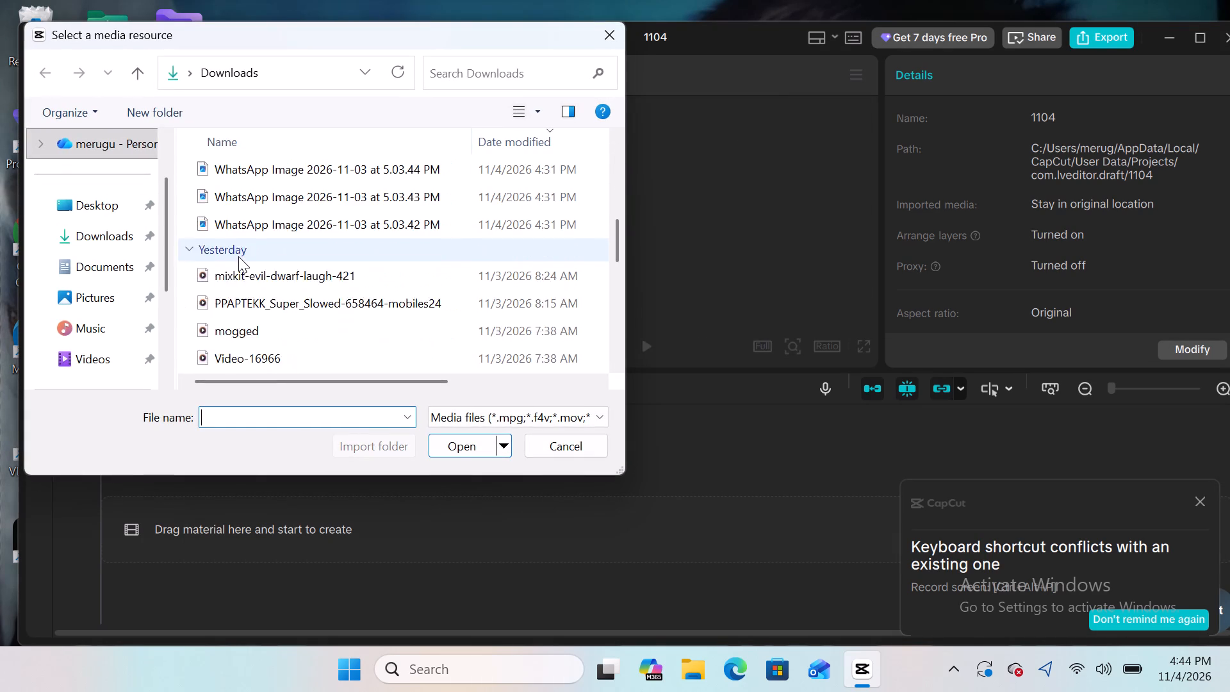
scroll(238, 256, up, 1)
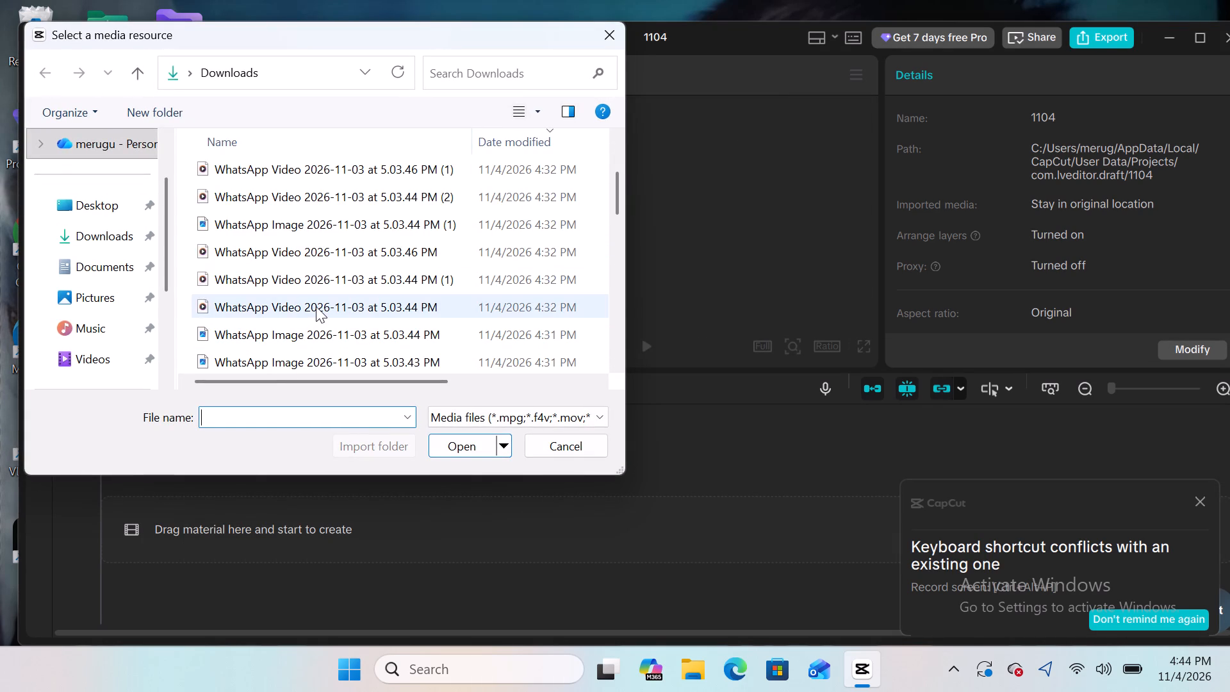
scroll(366, 233, up, 1)
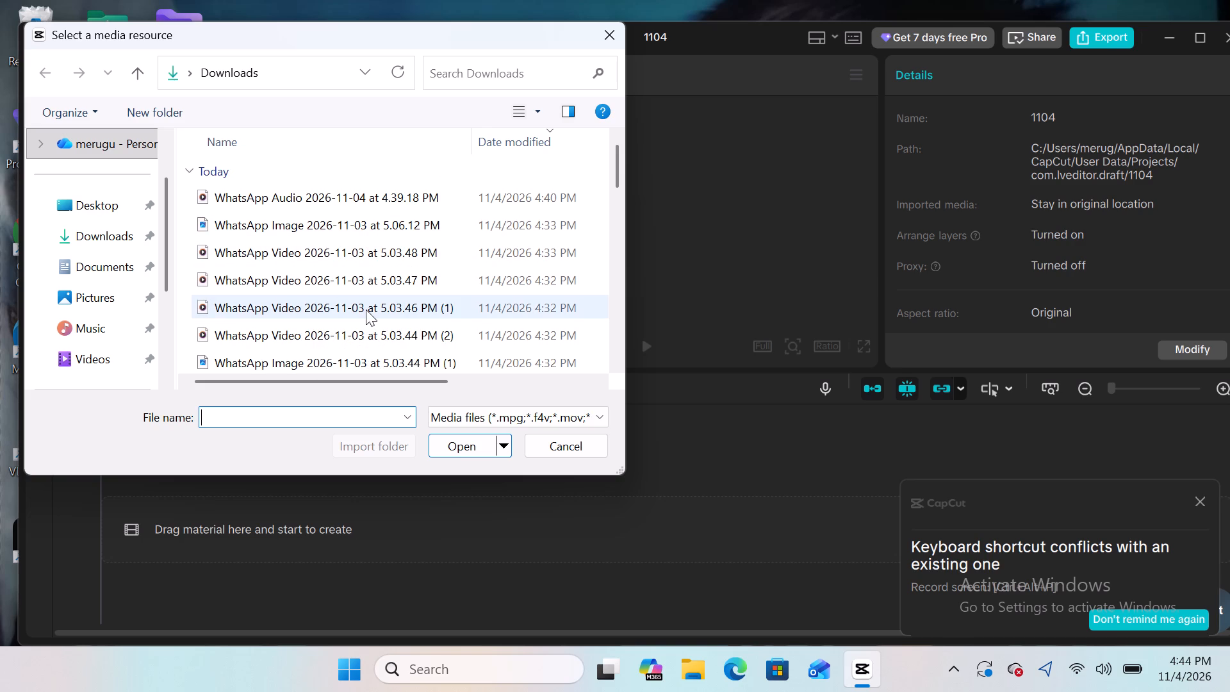
scroll(359, 367, down, 1)
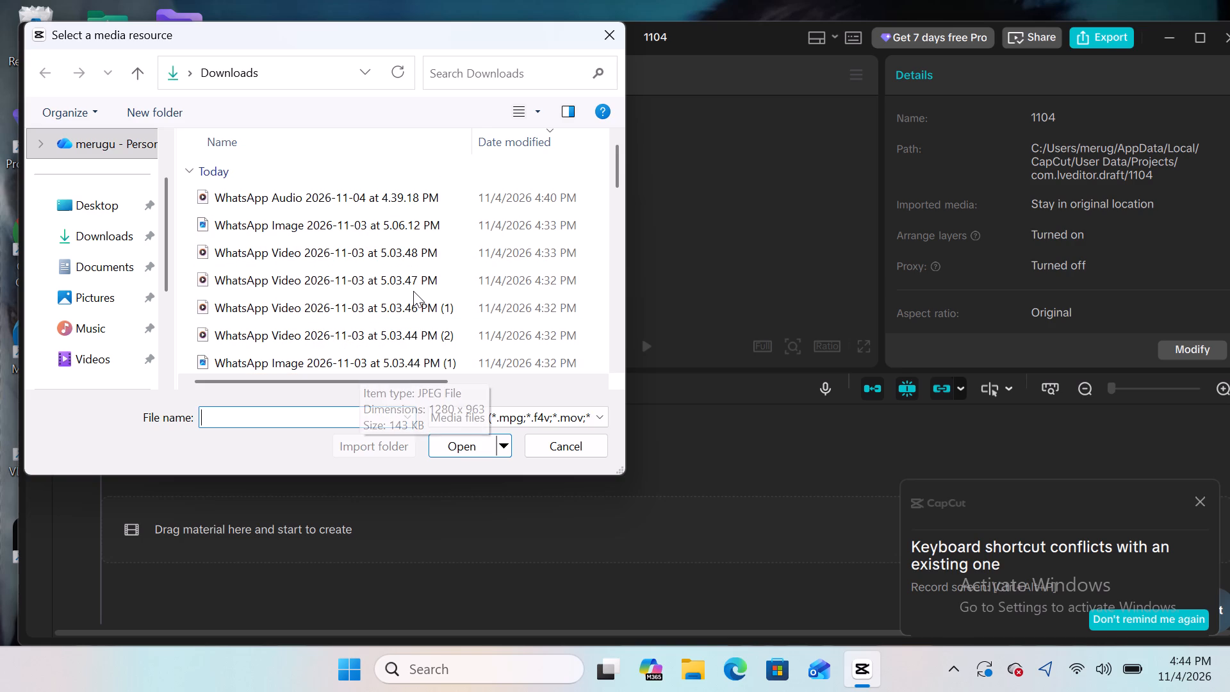
scroll(413, 291, down, 1)
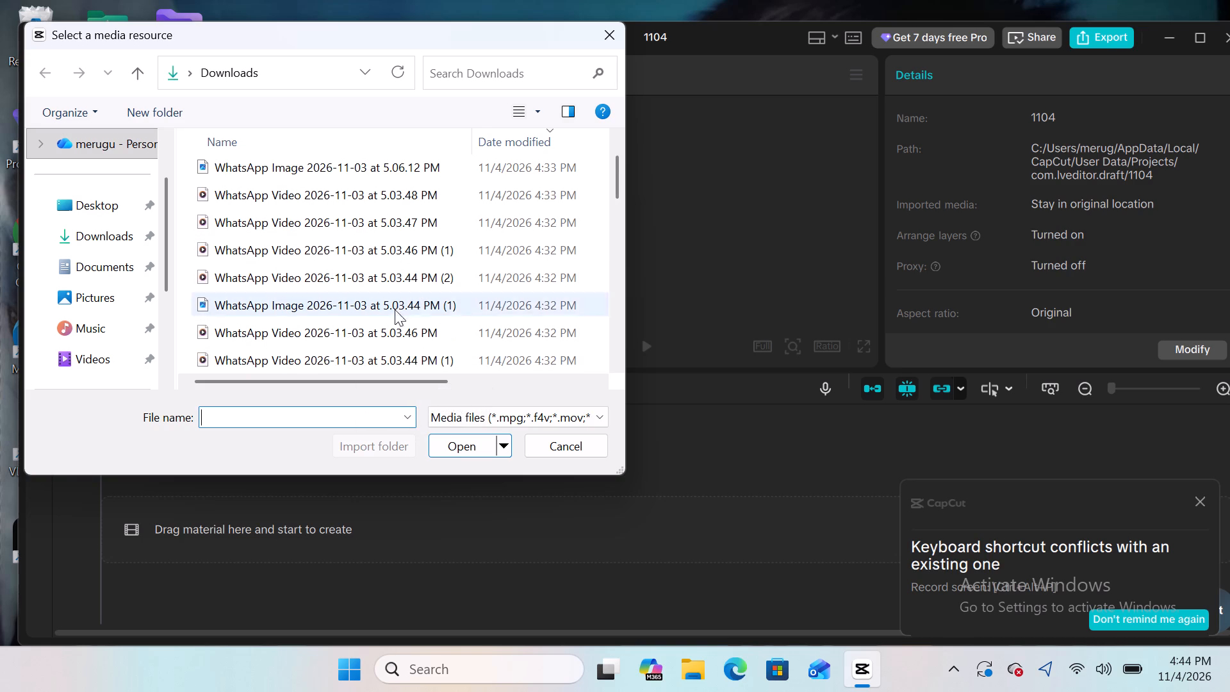
double_click(384, 331)
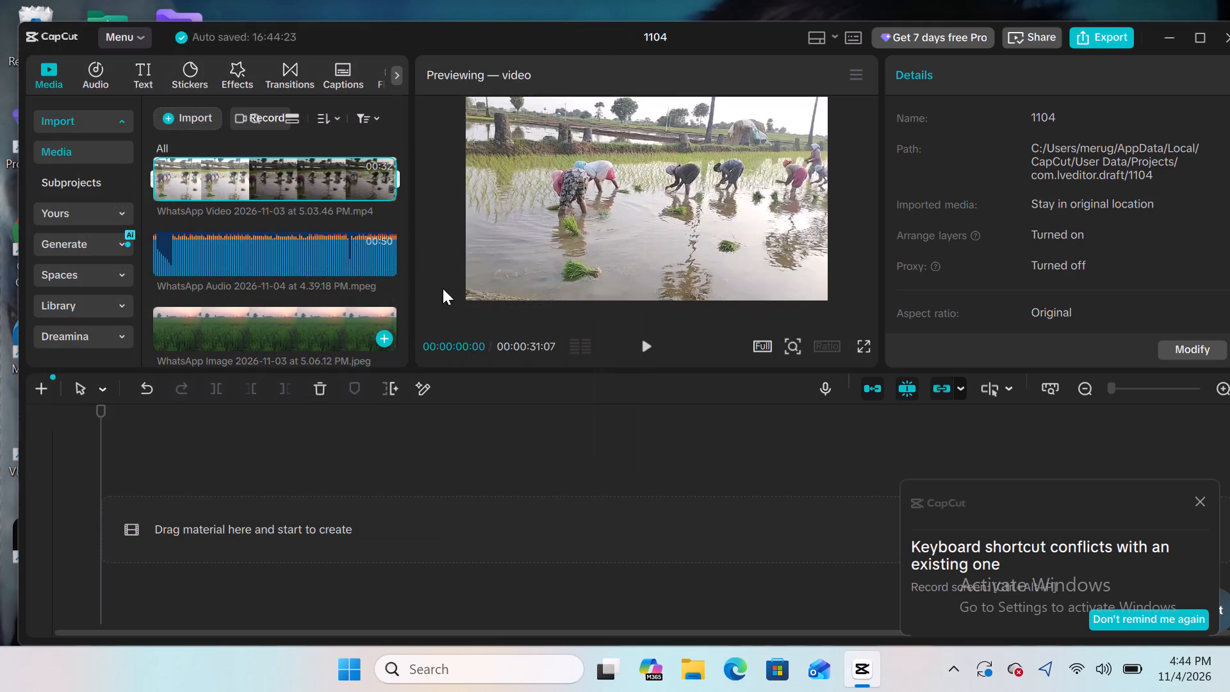
Look through the project's imported media to check which photos, clips and audio are available.
scroll(351, 259, up, 2)
scroll(351, 259, down, 2)
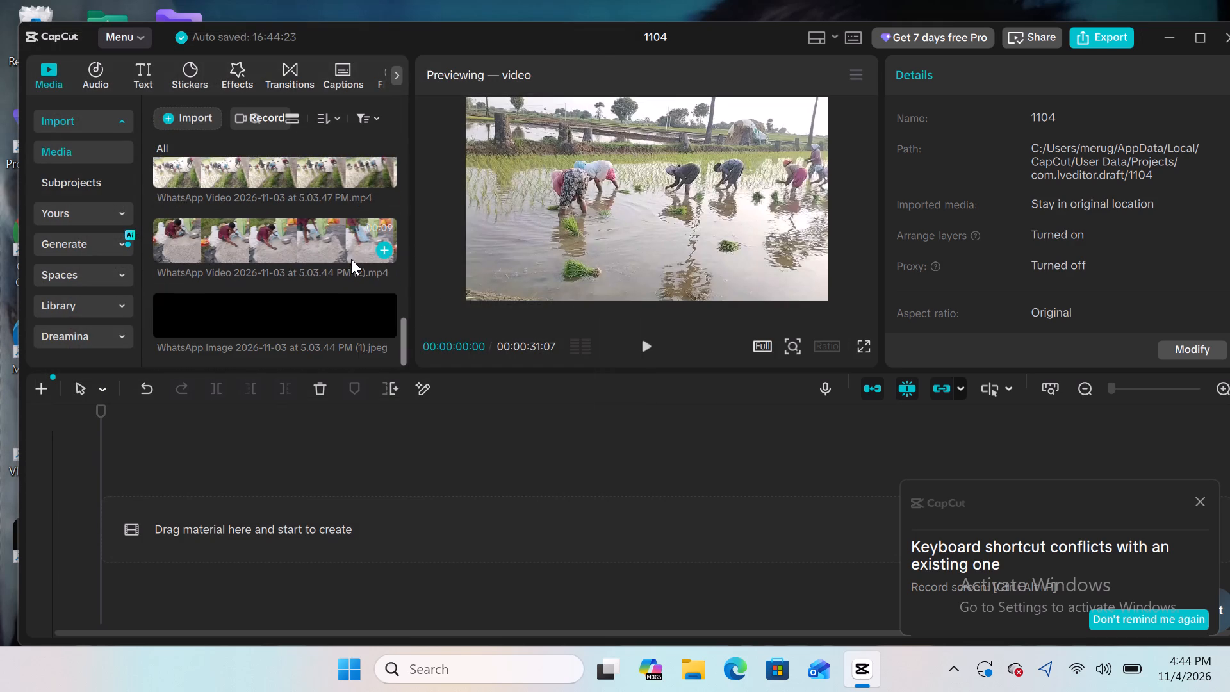
scroll(351, 259, down, 3)
scroll(351, 259, up, 5)
scroll(351, 259, down, 7)
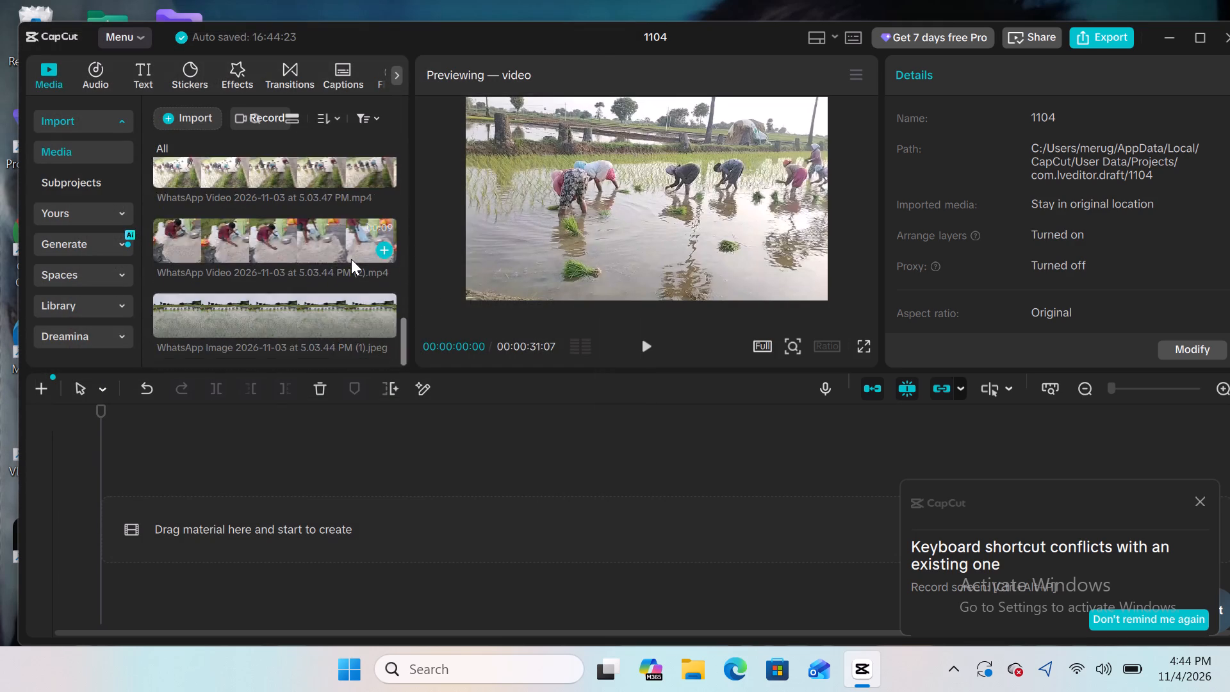
scroll(351, 259, up, 4)
click(449, 279)
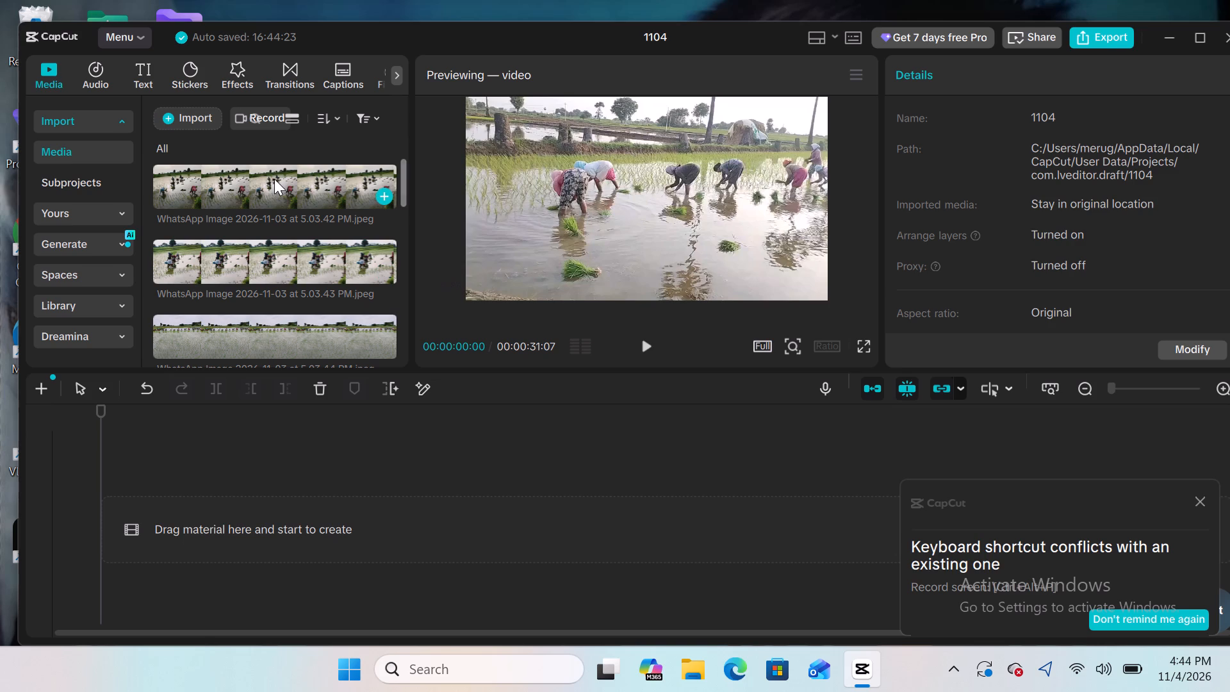
Place the clip "WhatsApp Video 2026-11-03 at 5.03.48 PM" at the start of the empty timeline.
scroll(274, 204, down, 7)
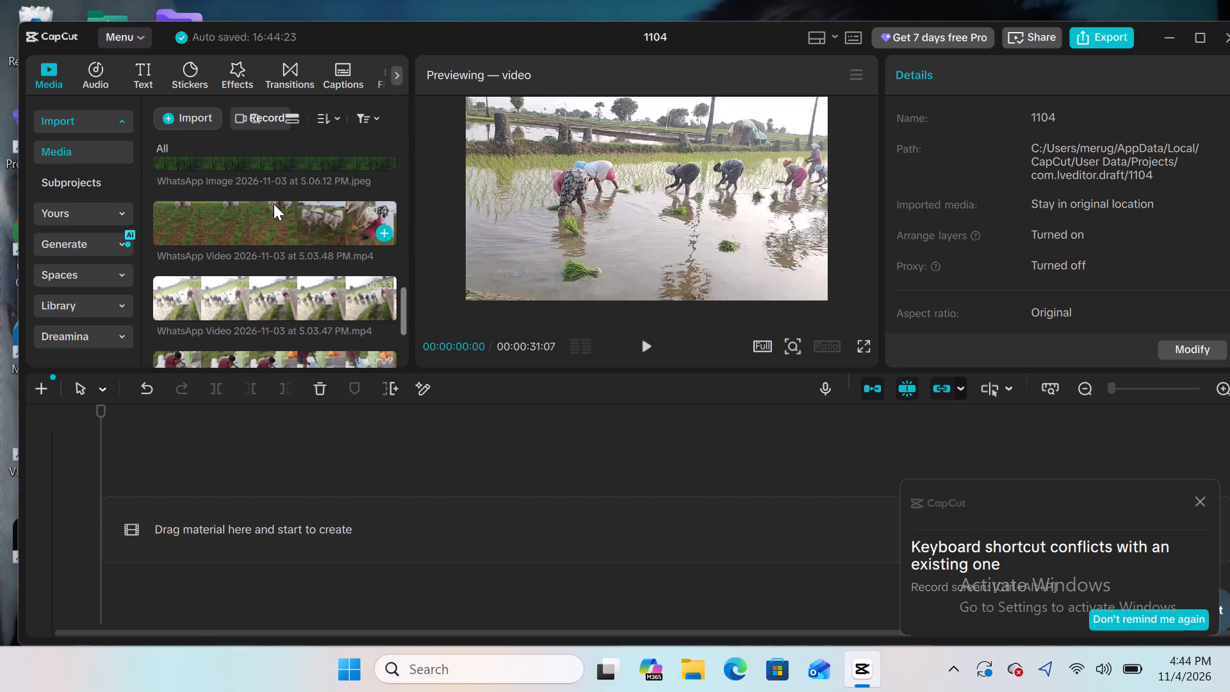
scroll(274, 204, down, 2)
scroll(274, 204, right, 2)
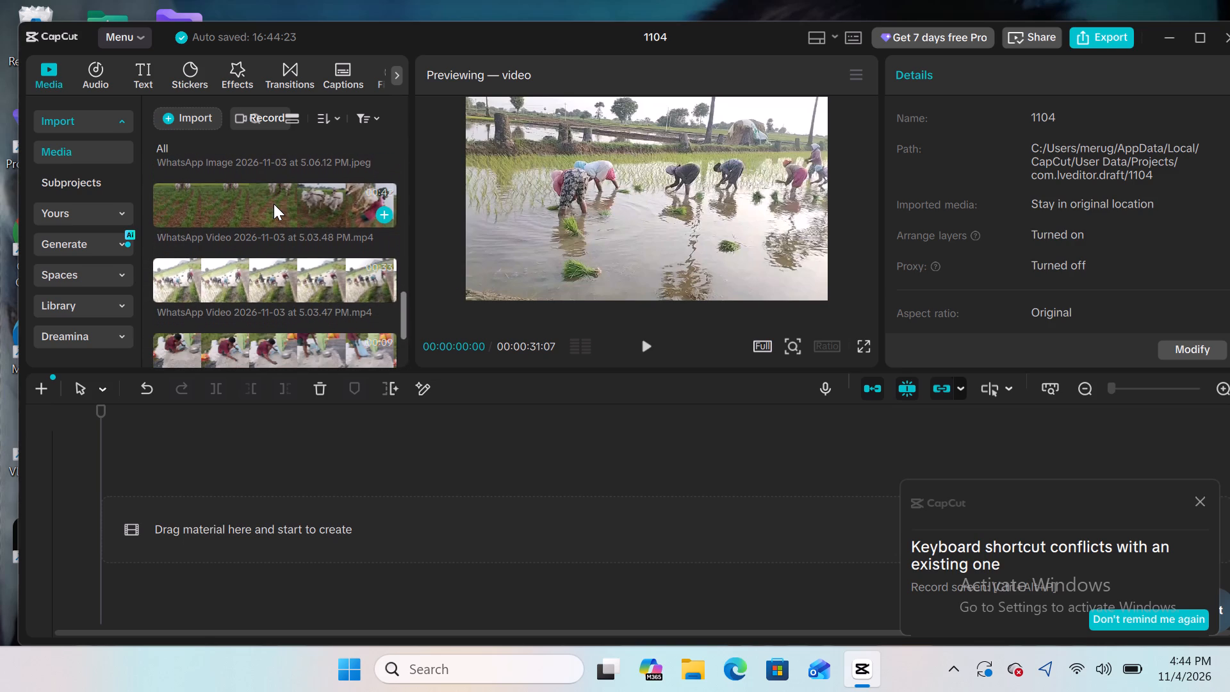
click(274, 204)
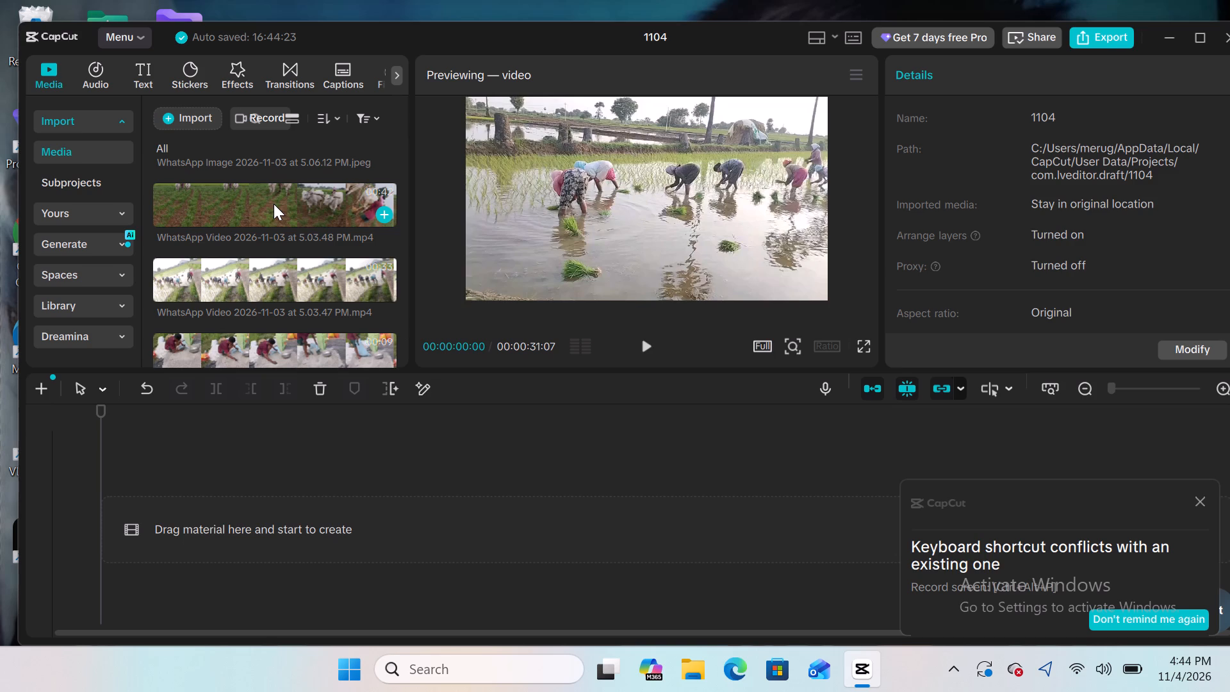
drag(274, 204, 177, 529)
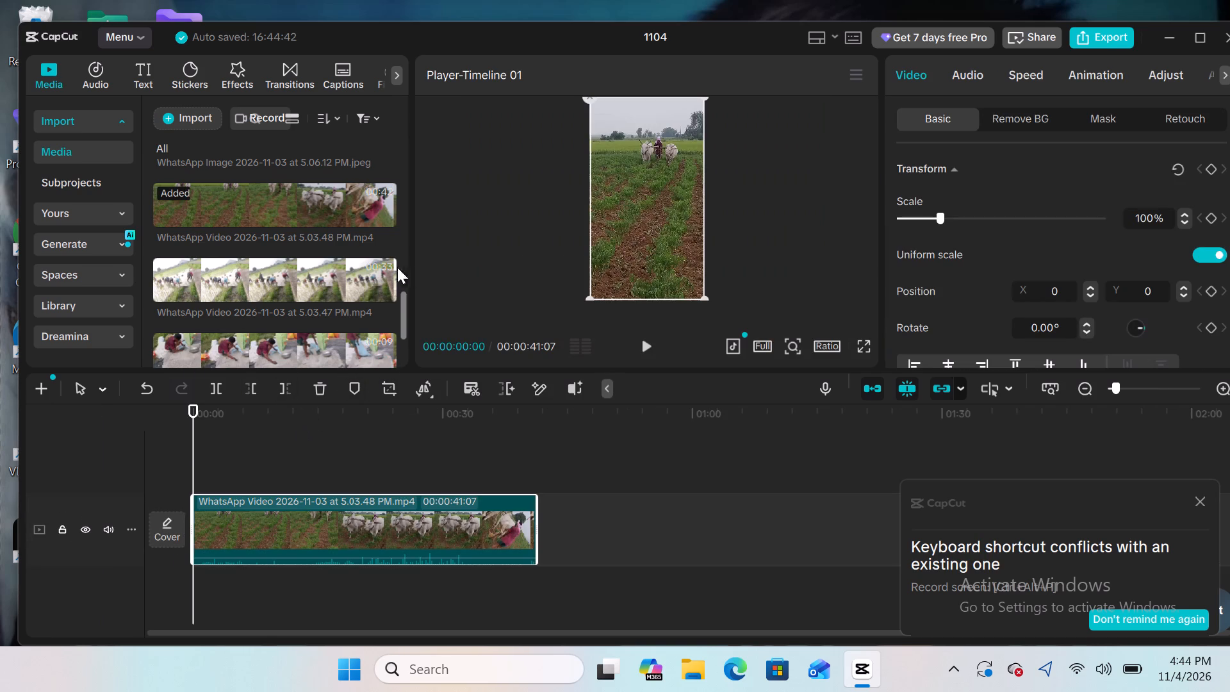
Add the clip "WhatsApp Video 2026-11-03 at 5.03.47 PM" to the main track, directly after the first clip.
drag(315, 275, 525, 570)
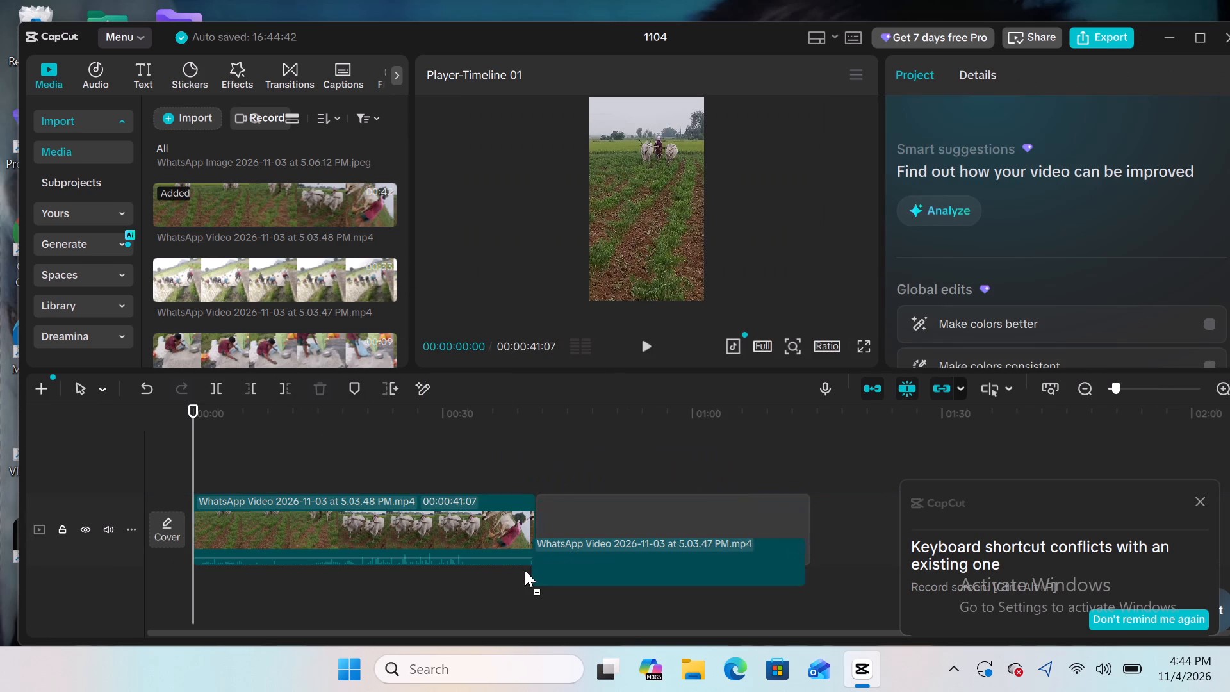
drag(525, 570, 539, 520)
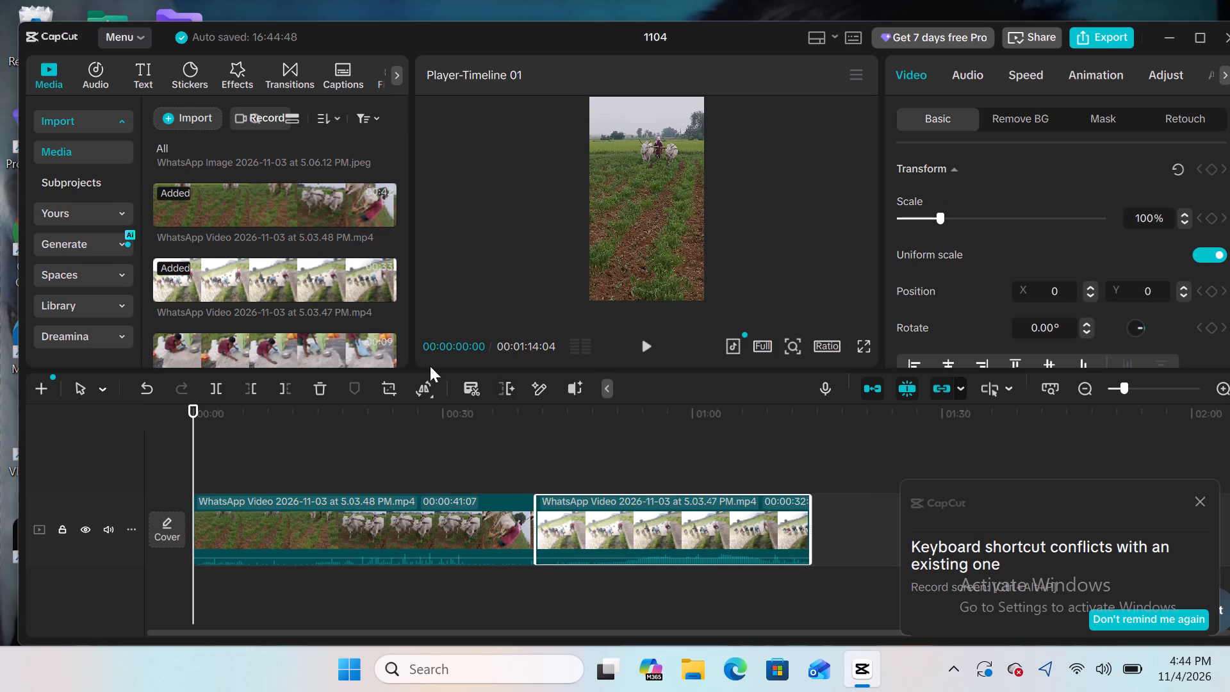
Preview the second clip in the player by scrubbing the timeline to about 00:00:59.
scroll(337, 352, down, 1)
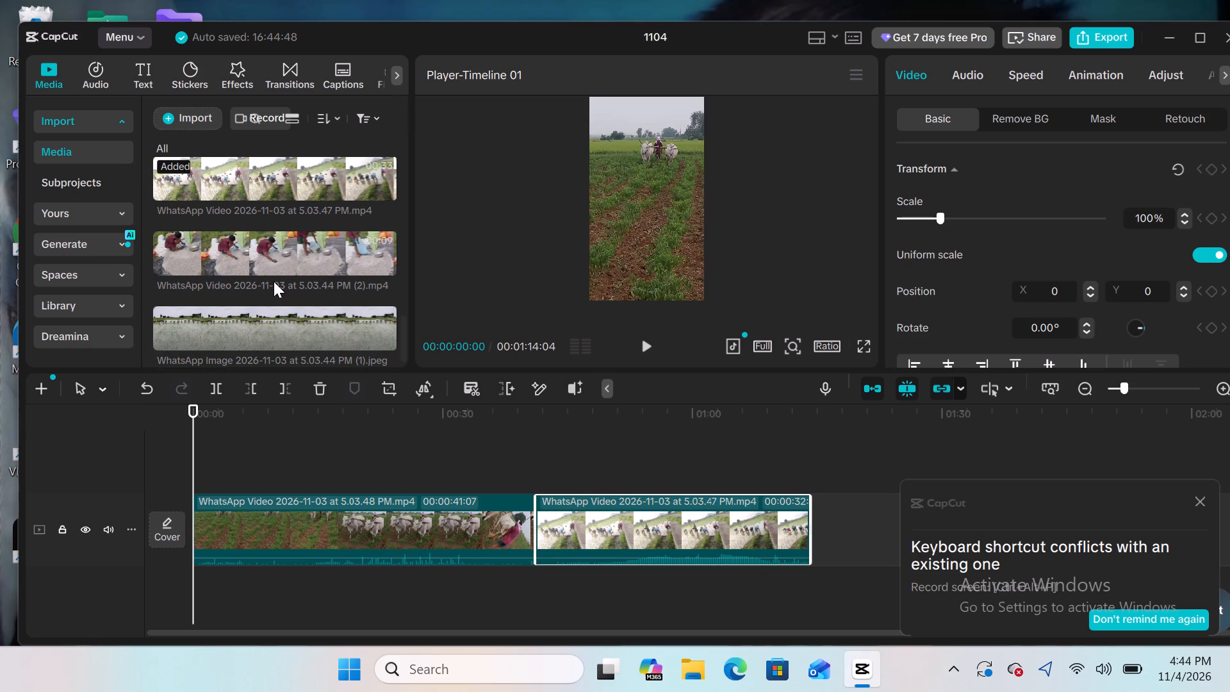
scroll(274, 281, up, 3)
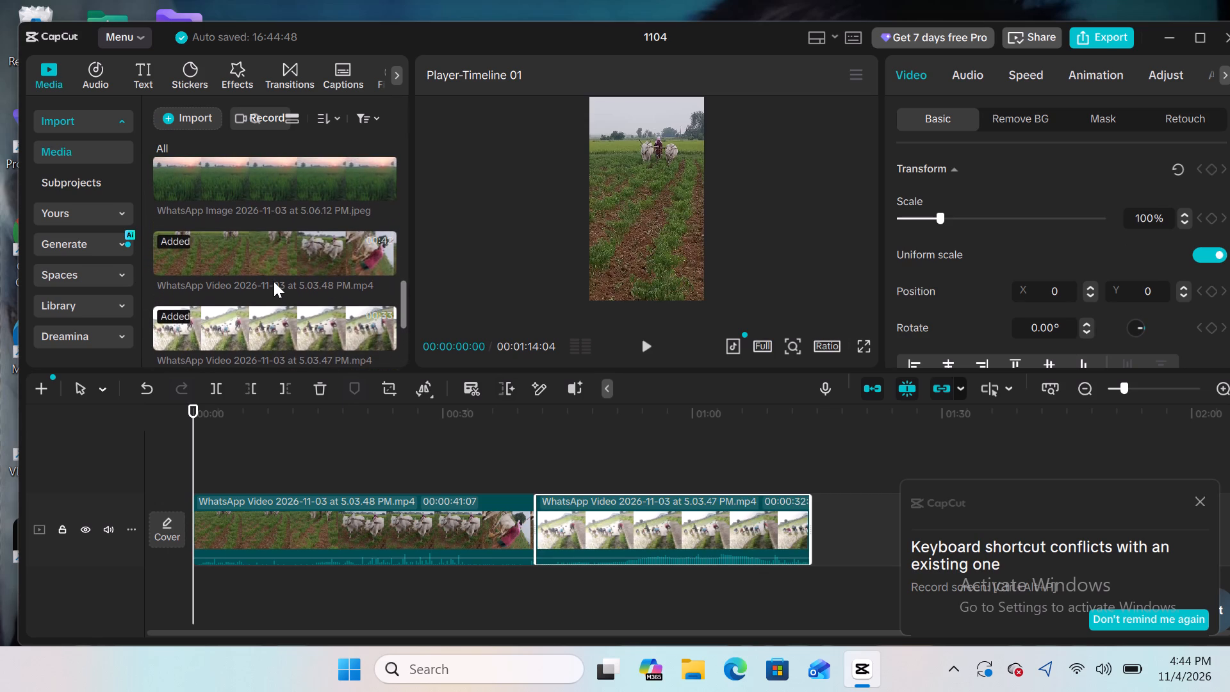
scroll(274, 281, down, 1)
scroll(468, 509, up, 1)
drag(192, 566, 627, 513)
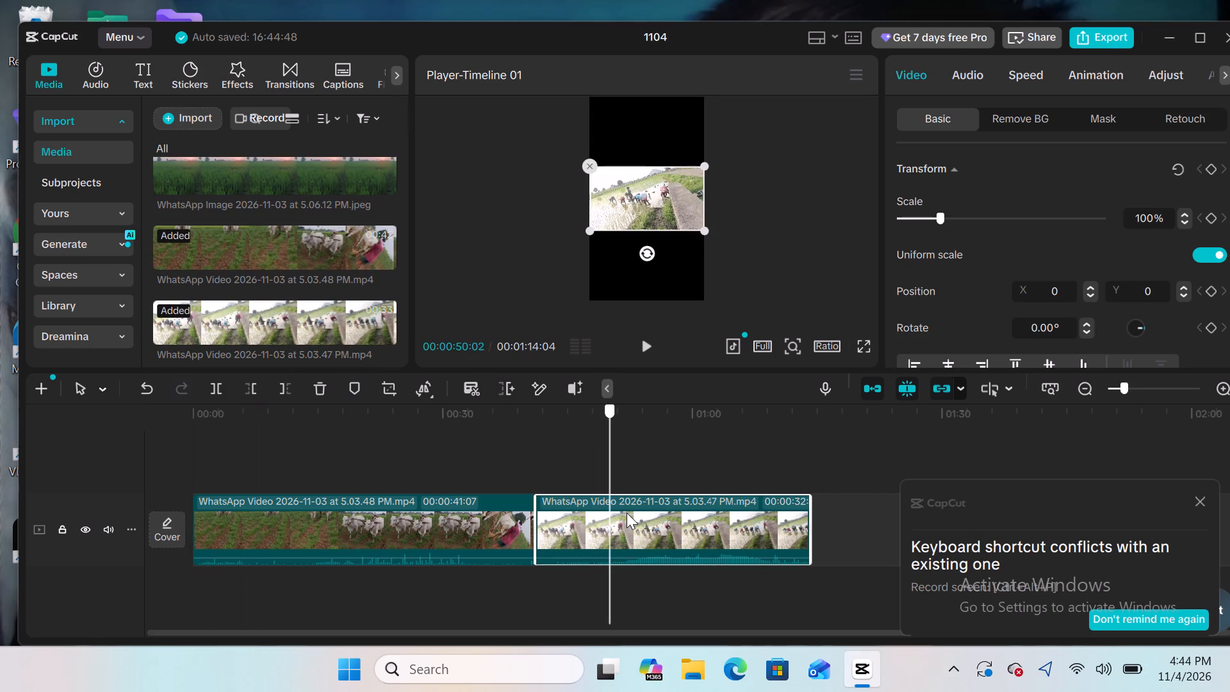
drag(627, 513, 690, 475)
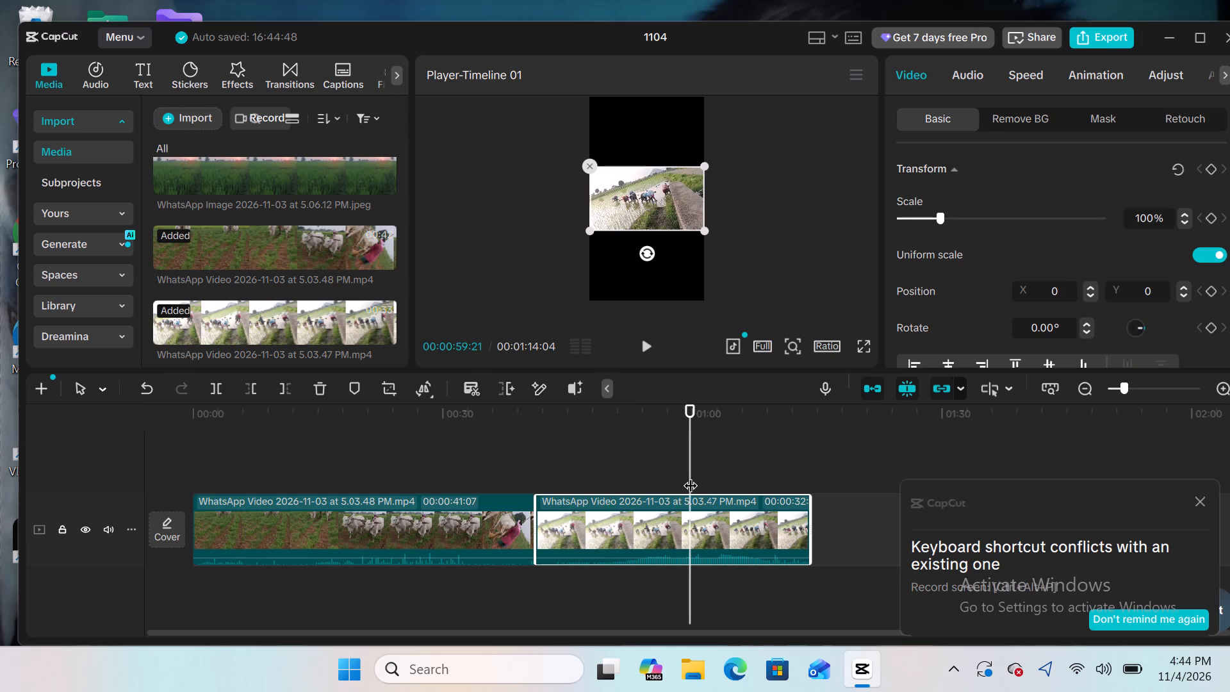
Open the aspect ratio options for the project's player canvas.
scroll(835, 341, up, 1)
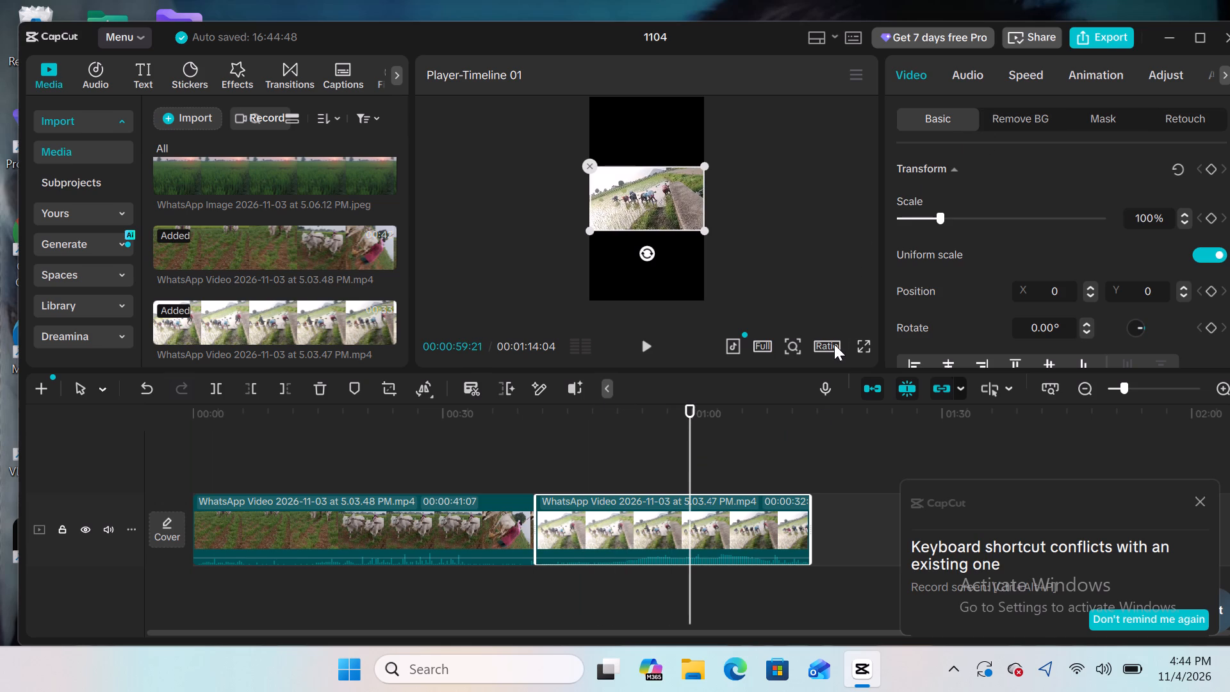
scroll(834, 344, up, 1)
right_click(834, 345)
click(834, 345)
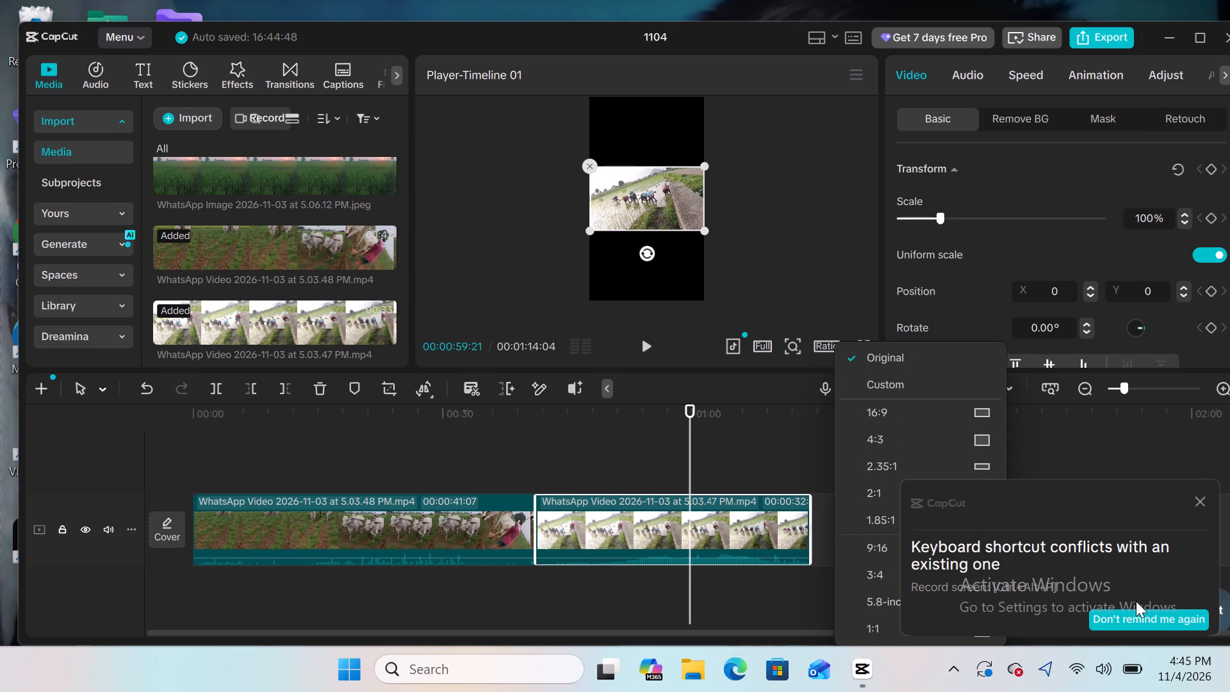
Dismiss the keyboard shortcut conflict notification.
click(1192, 511)
click(1198, 509)
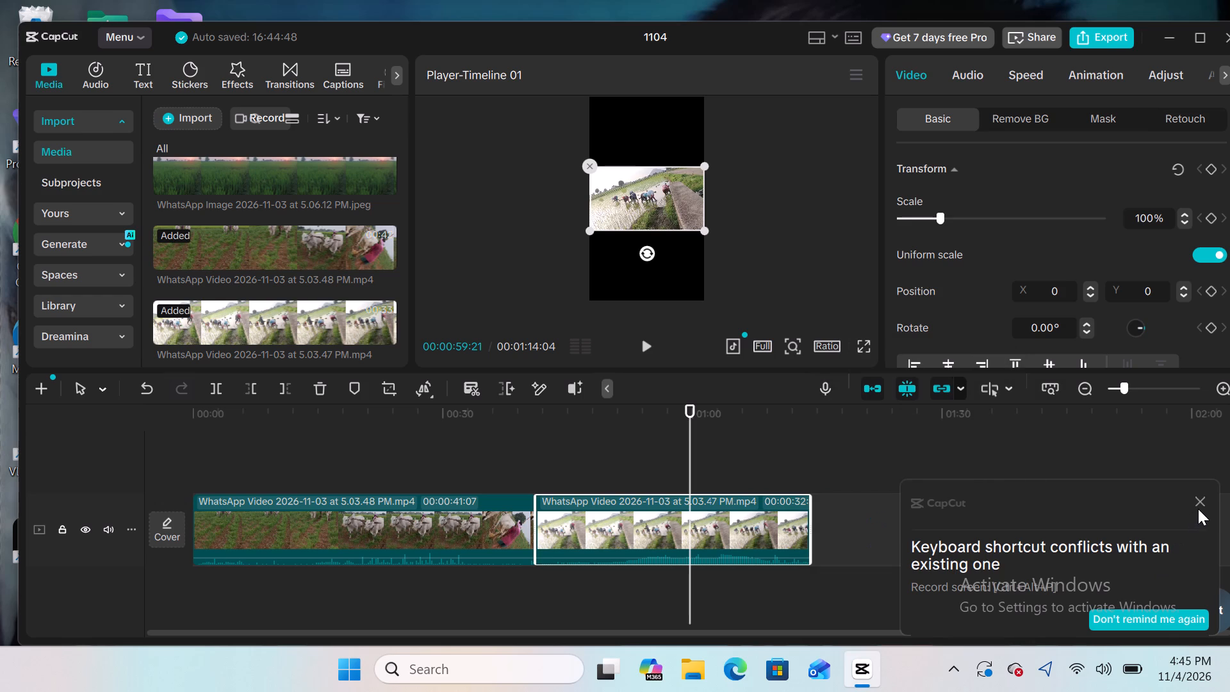
click(1200, 501)
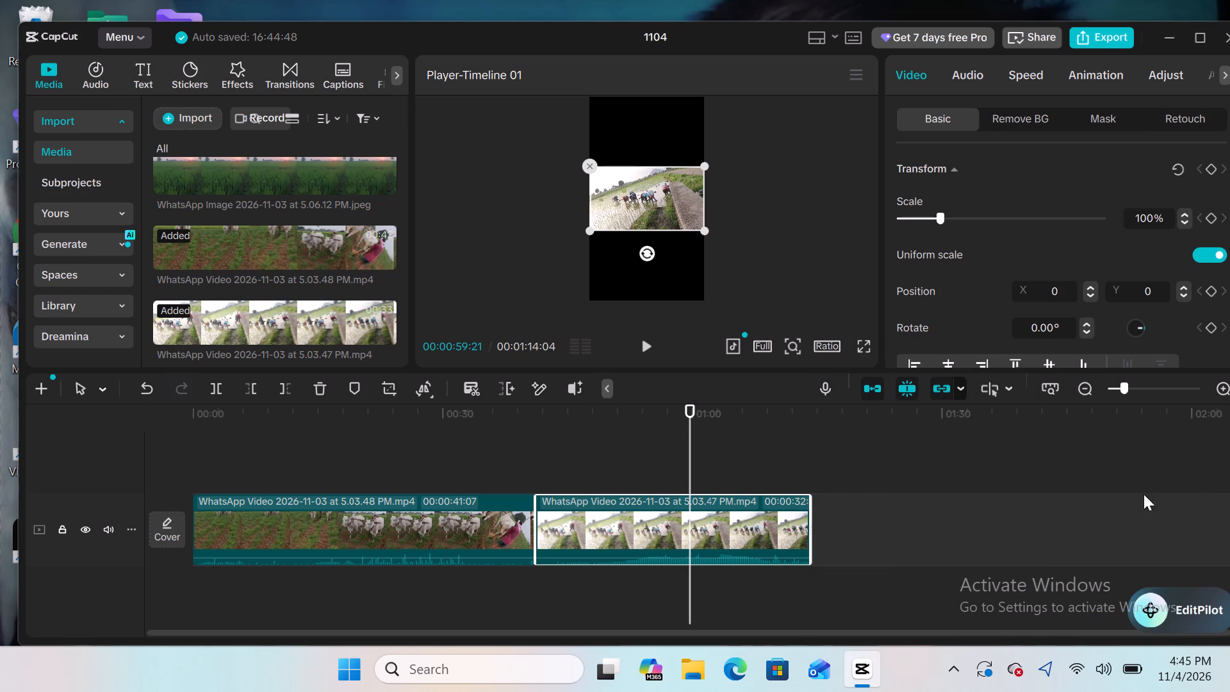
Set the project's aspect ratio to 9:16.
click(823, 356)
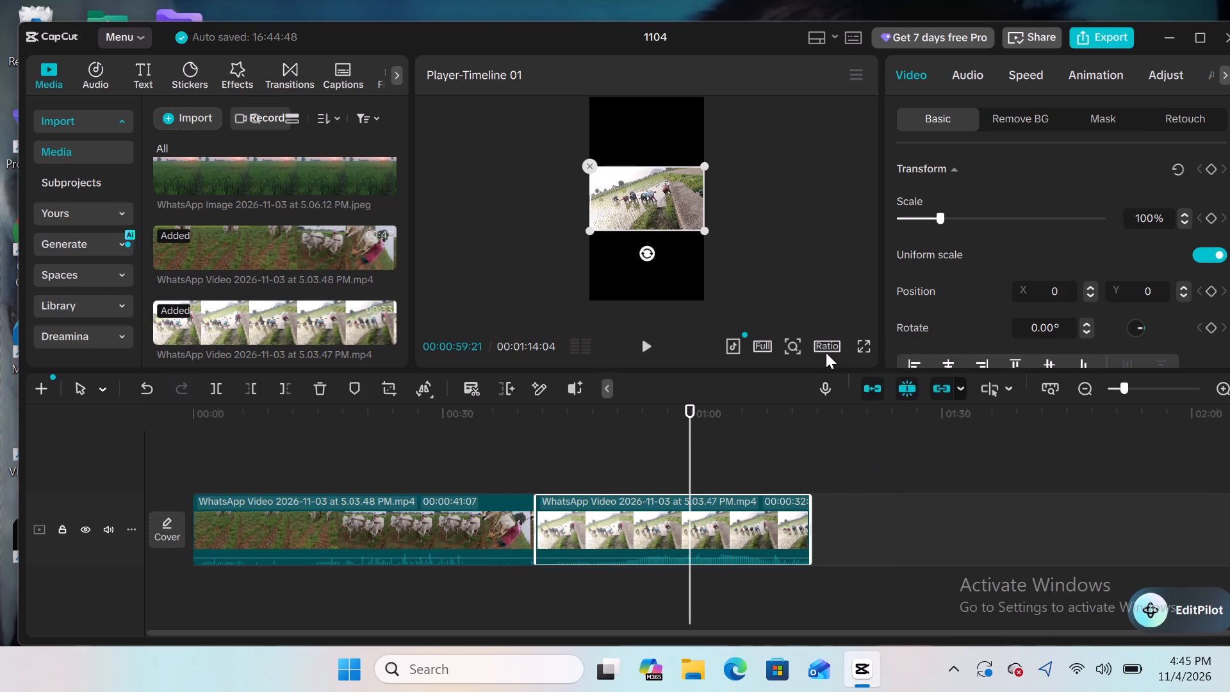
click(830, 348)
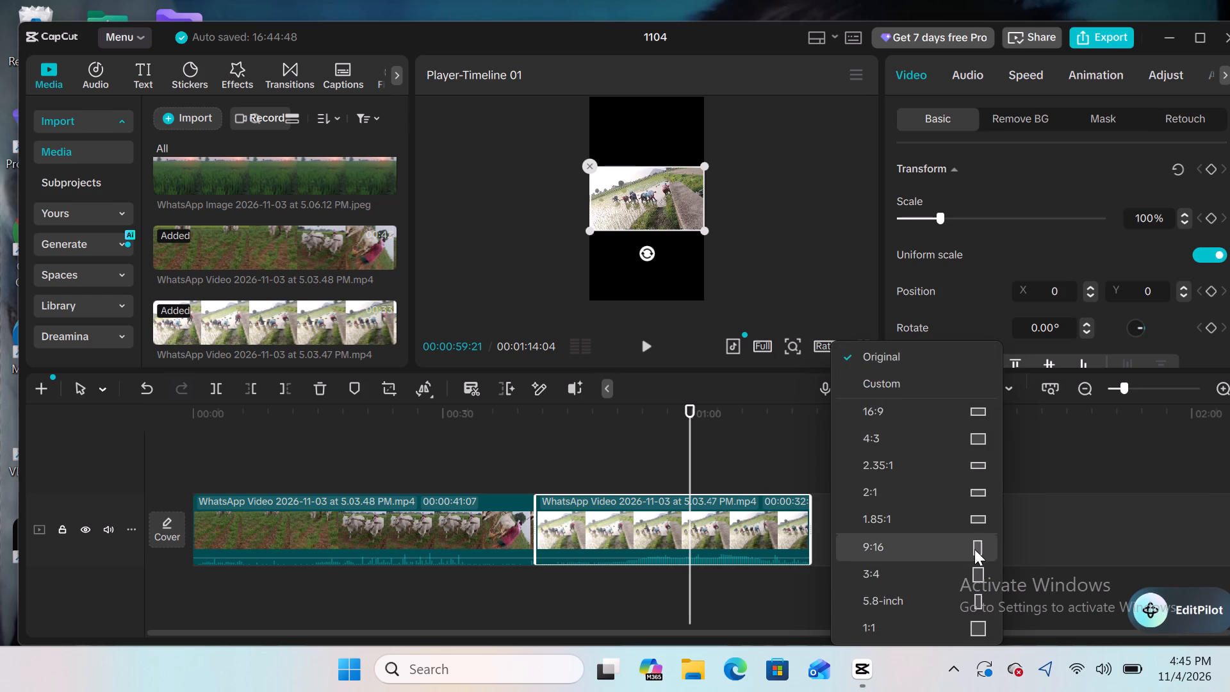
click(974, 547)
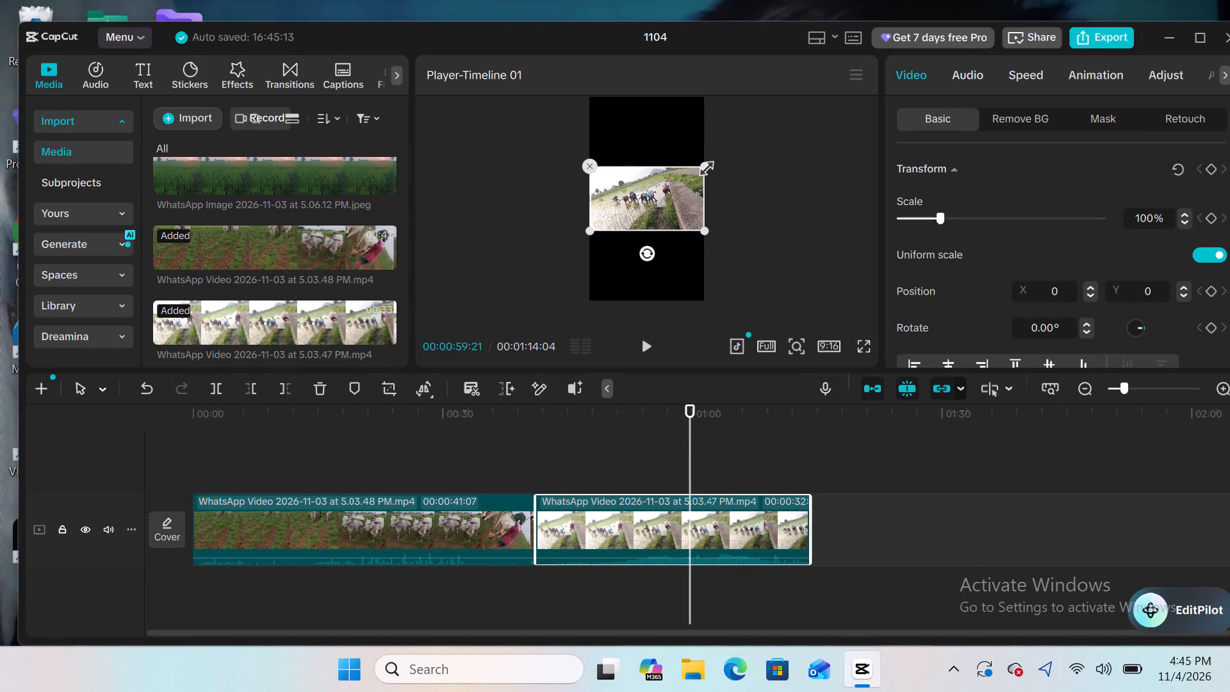
Resize the second timeline clip freehand in the preview, ending at about 17% scale.
drag(703, 165, 751, 0)
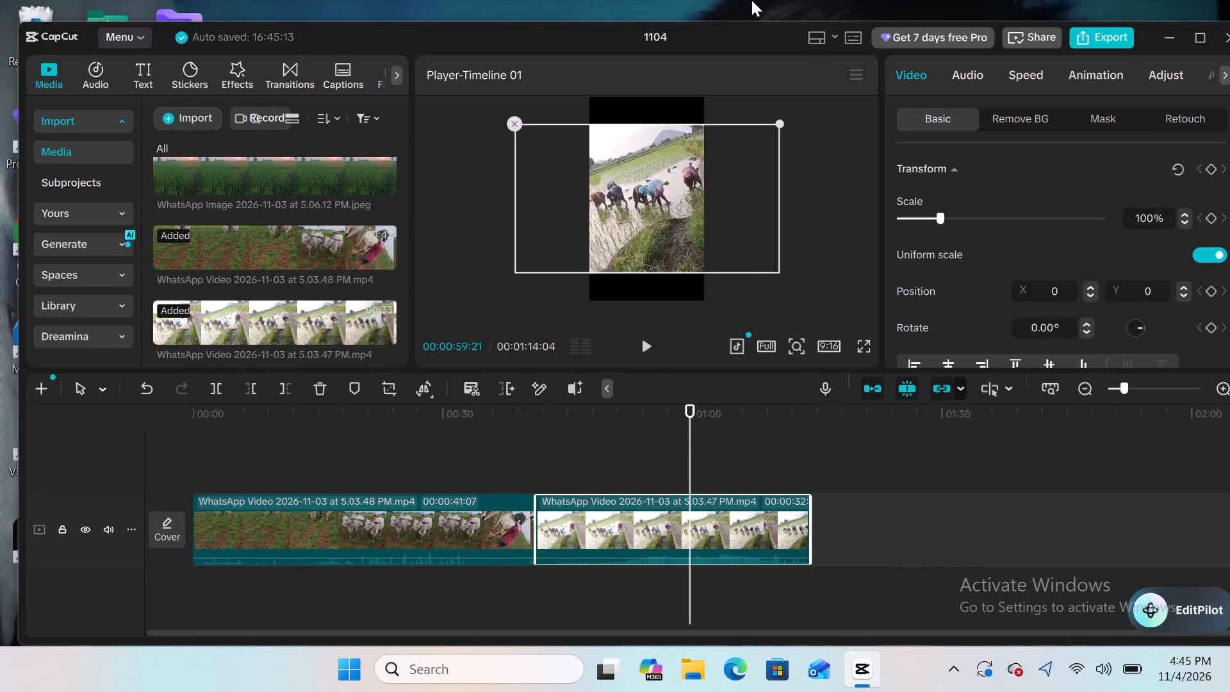
drag(751, 0, 798, 125)
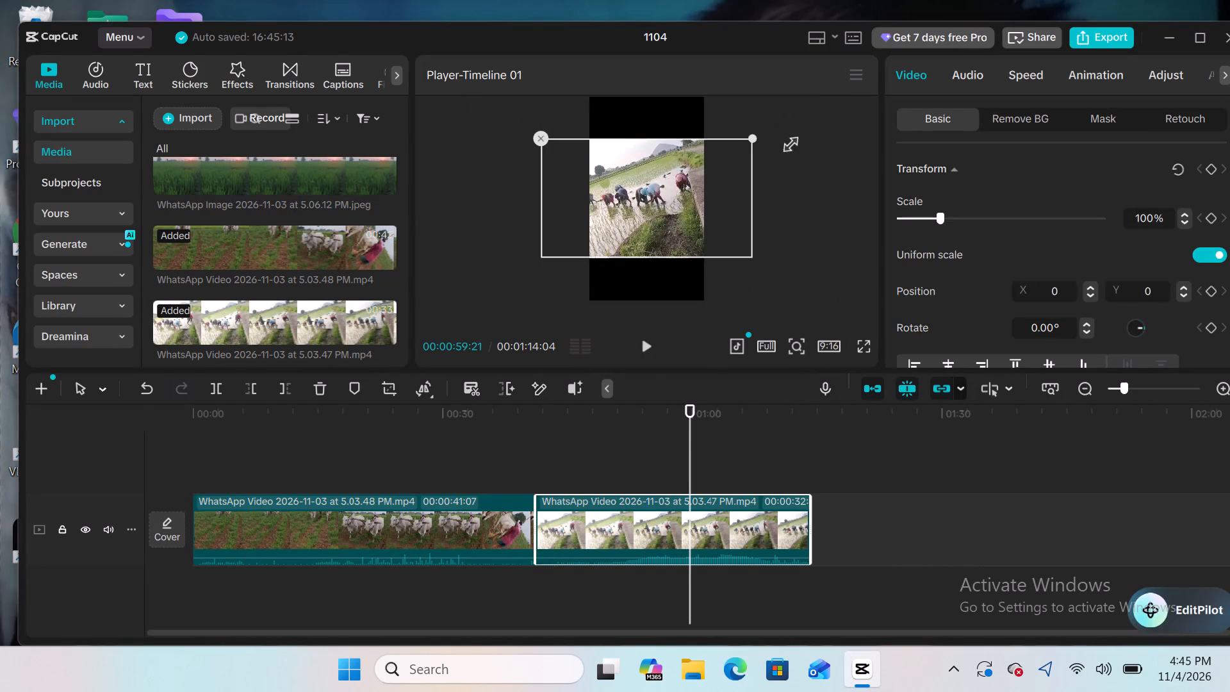
drag(798, 125, 744, 219)
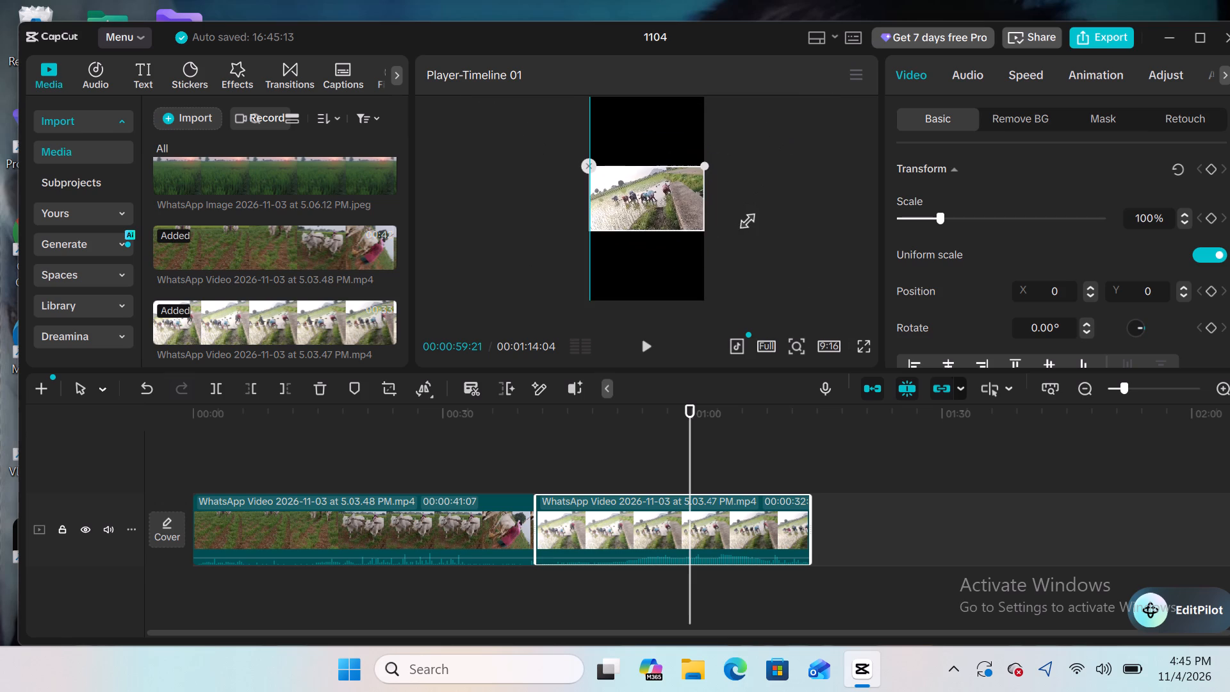
drag(744, 219, 818, 208)
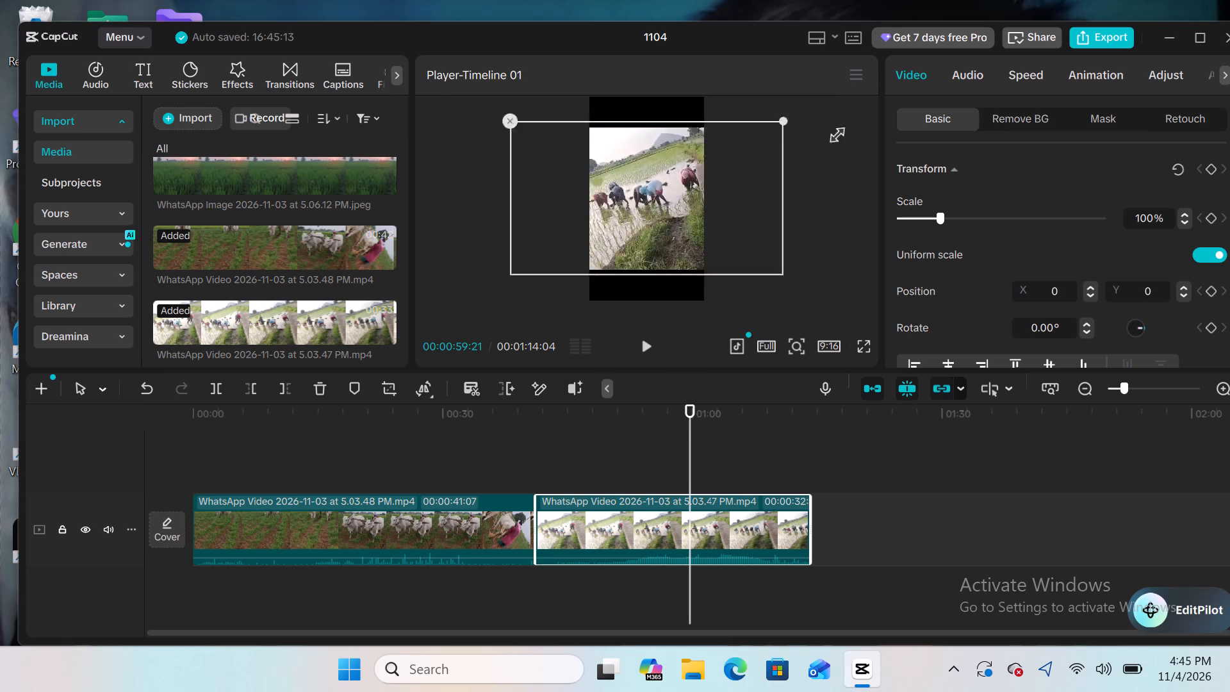
drag(818, 208, 876, 93)
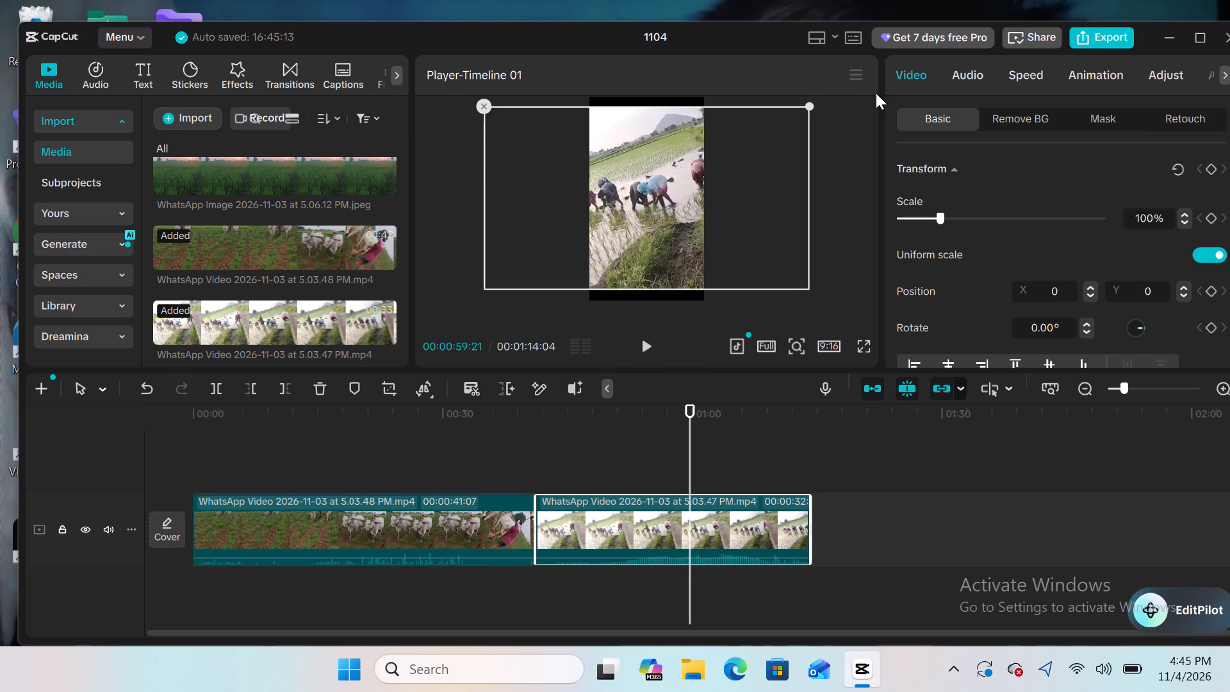
drag(876, 93, 798, 303)
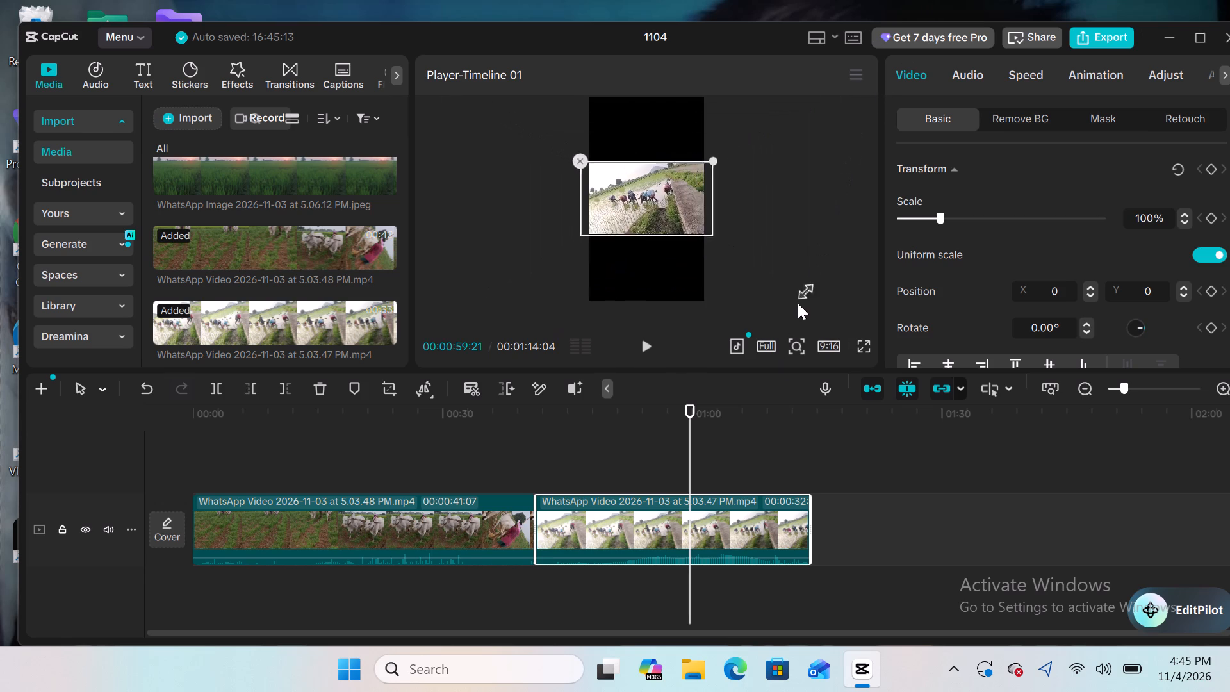
drag(798, 303, 800, 304)
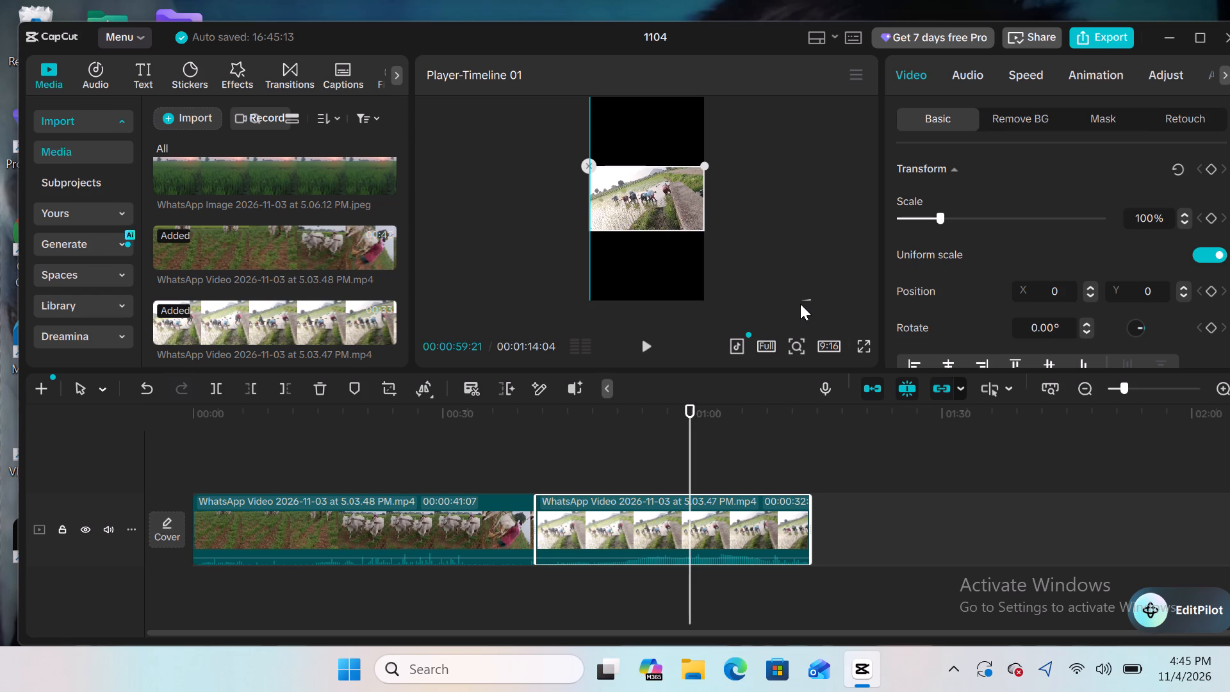
drag(800, 304, 865, 107)
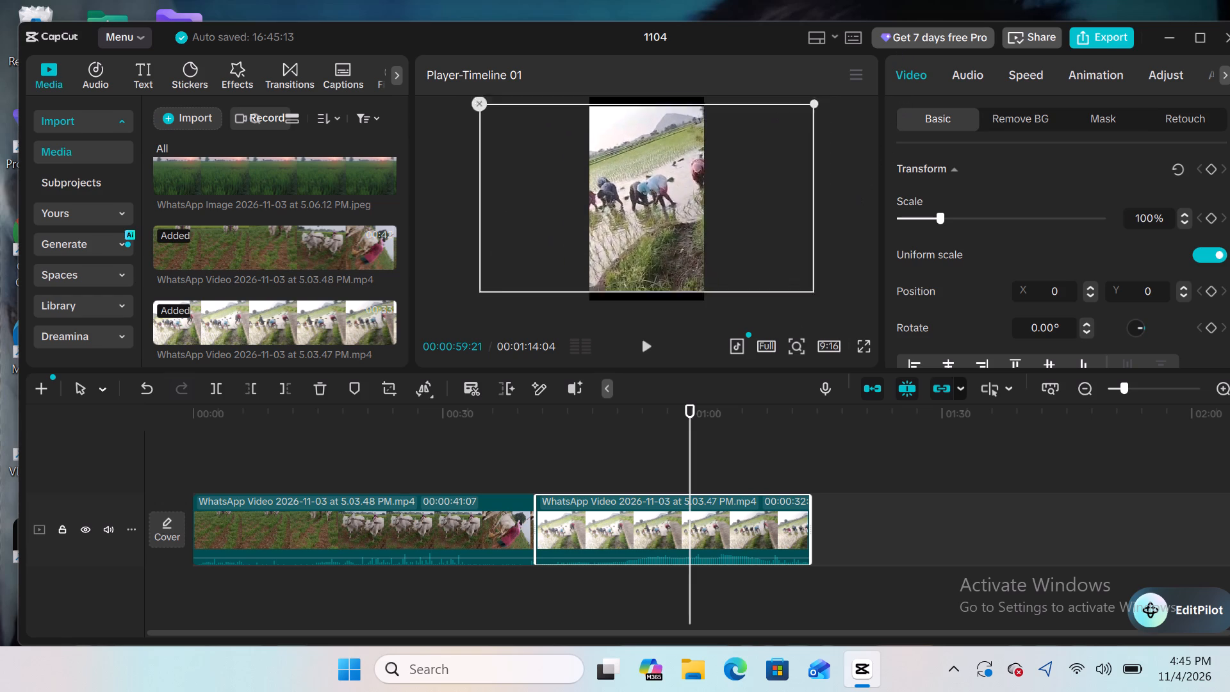
drag(865, 107, 1229, 0)
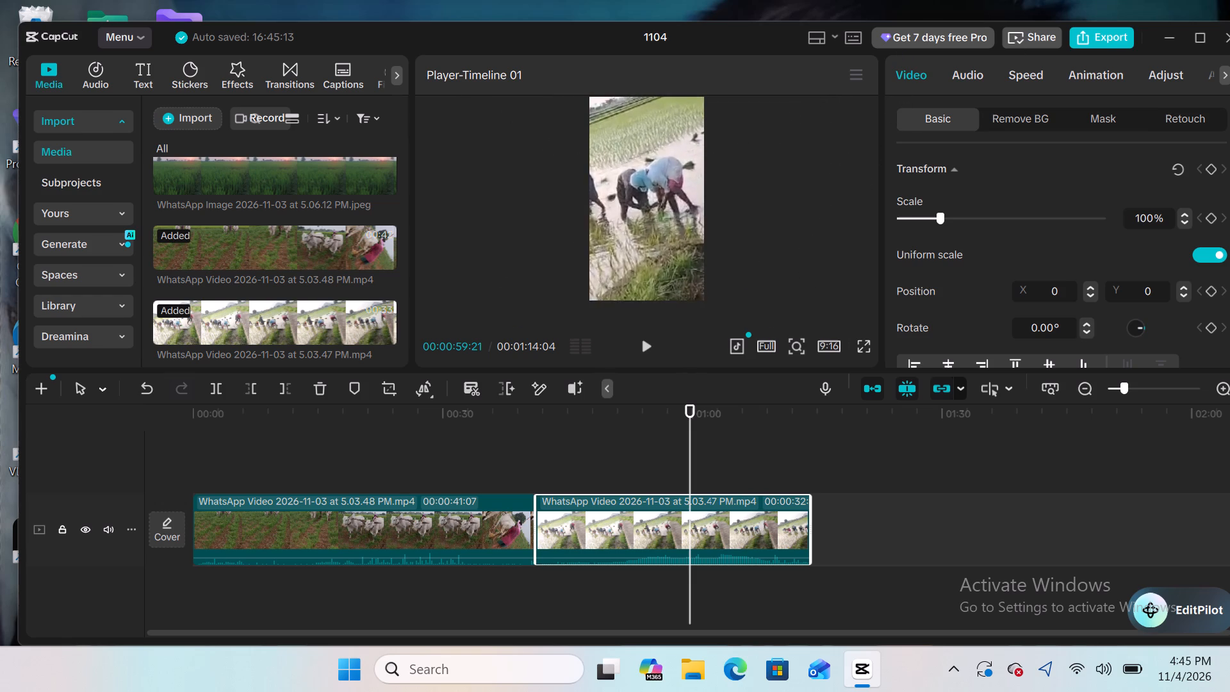
drag(1229, 0, 741, 497)
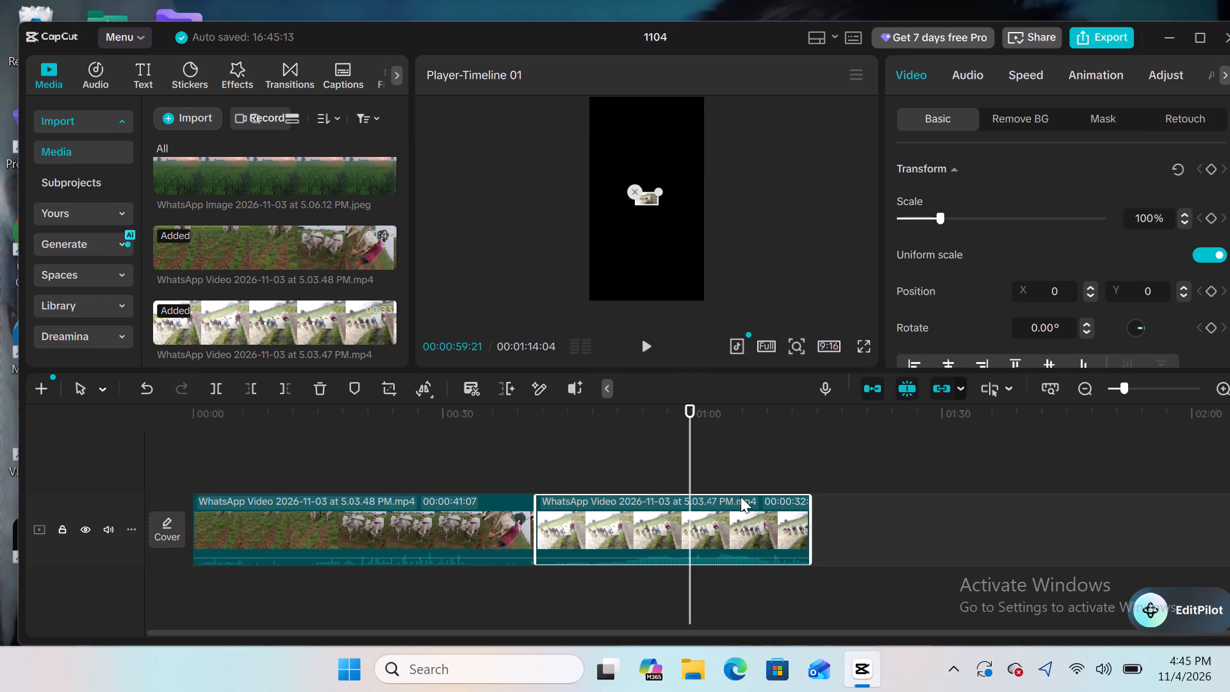
drag(741, 497, 532, 568)
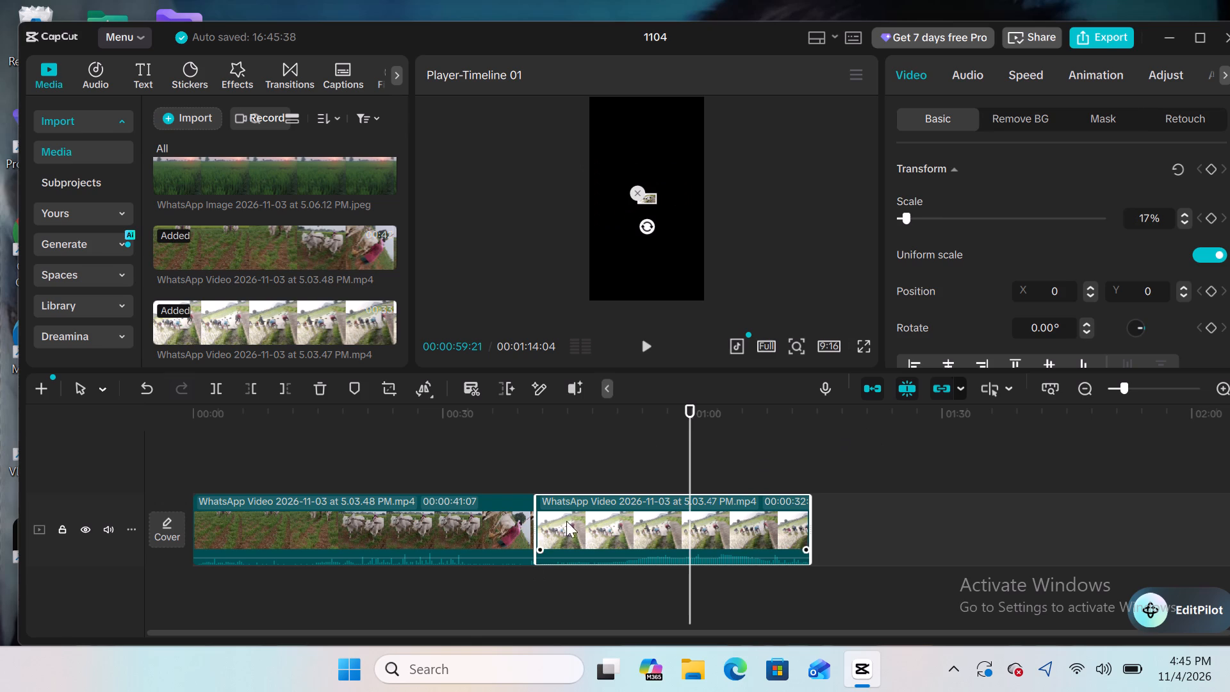
Move the playhead to about 00:00:29:25, select the first timeline clip and set the project's aspect ratio to 16:9.
drag(700, 434, 684, 436)
drag(684, 436, 442, 489)
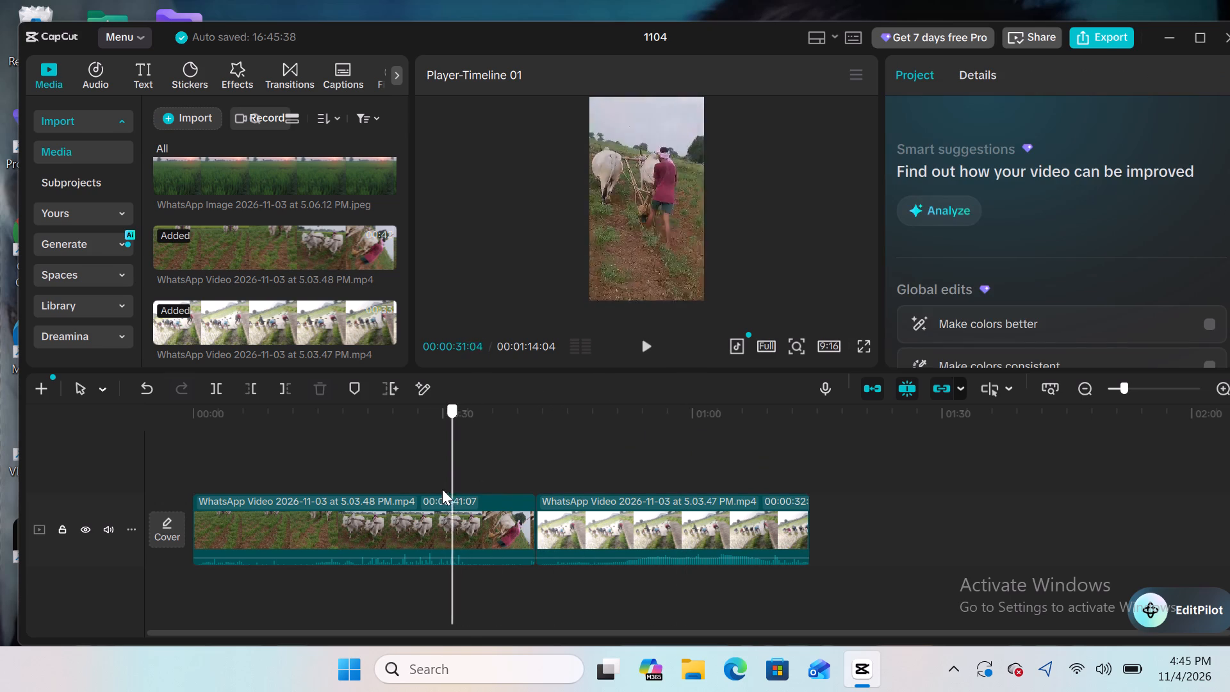
drag(442, 489, 441, 490)
click(469, 507)
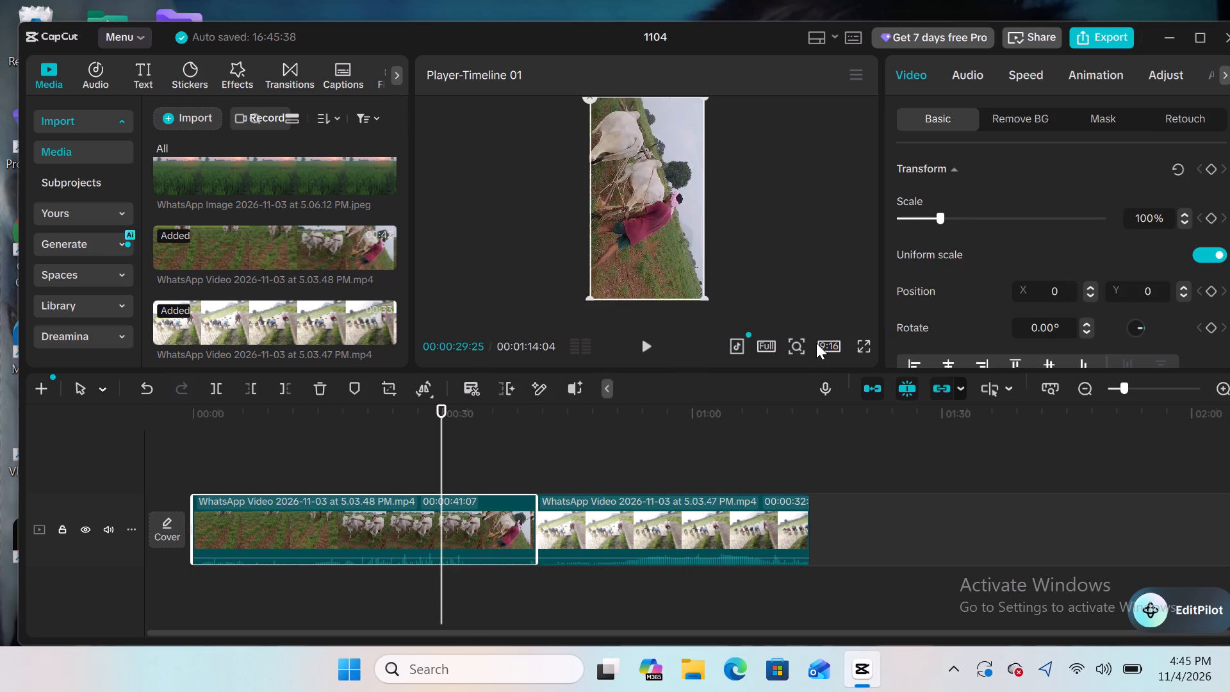
click(826, 343)
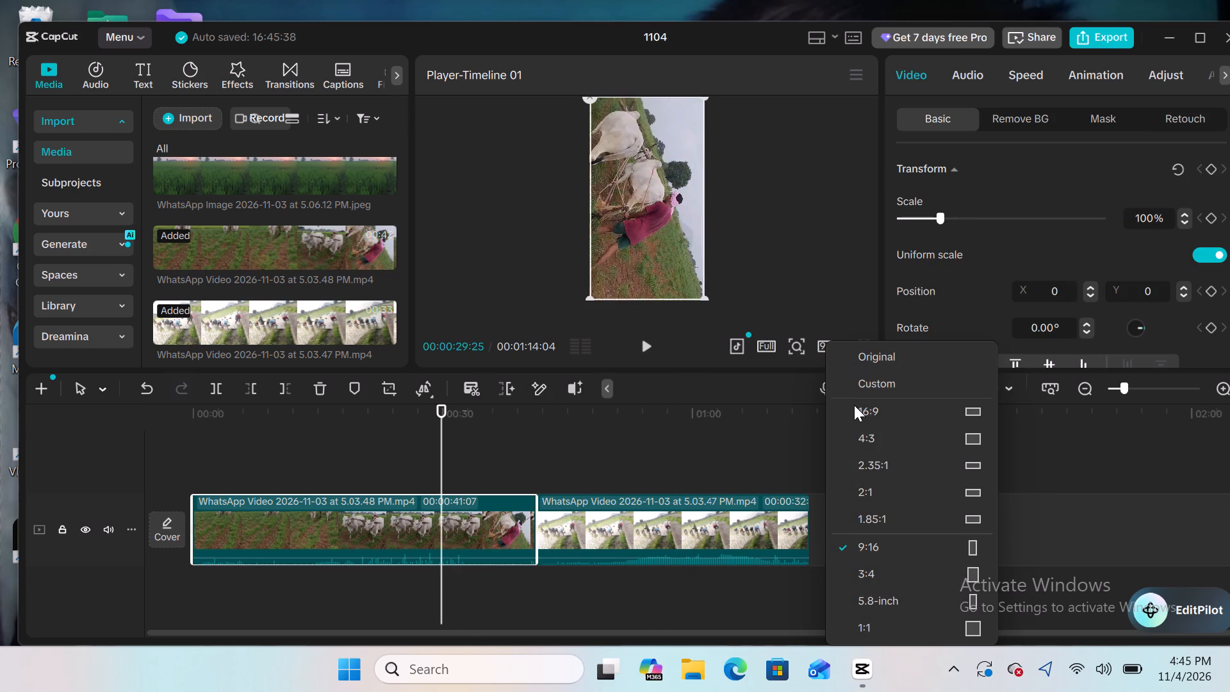
click(854, 406)
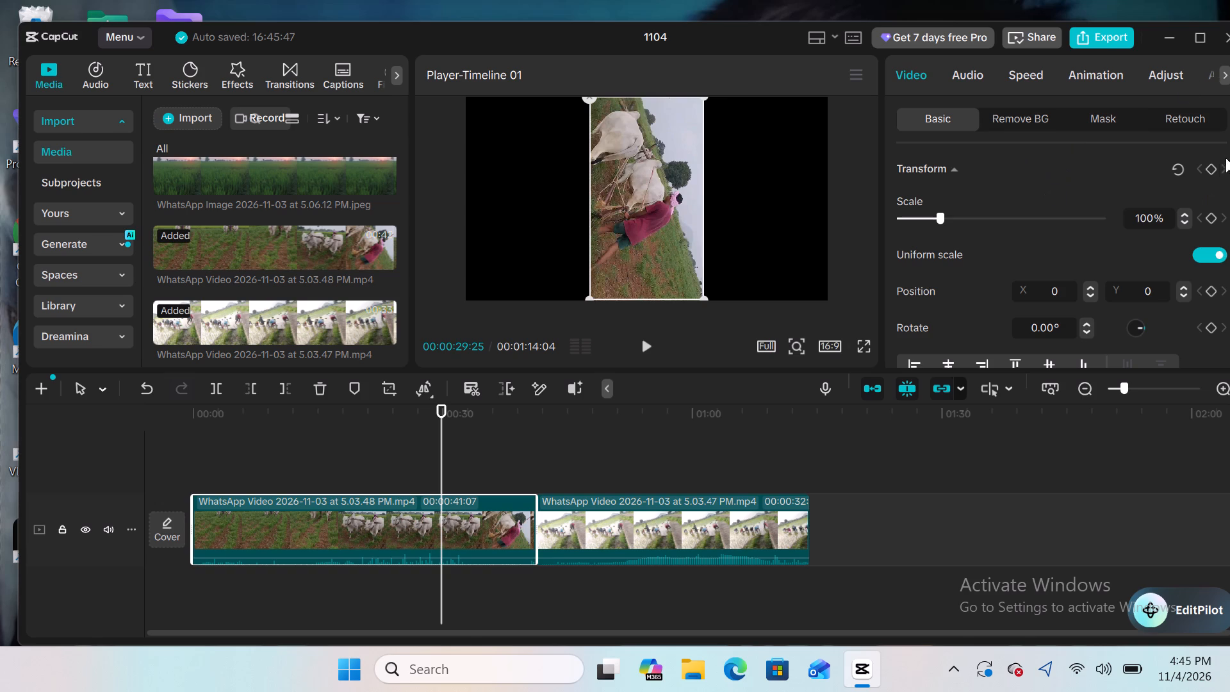
Reset the first clip's transform and set its rotation to -90°.
click(1179, 171)
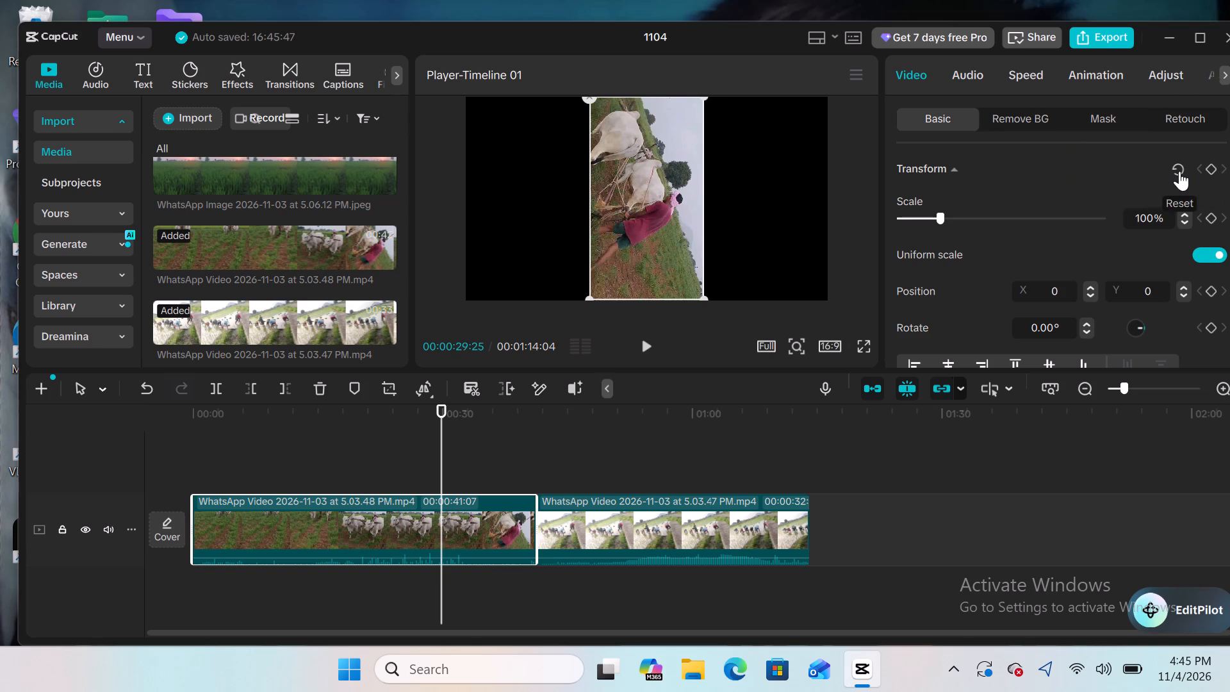
click(1179, 171)
click(1086, 323)
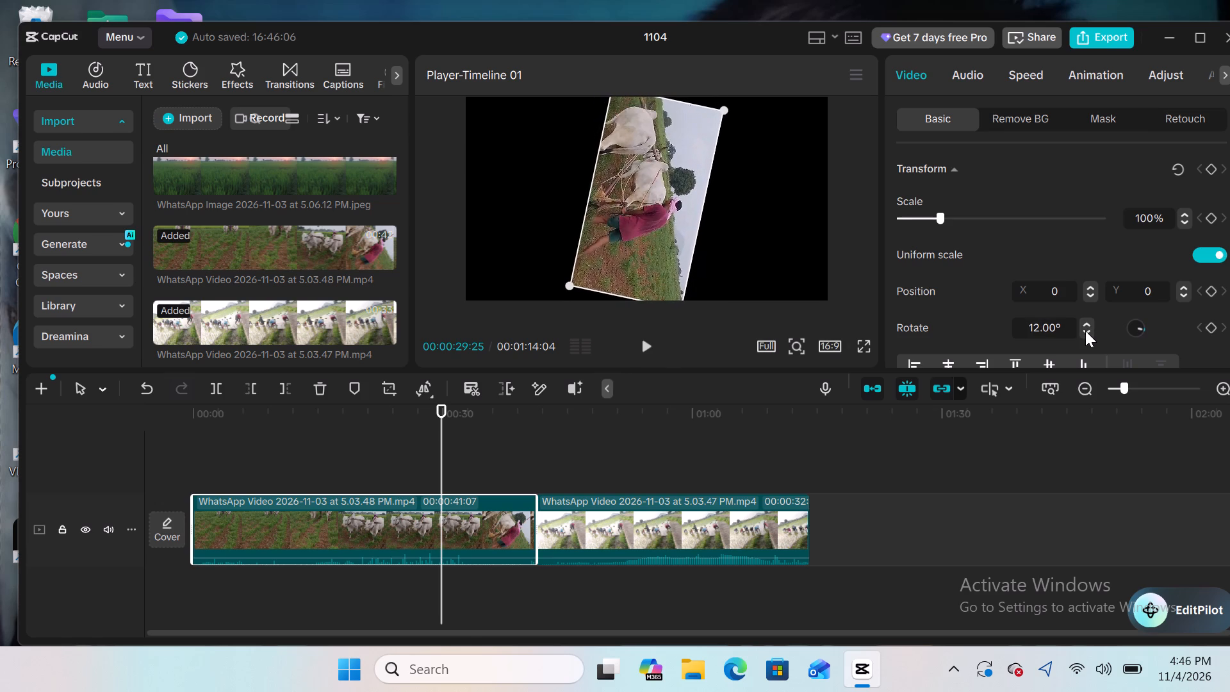
click(1085, 331)
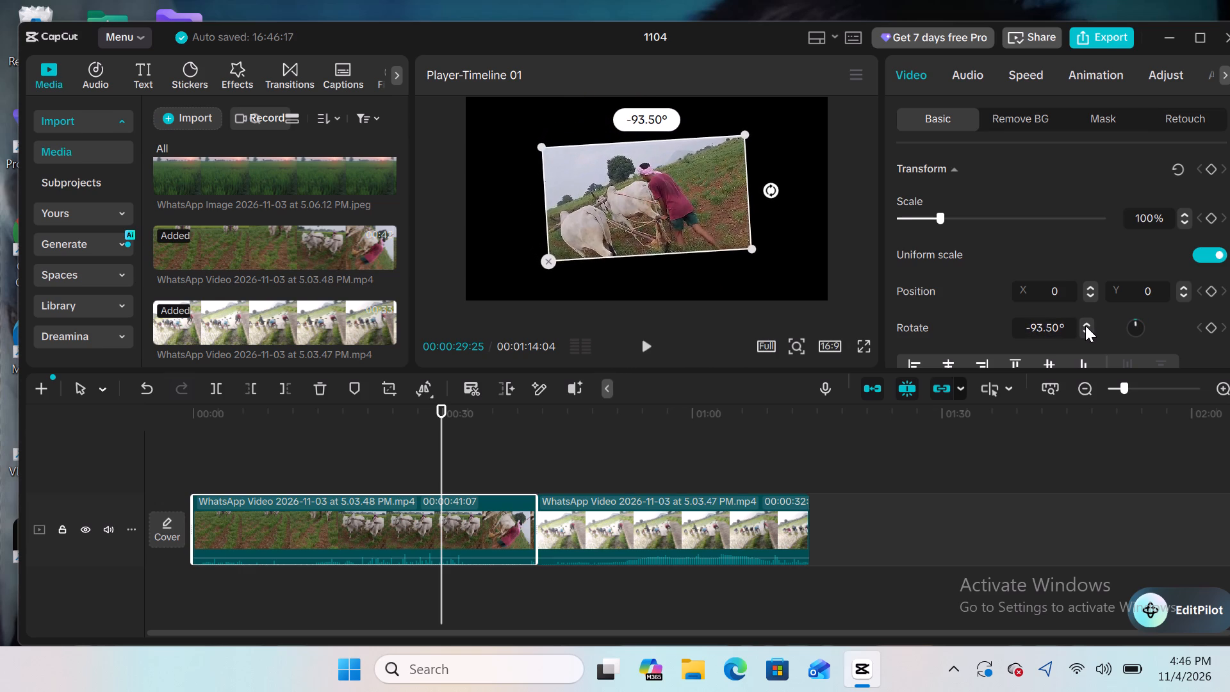
click(1085, 320)
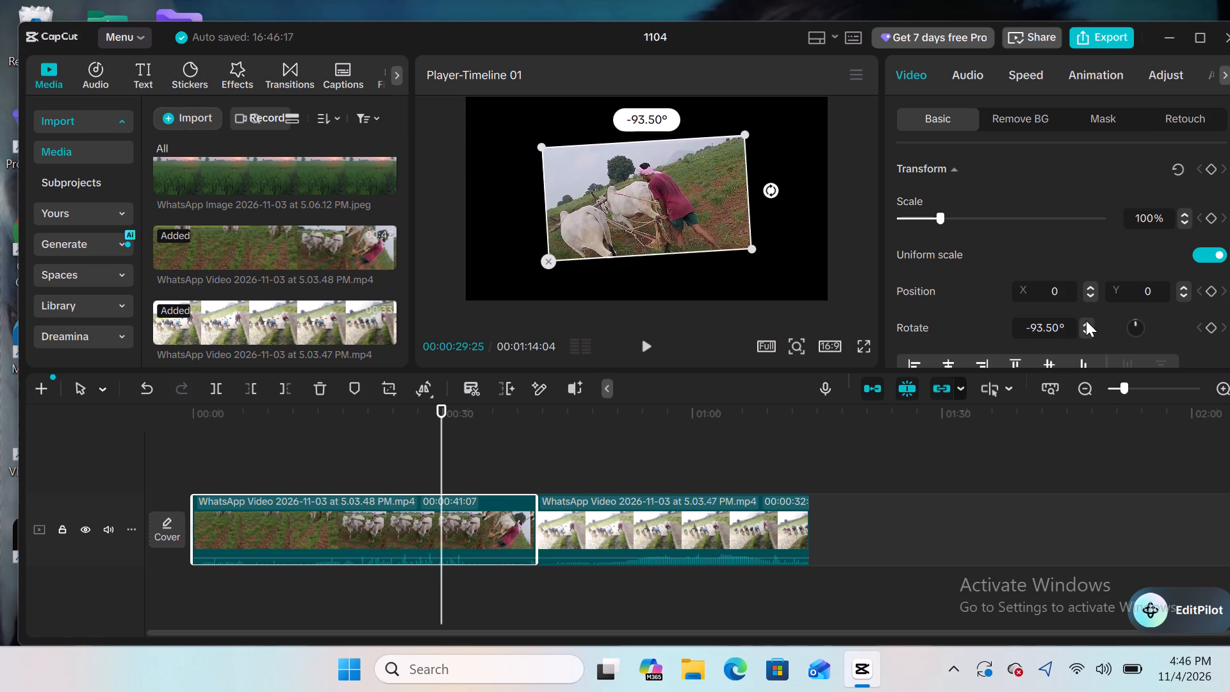
triple_click(1086, 320)
triple_click(1086, 320)
click(1086, 320)
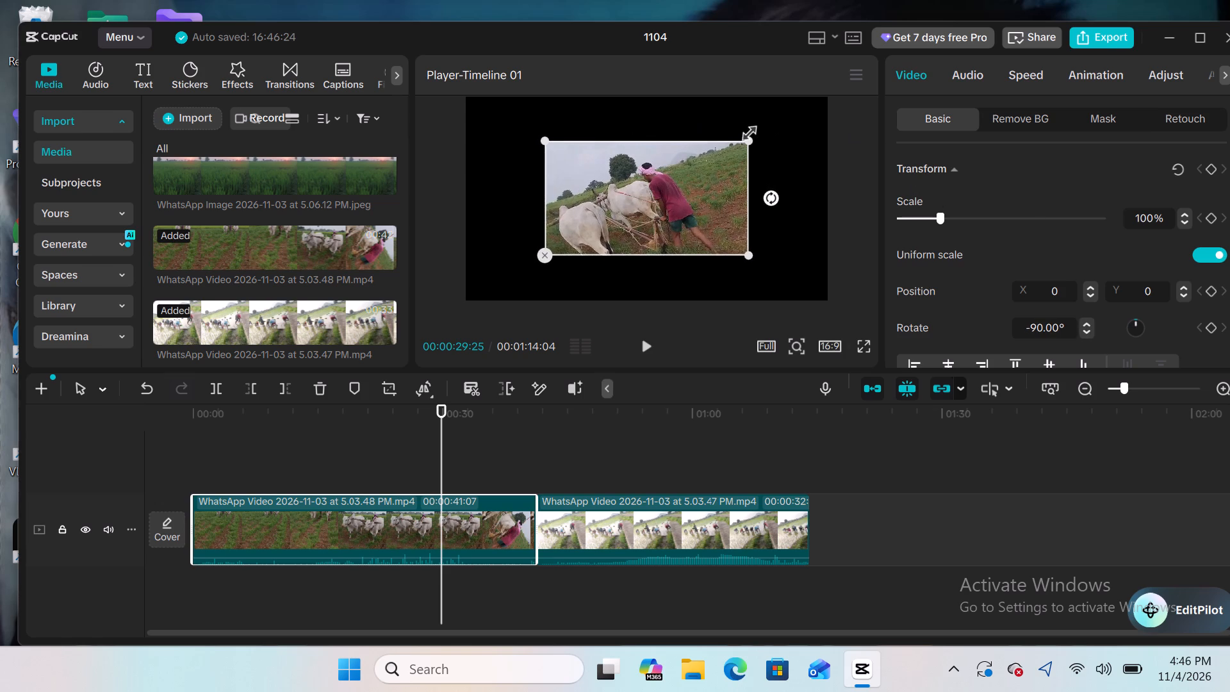
Enlarge the first clip in the preview to fill the 16:9 frame, at about 178% scale.
drag(747, 138, 880, 108)
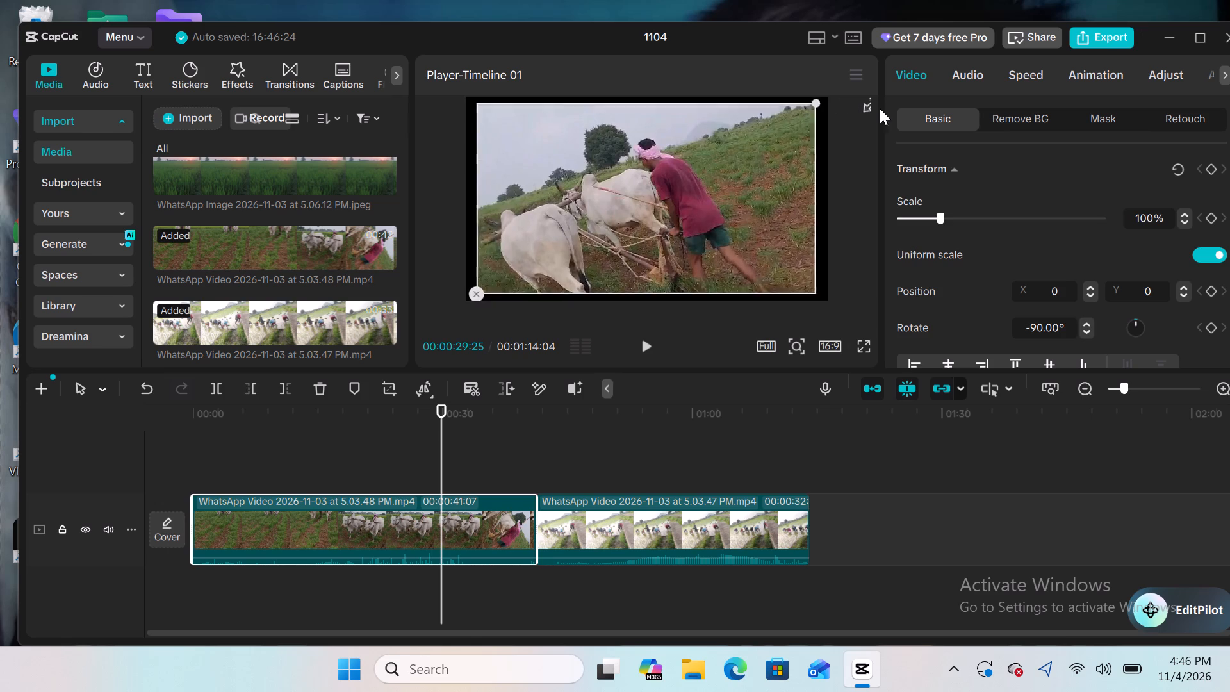
drag(880, 108, 886, 108)
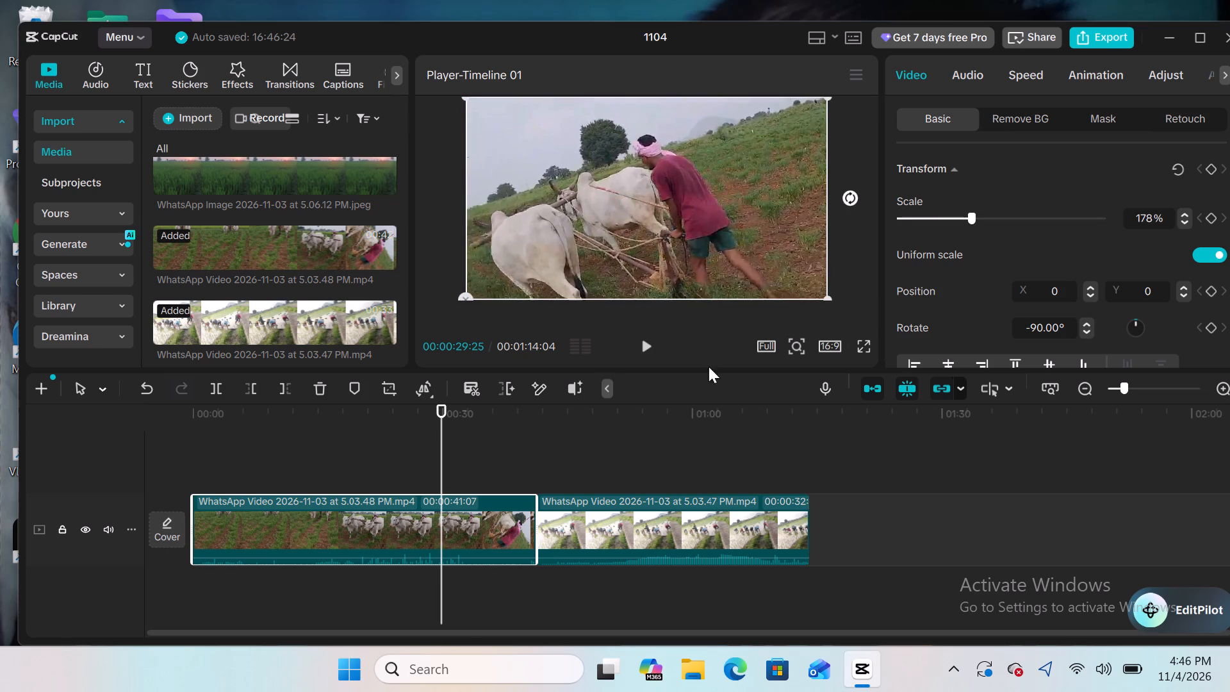
Scrub through the timeline to check the orientation and framing of the rotated first clip across its length.
drag(443, 440, 559, 419)
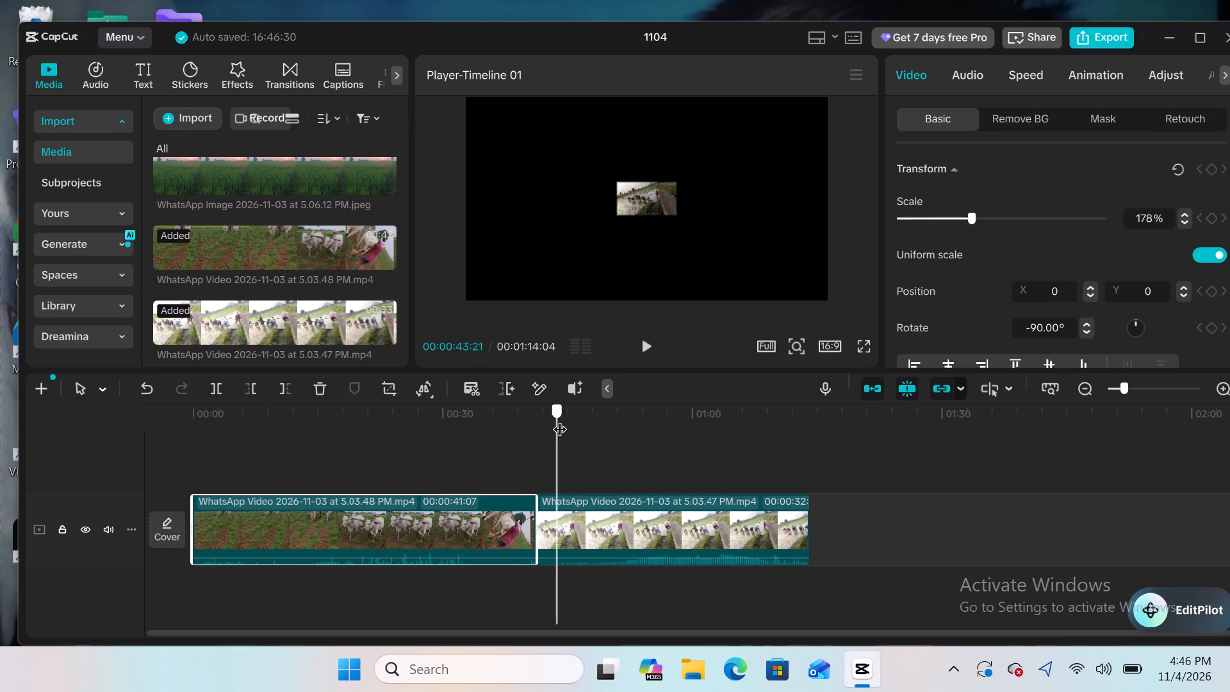
drag(559, 419, 457, 436)
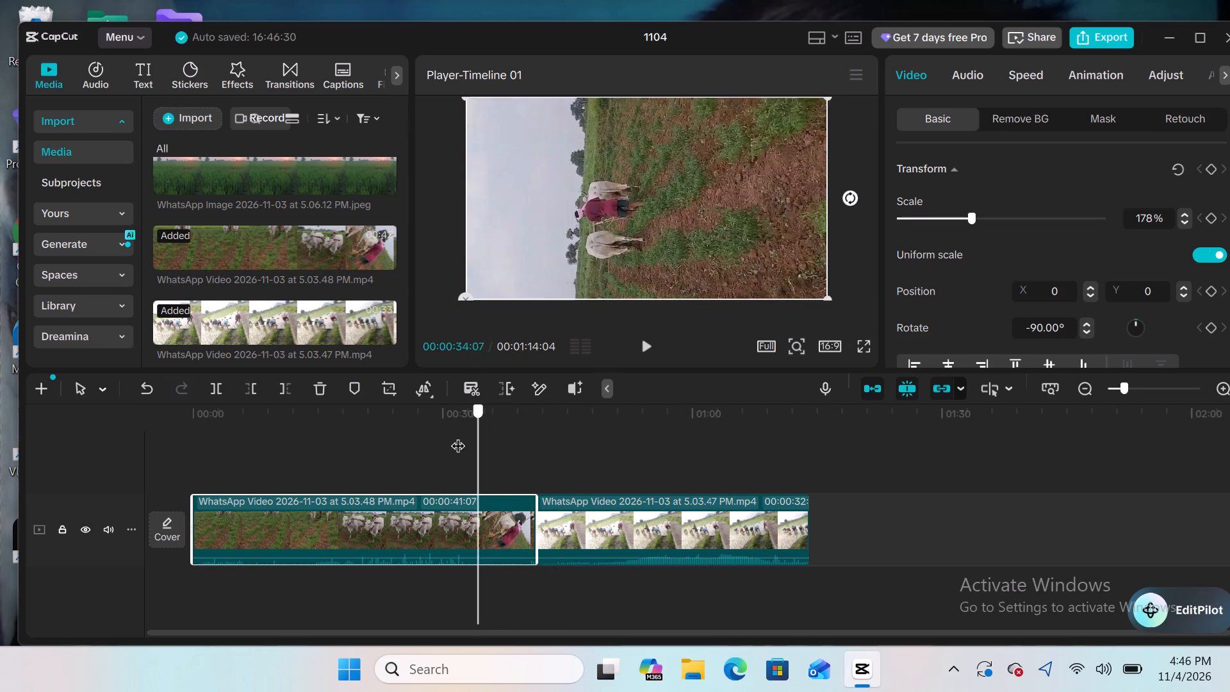
drag(457, 436, 393, 444)
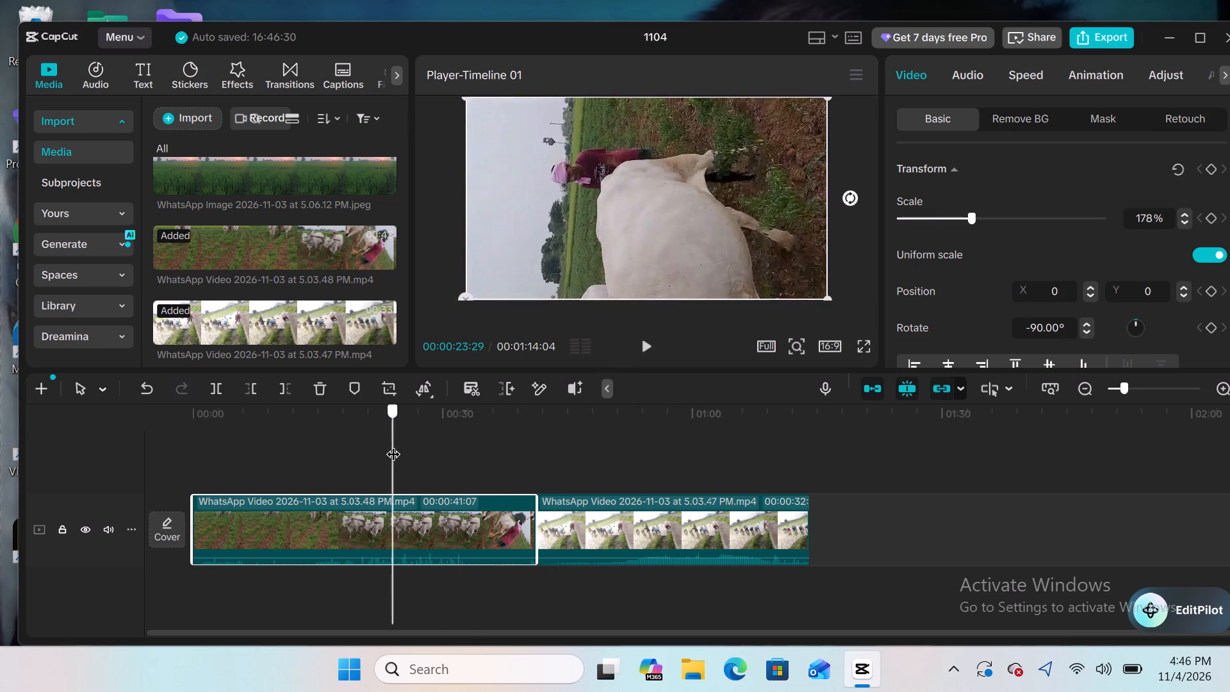
drag(393, 444, 199, 408)
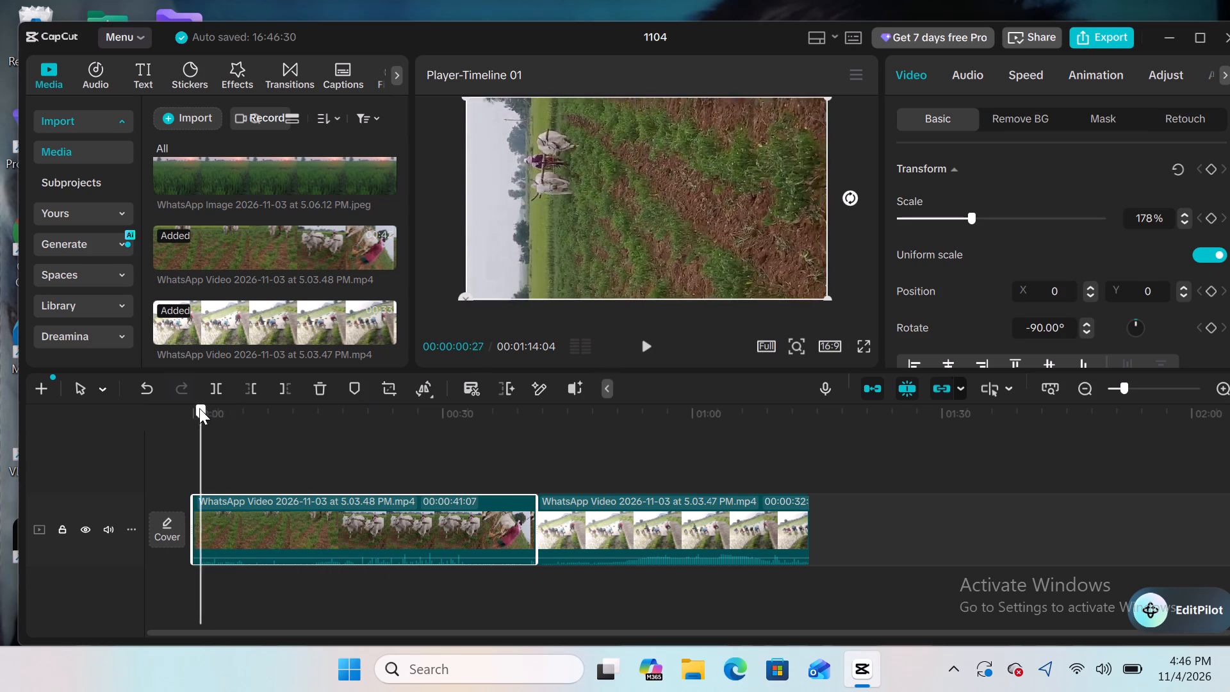
drag(199, 408, 263, 380)
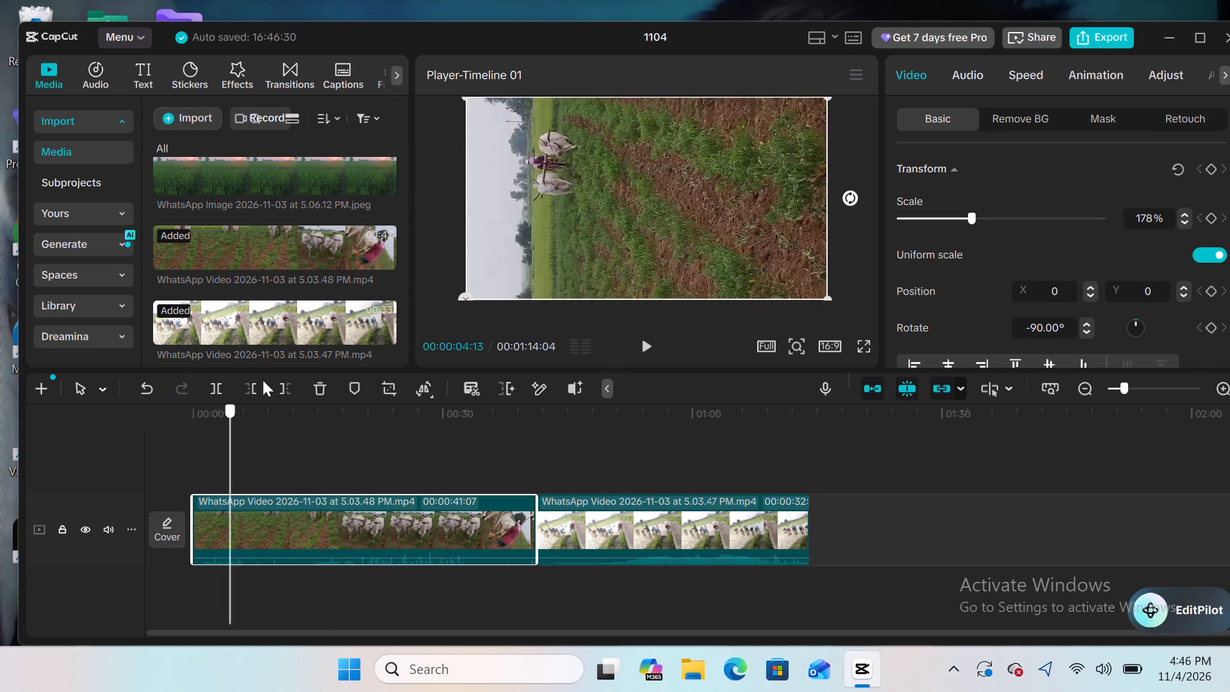
drag(263, 380, 45, 370)
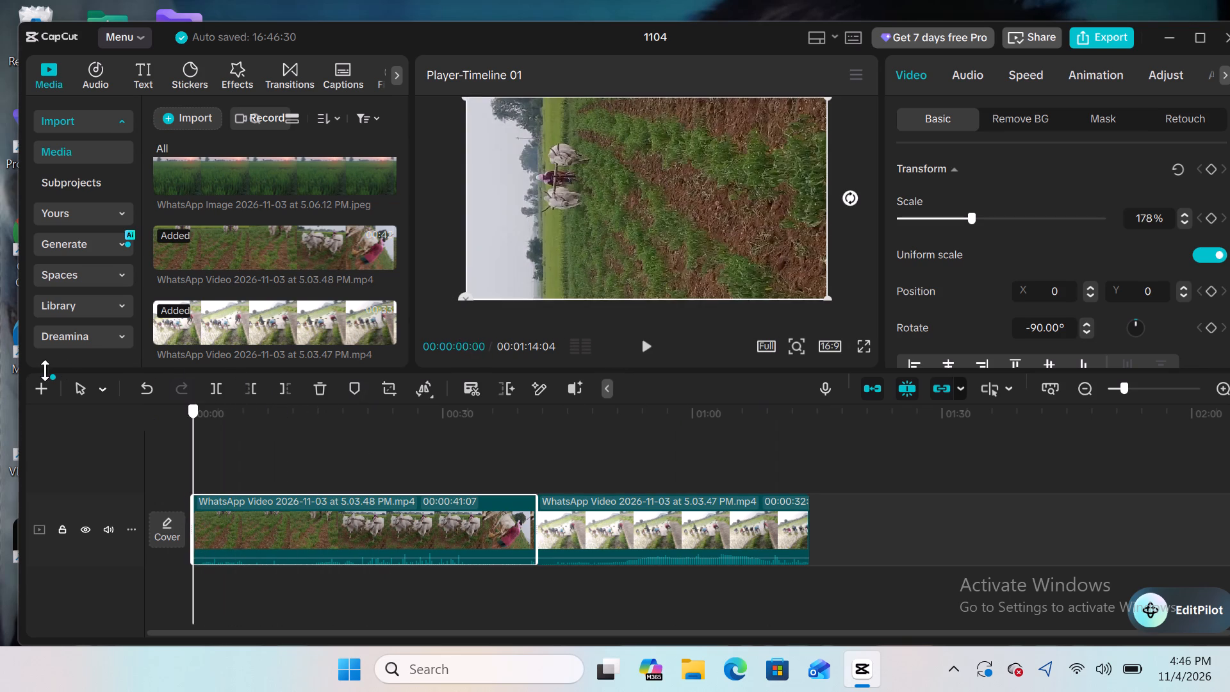
drag(45, 370, 450, 210)
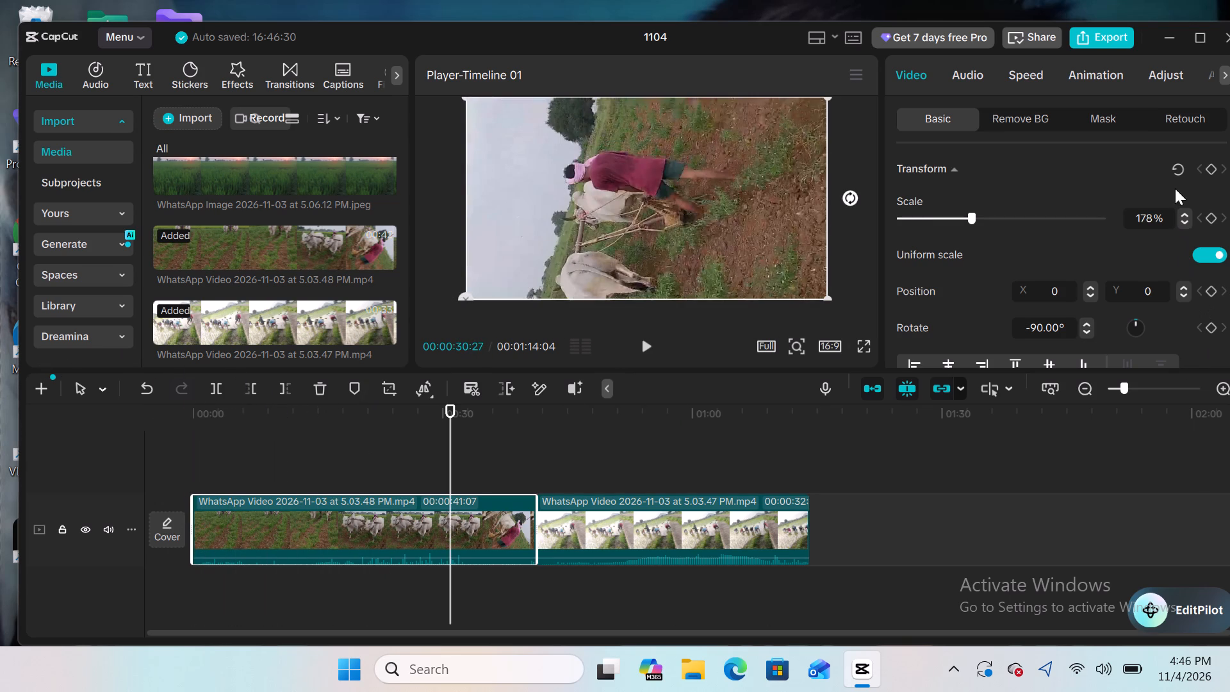
Reset the first clip's transform and set the project's aspect ratio to 9:16.
click(1175, 174)
scroll(723, 425, left, 1)
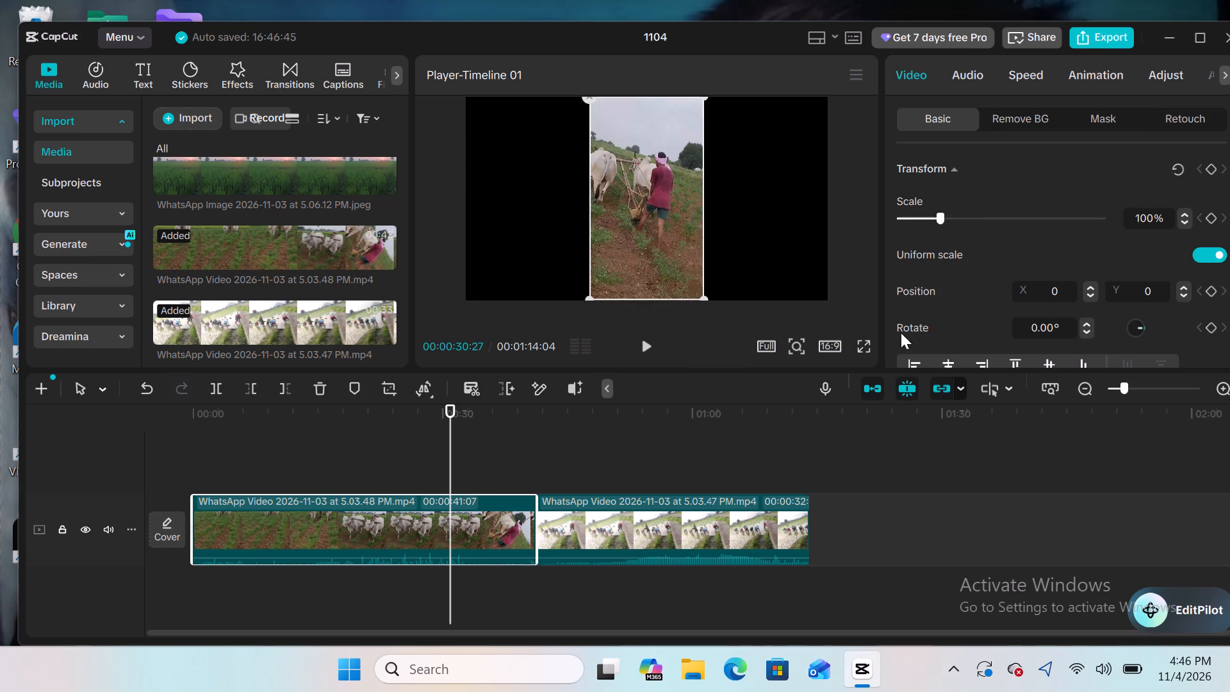
scroll(901, 333, left, 1)
click(834, 345)
scroll(834, 345, left, 1)
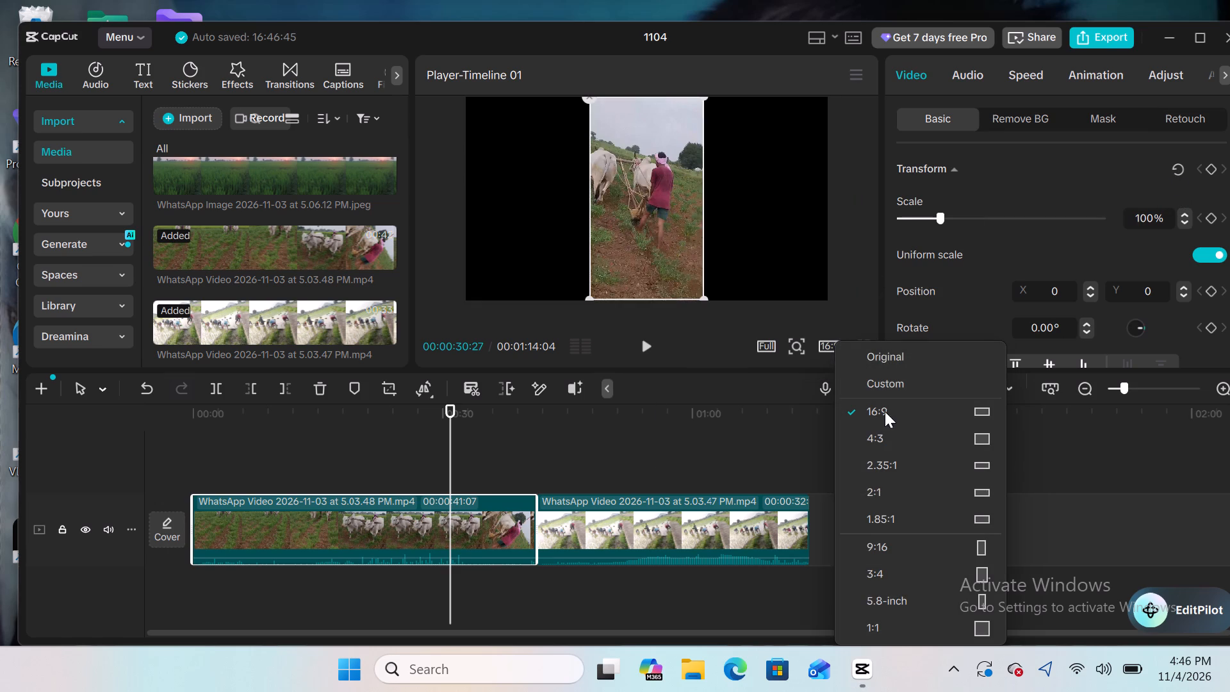
scroll(910, 521, up, 1)
click(905, 534)
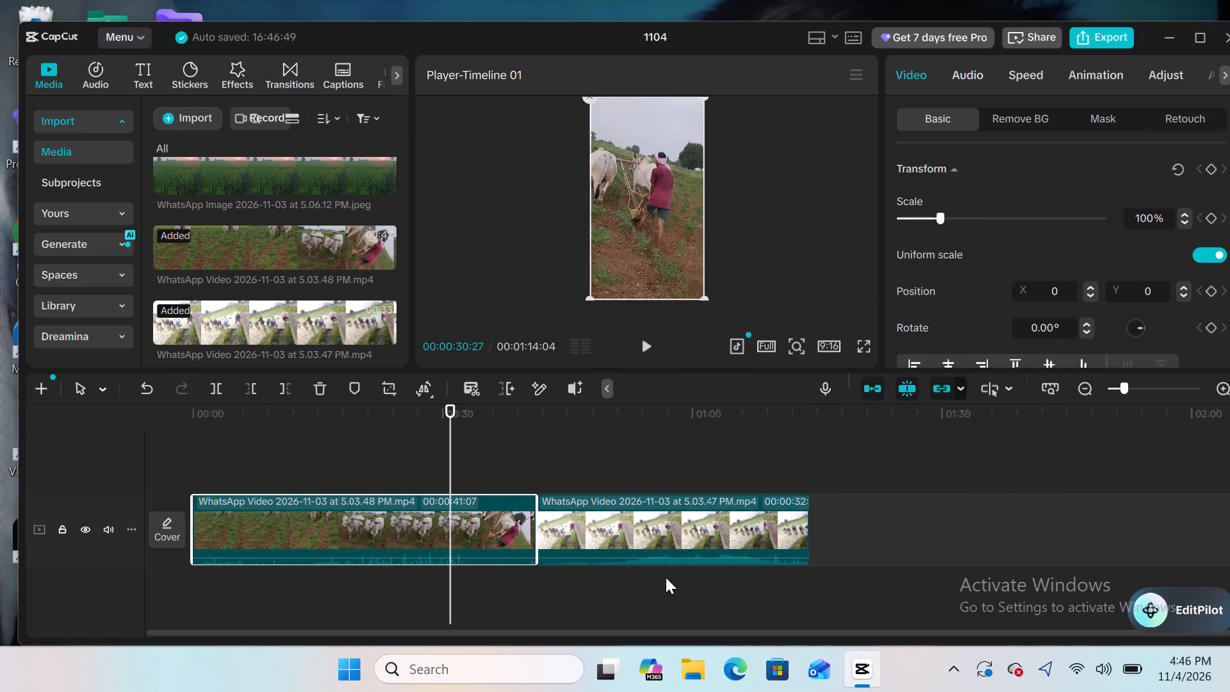
Preview the second timeline clip, WhatsApp Video 2026-11-03 at 5.03.47 PM.mp4, and delete it.
click(721, 515)
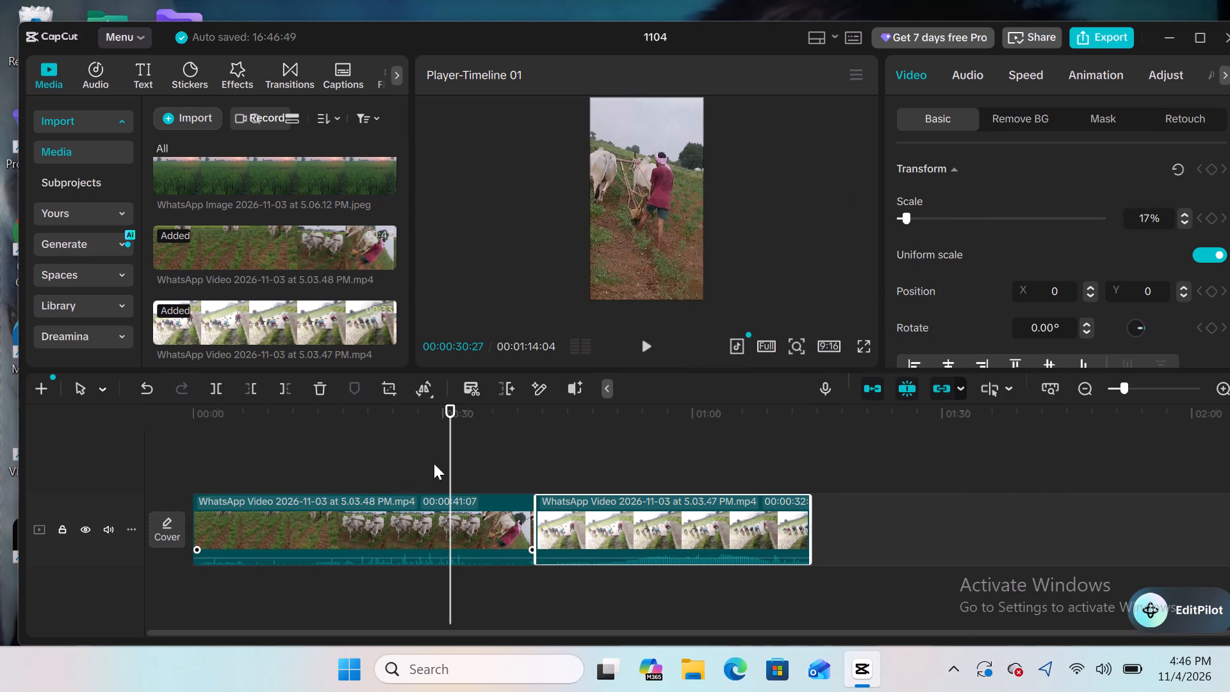
drag(452, 461, 543, 459)
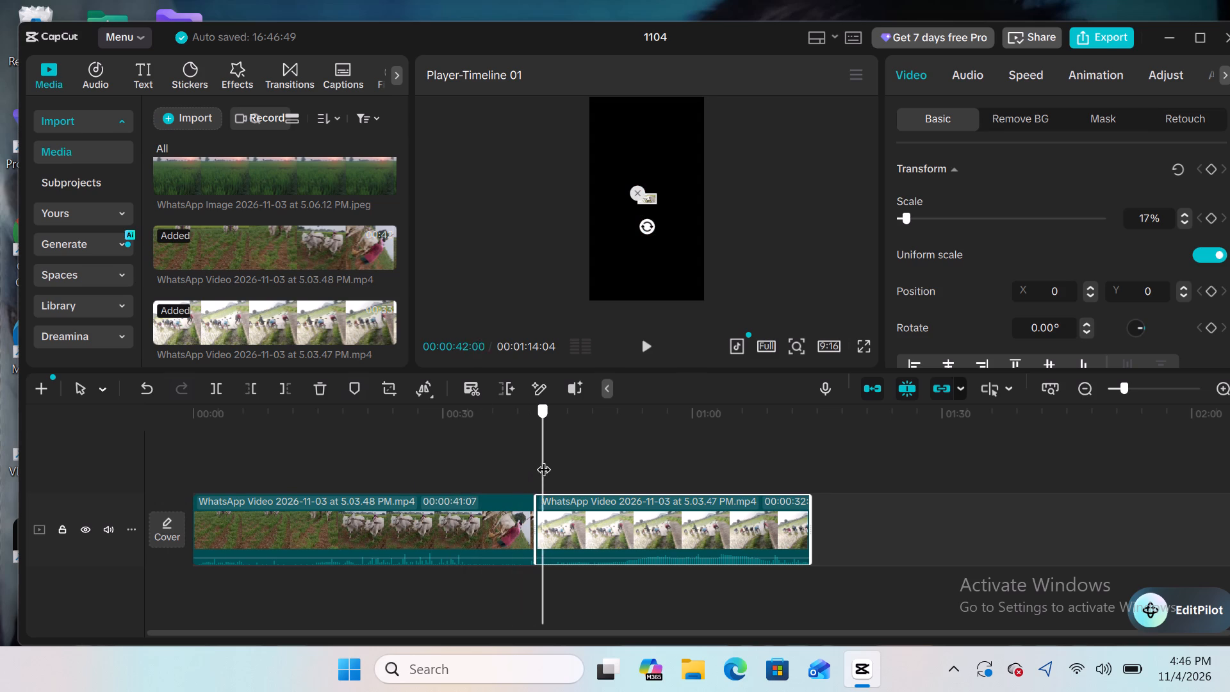
drag(543, 459, 578, 495)
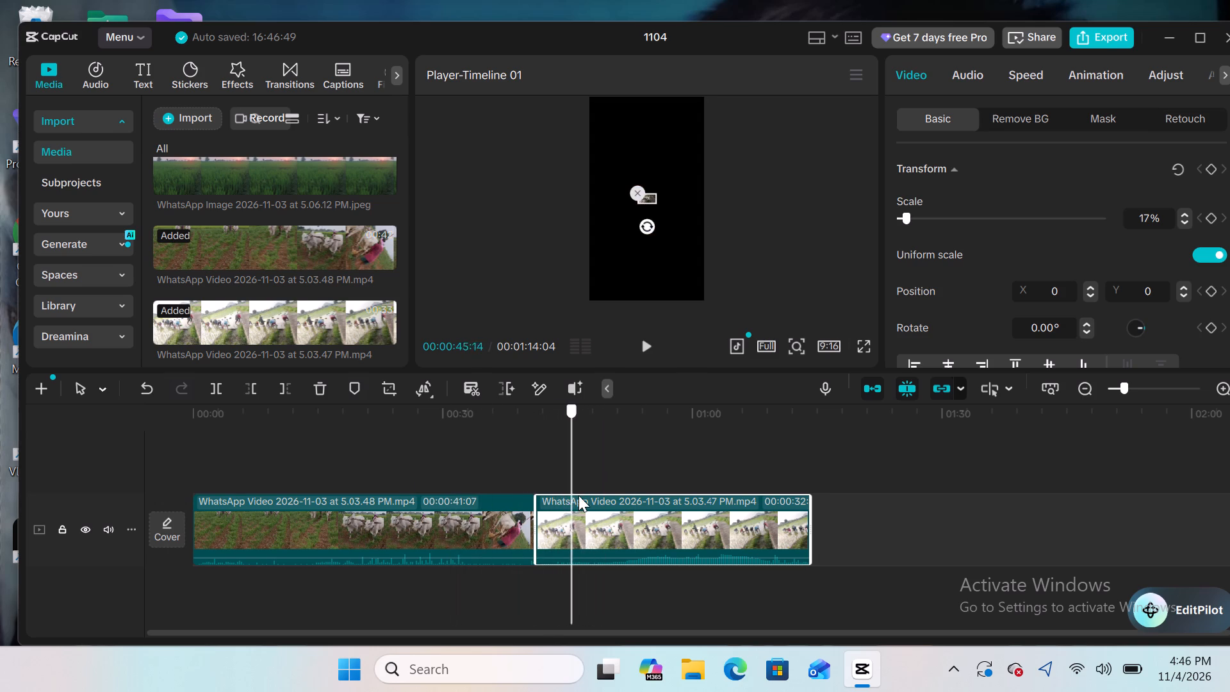
drag(578, 495, 602, 220)
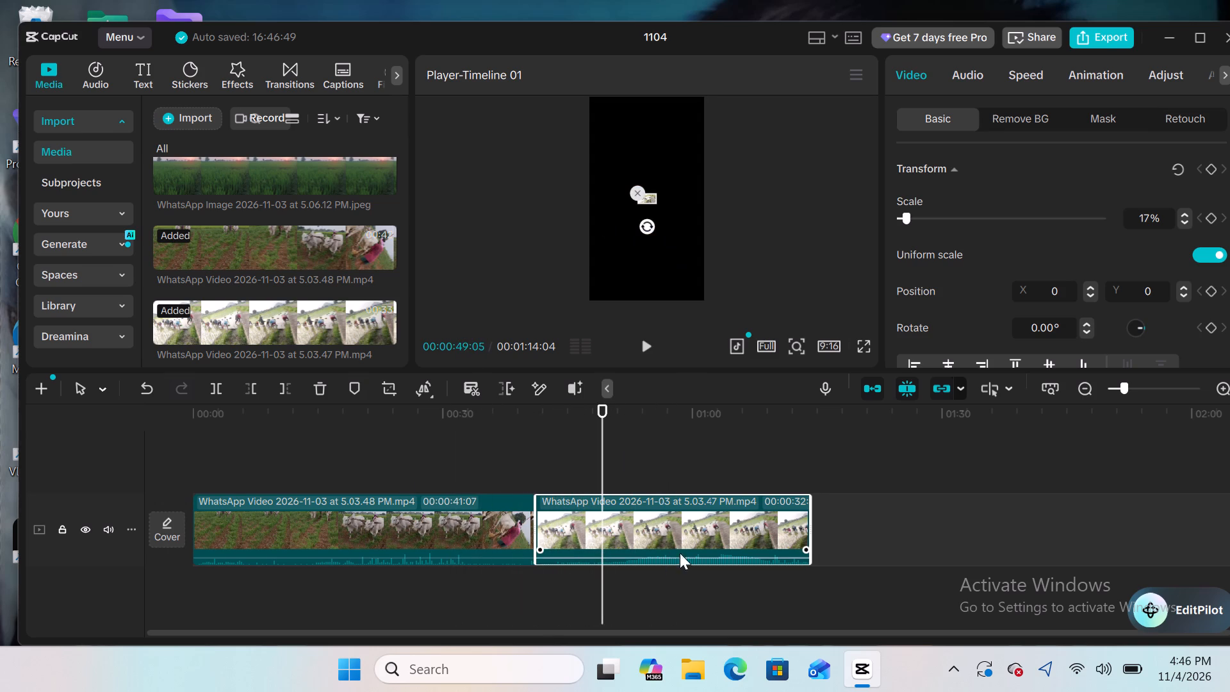
click(327, 388)
Add WhatsApp Video 2026-11-03 at 5.03.46 PM.mp4 directly after the first timeline clip and scrub through it.
scroll(290, 254, up, 1)
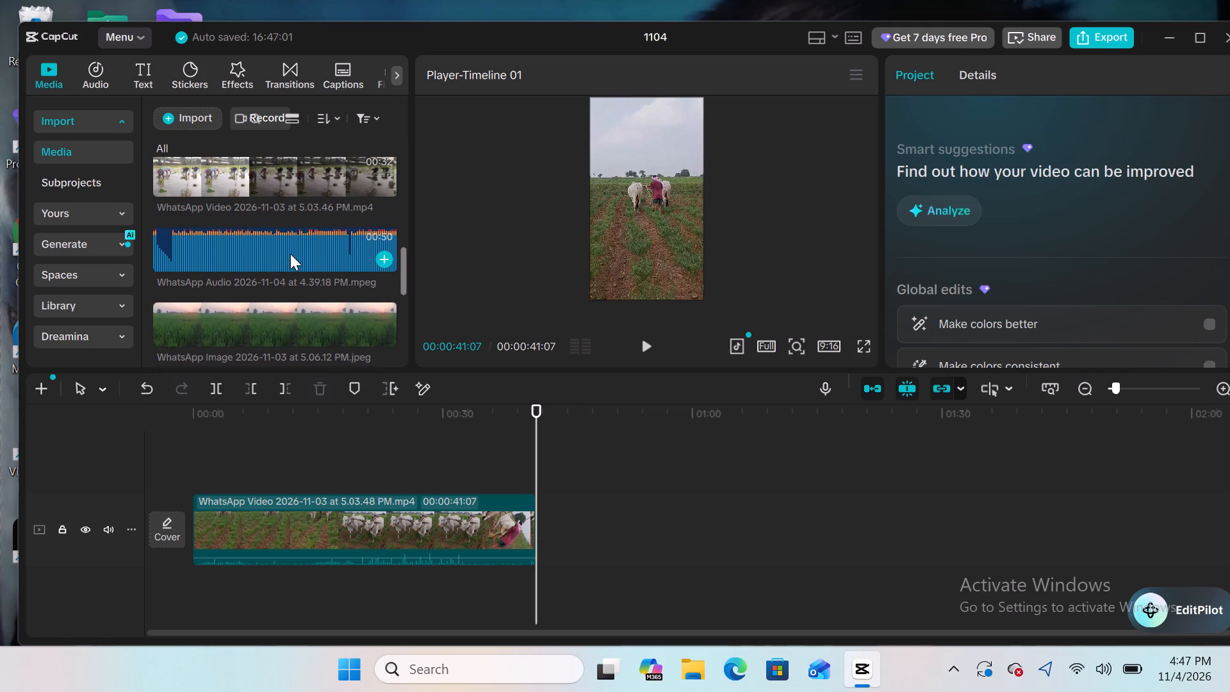
scroll(290, 254, up, 1)
scroll(290, 254, down, 1)
scroll(290, 254, up, 1)
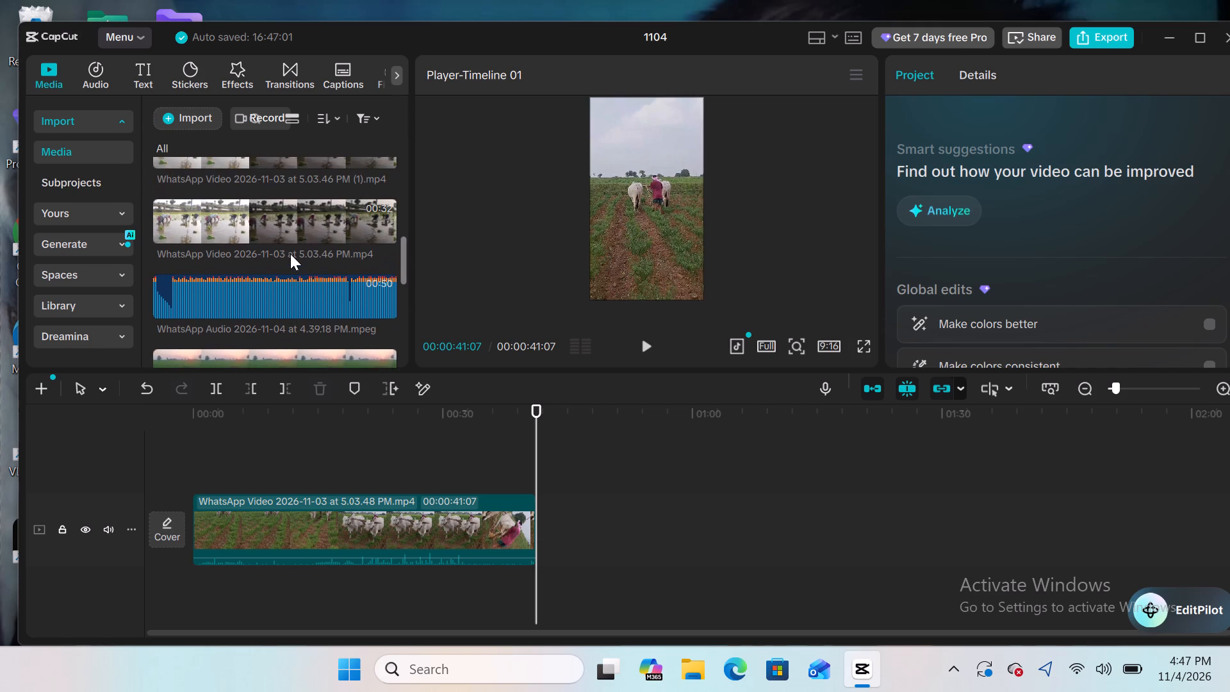
click(283, 231)
drag(283, 231, 492, 349)
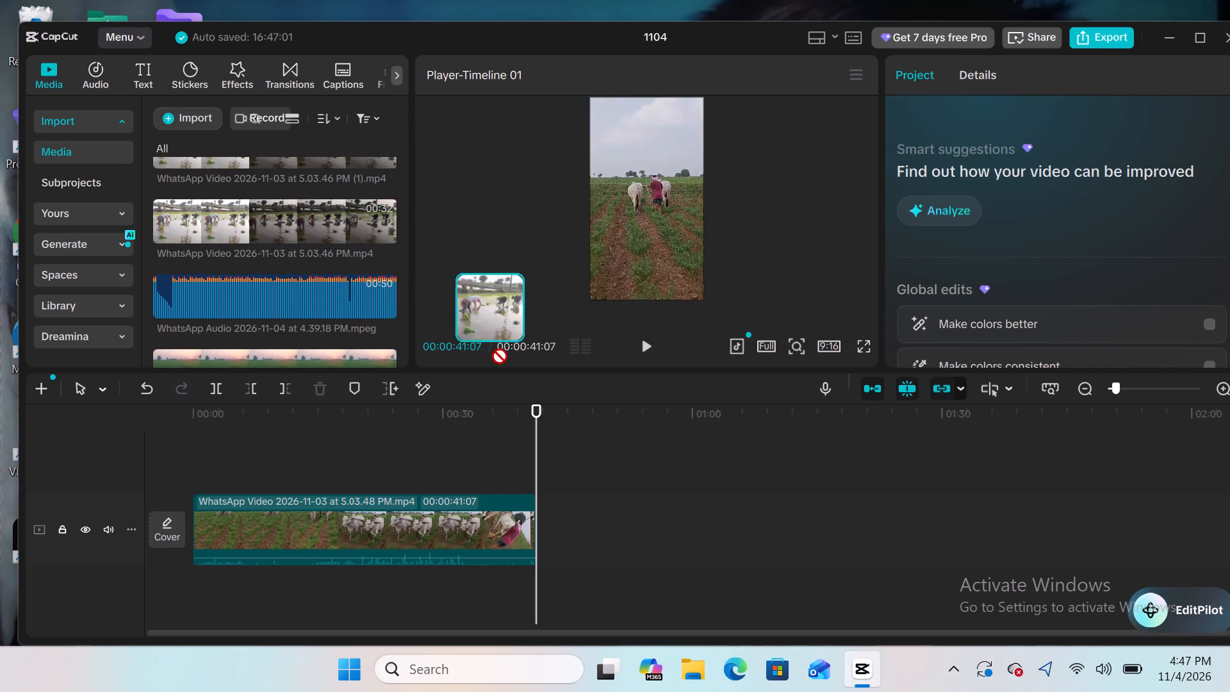
drag(492, 349, 536, 511)
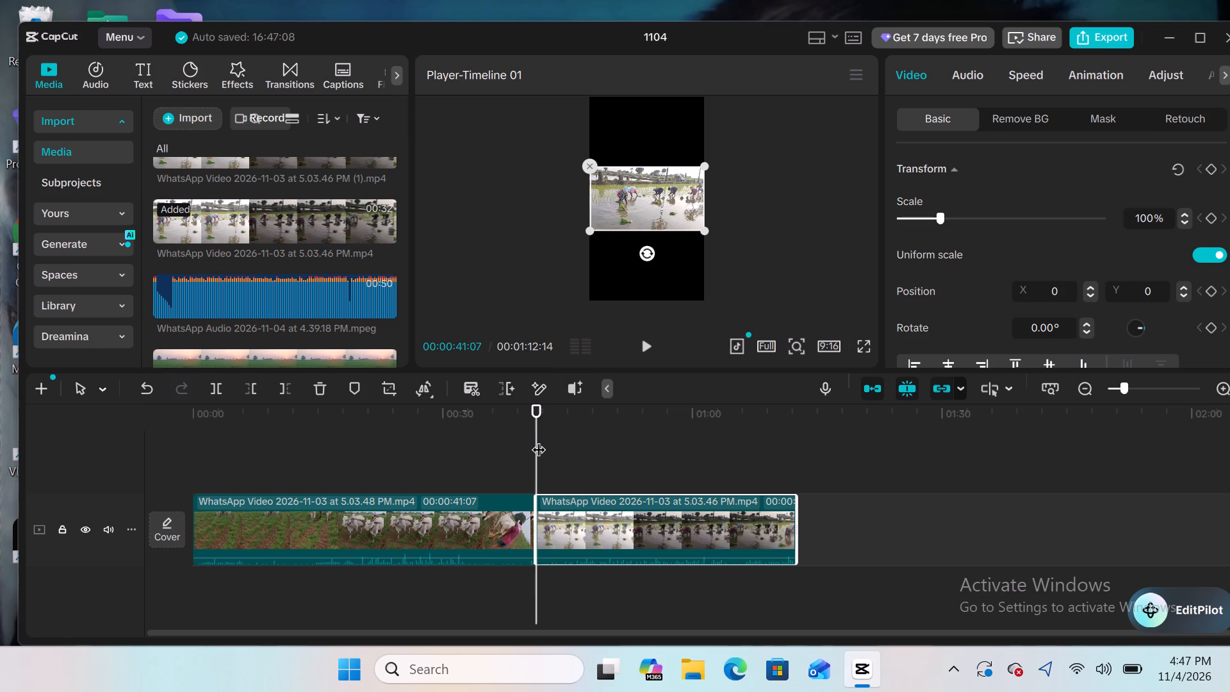
drag(538, 440, 673, 432)
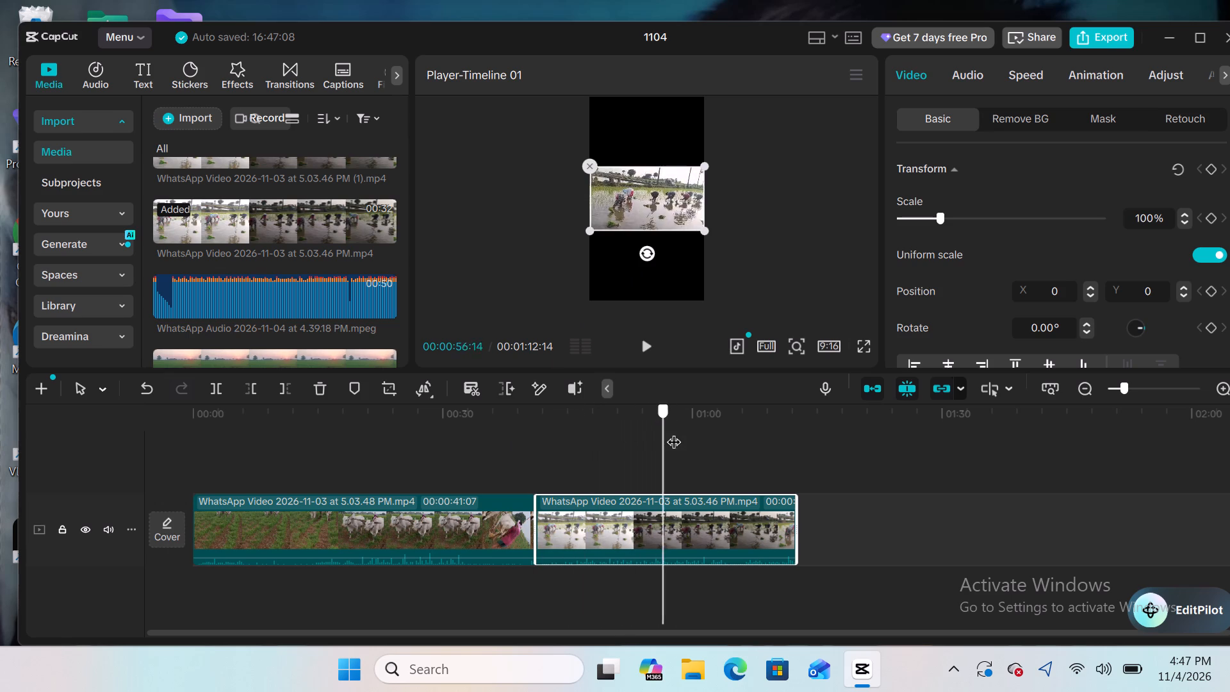
drag(673, 432, 731, 413)
Place WhatsApp Audio 2026-11-04 at 4.39.18 PM.mpeg on an audio track below the video, at the start of the timeline.
scroll(268, 267, up, 1)
scroll(268, 267, down, 1)
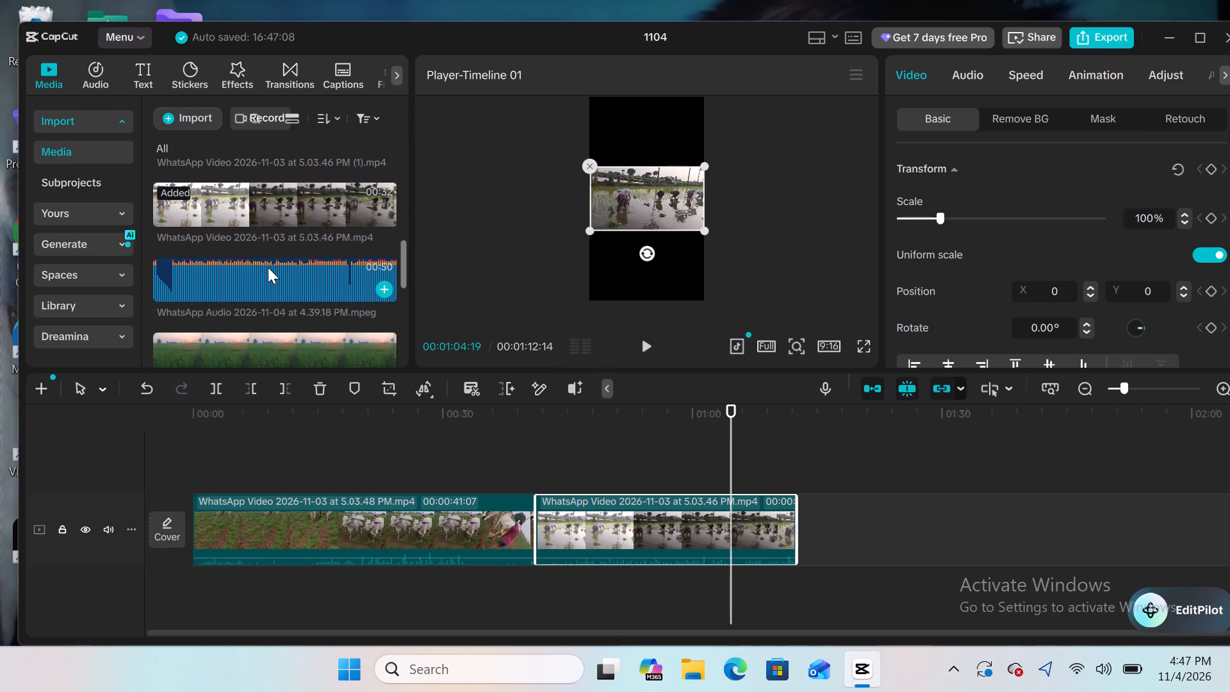
drag(268, 267, 188, 589)
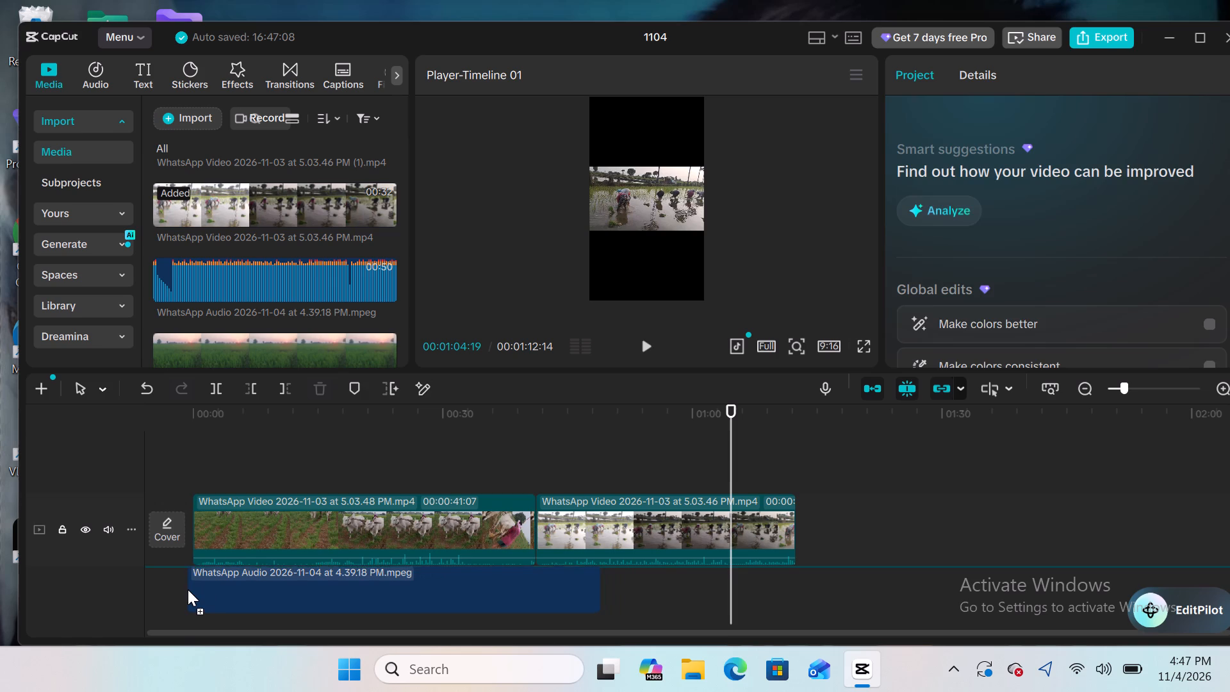
drag(188, 589, 188, 591)
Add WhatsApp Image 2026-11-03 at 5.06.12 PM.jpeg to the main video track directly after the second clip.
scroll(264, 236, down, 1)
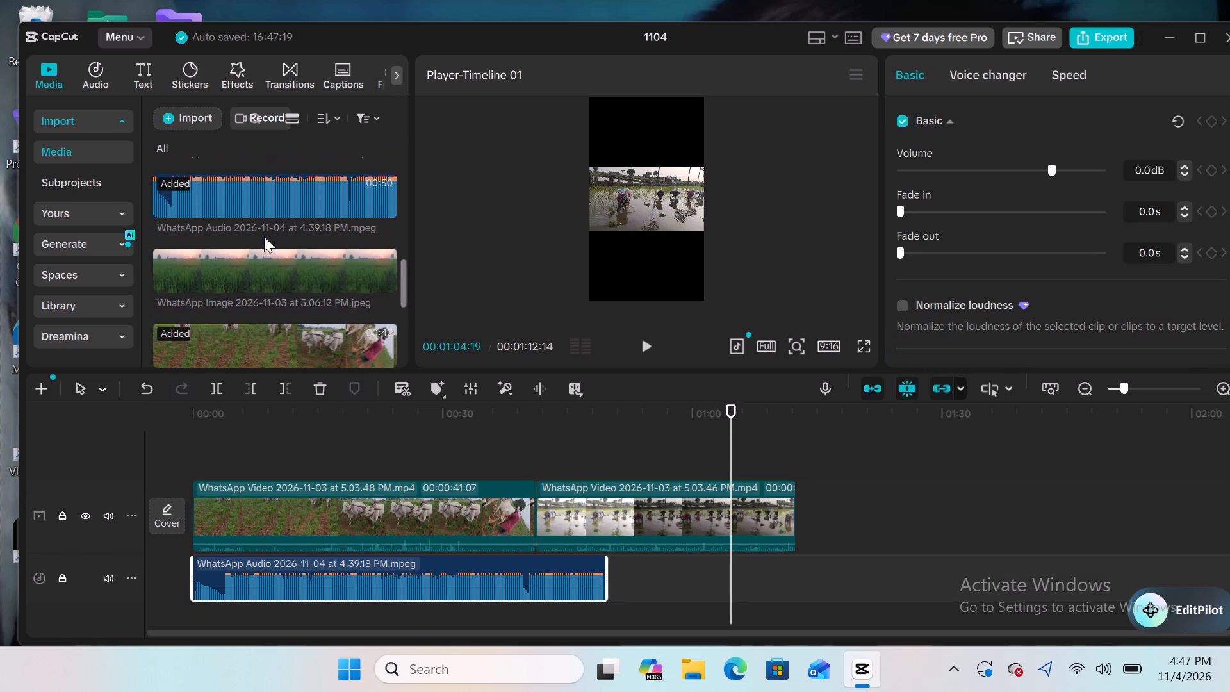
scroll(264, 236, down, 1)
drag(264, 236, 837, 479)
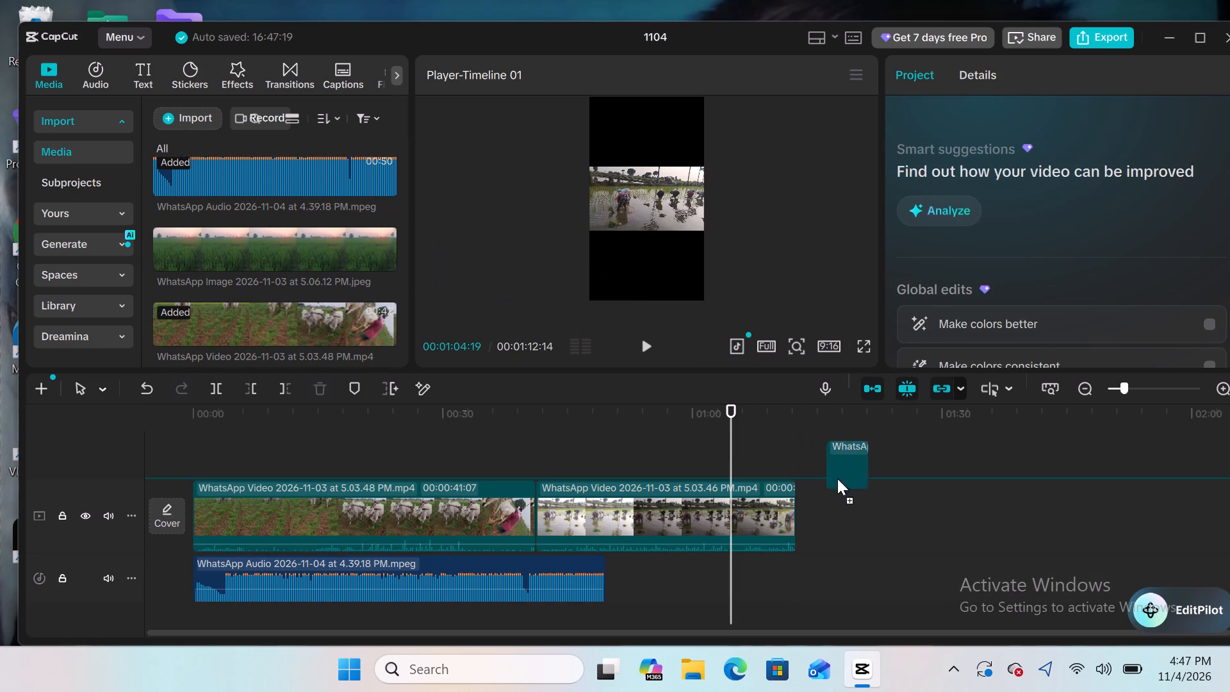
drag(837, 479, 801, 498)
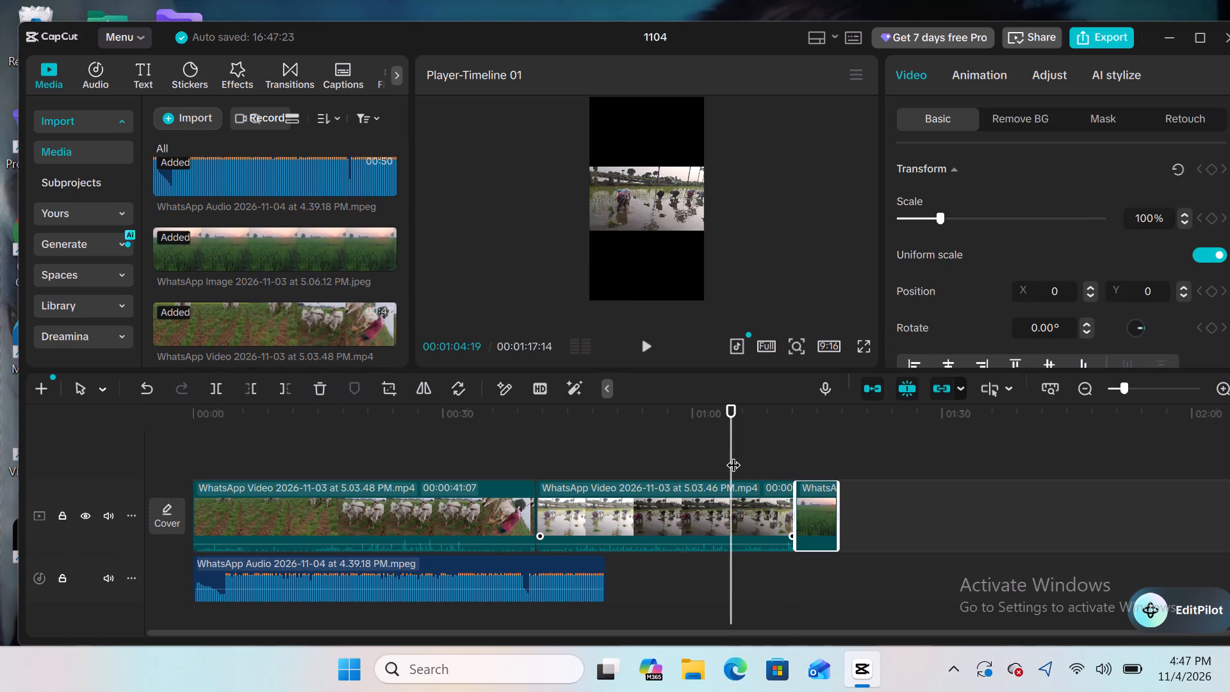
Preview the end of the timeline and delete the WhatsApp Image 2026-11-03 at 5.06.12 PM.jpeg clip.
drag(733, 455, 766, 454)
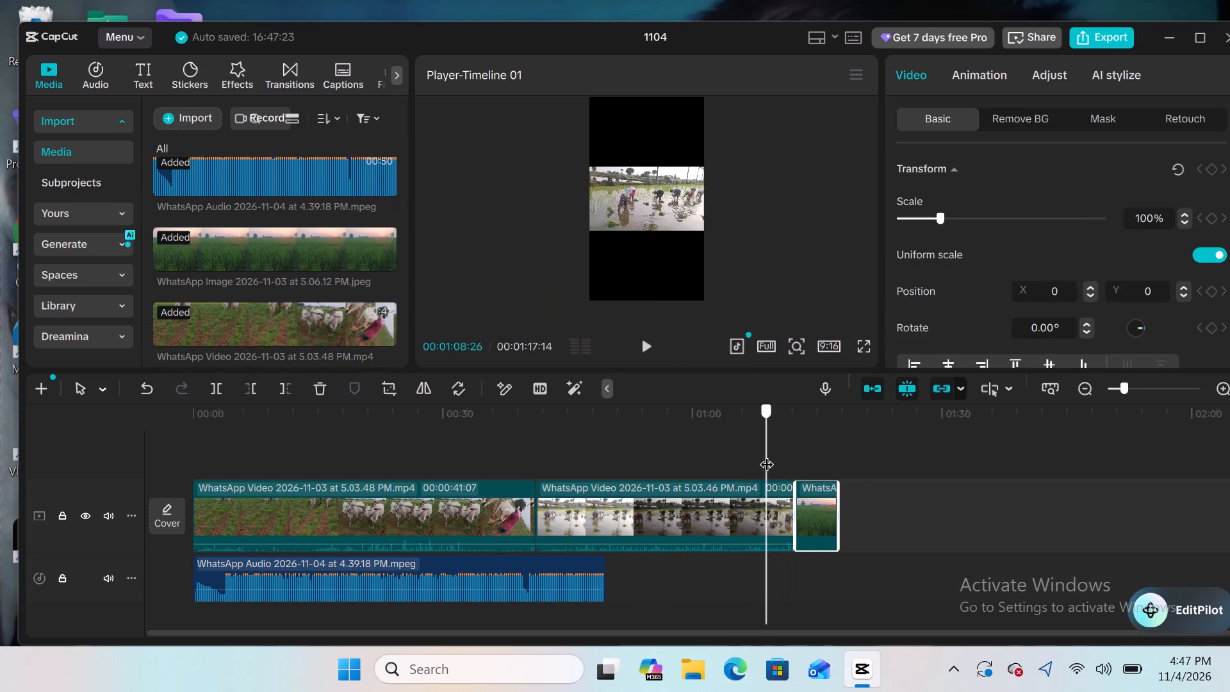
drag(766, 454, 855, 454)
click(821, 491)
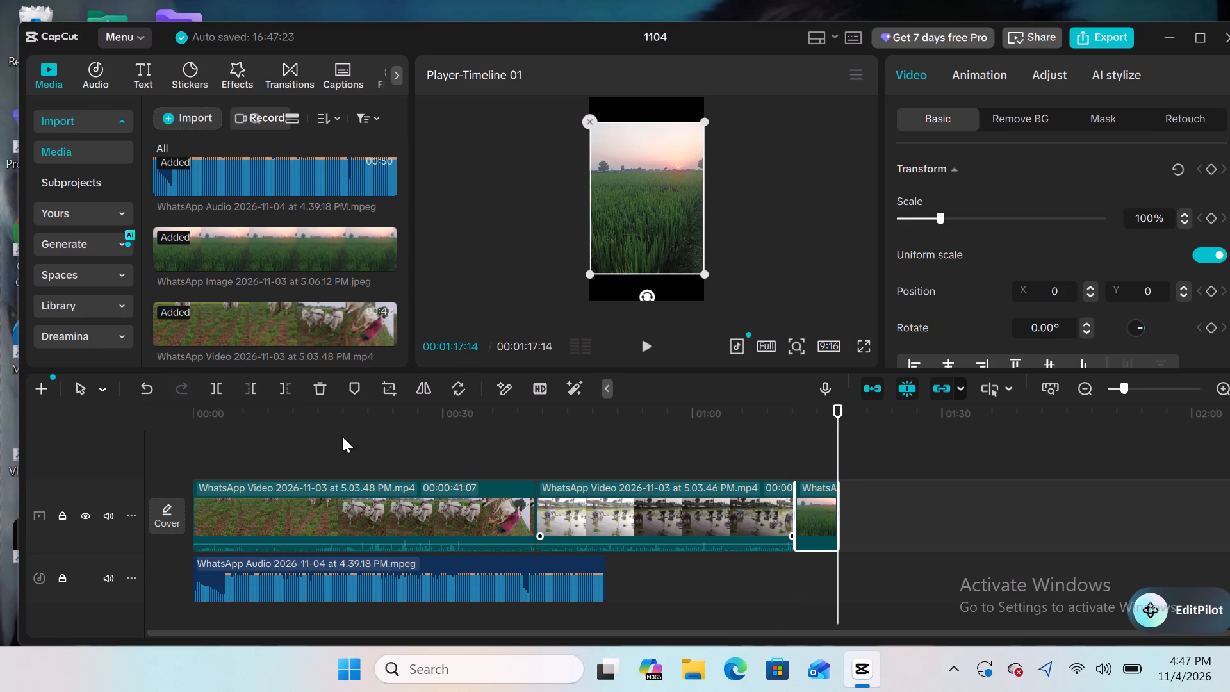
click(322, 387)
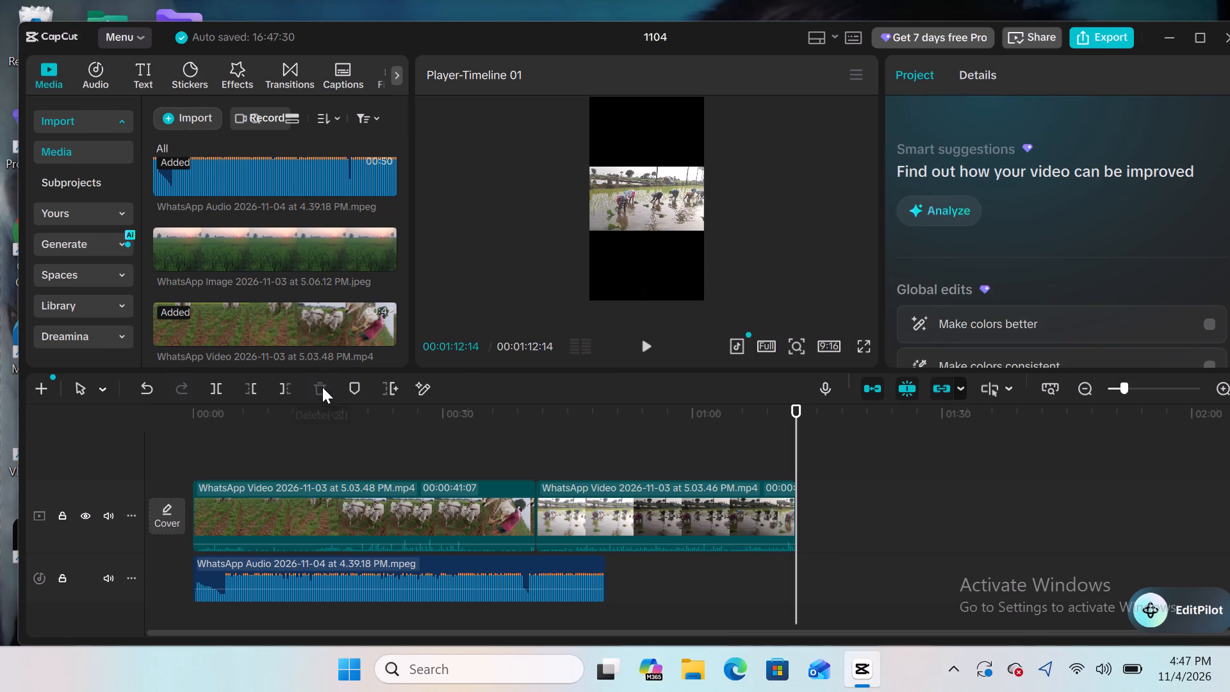
Add WhatsApp Video 2026-11-03 at 5.03.47 PM.mp4 to the main video track directly after the second clip.
scroll(288, 328, down, 2)
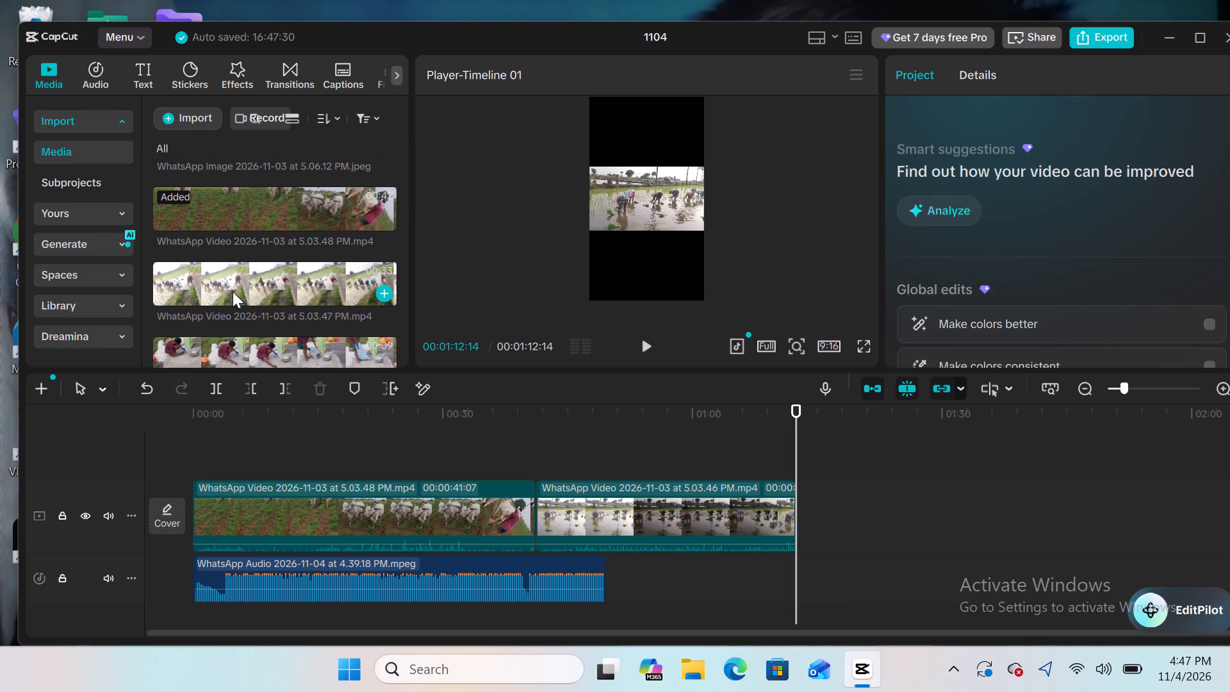
drag(233, 292, 833, 505)
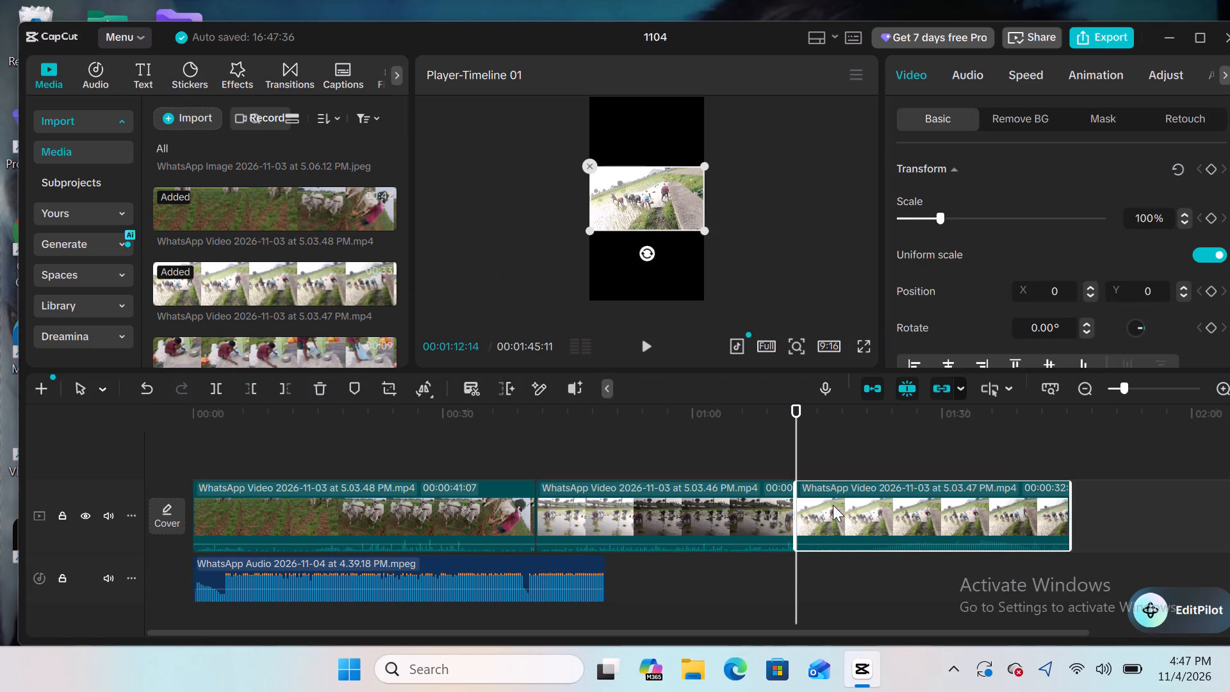
Scrub back and forth through the three timeline clips to review their footage and order.
drag(796, 431, 875, 431)
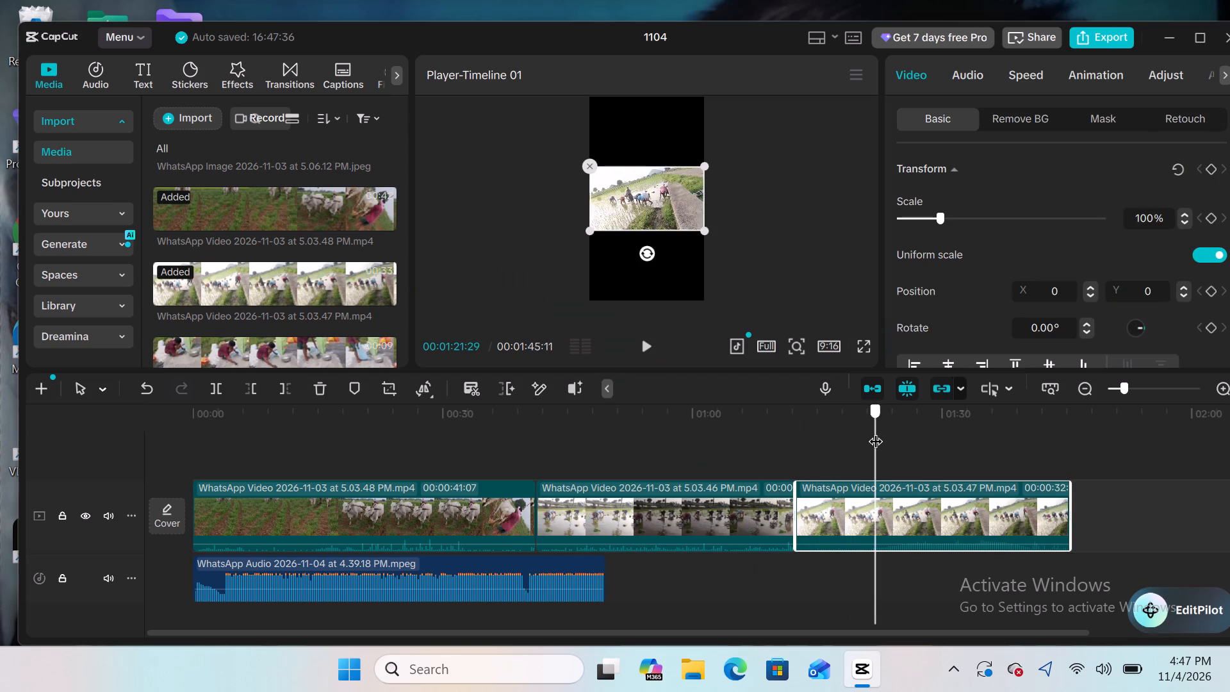
drag(875, 431, 383, 481)
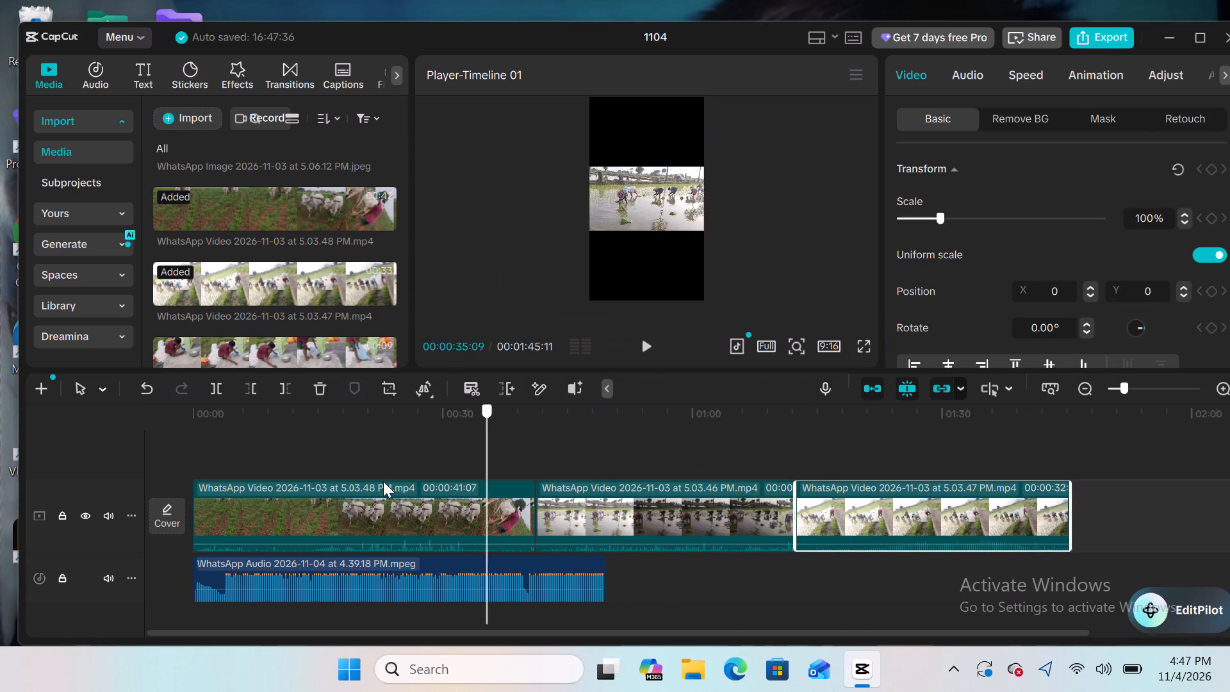
drag(383, 481, 756, 452)
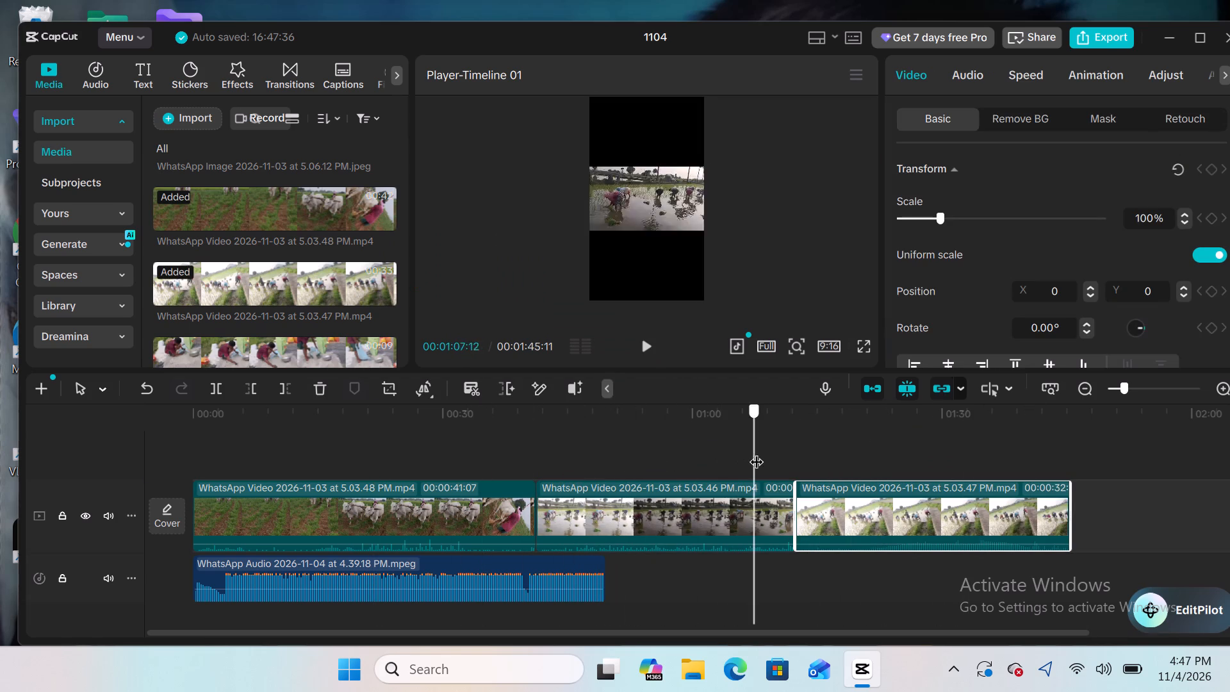
drag(756, 452, 553, 490)
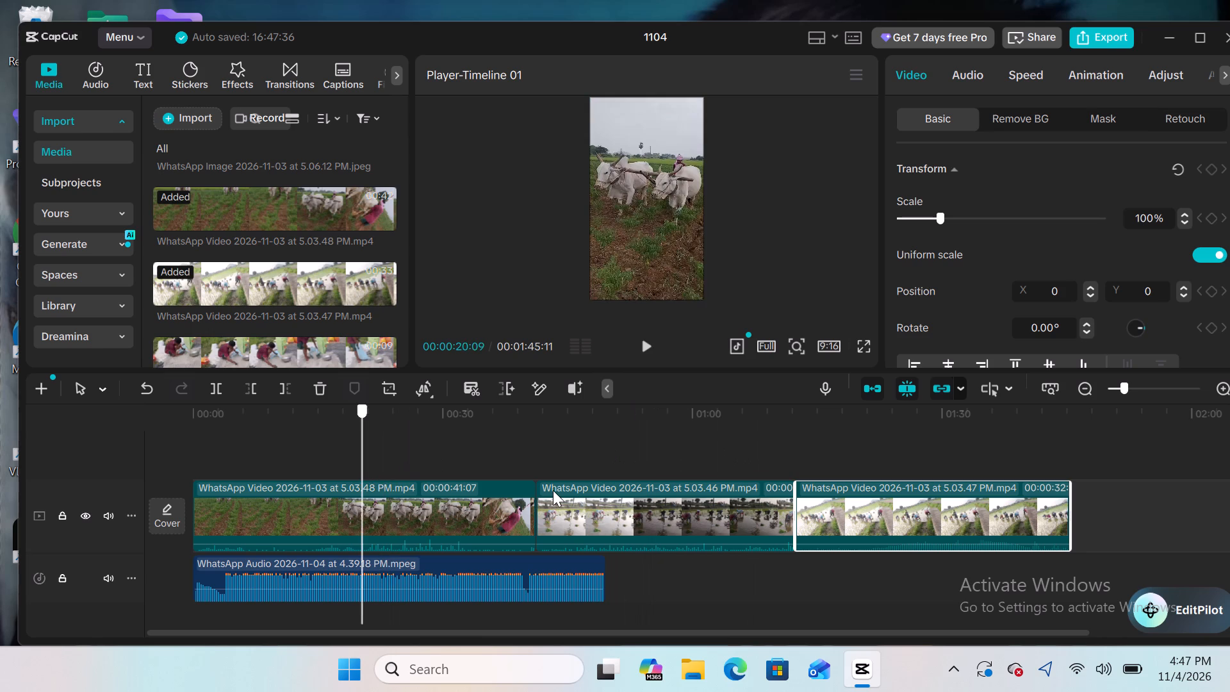
drag(553, 490, 570, 473)
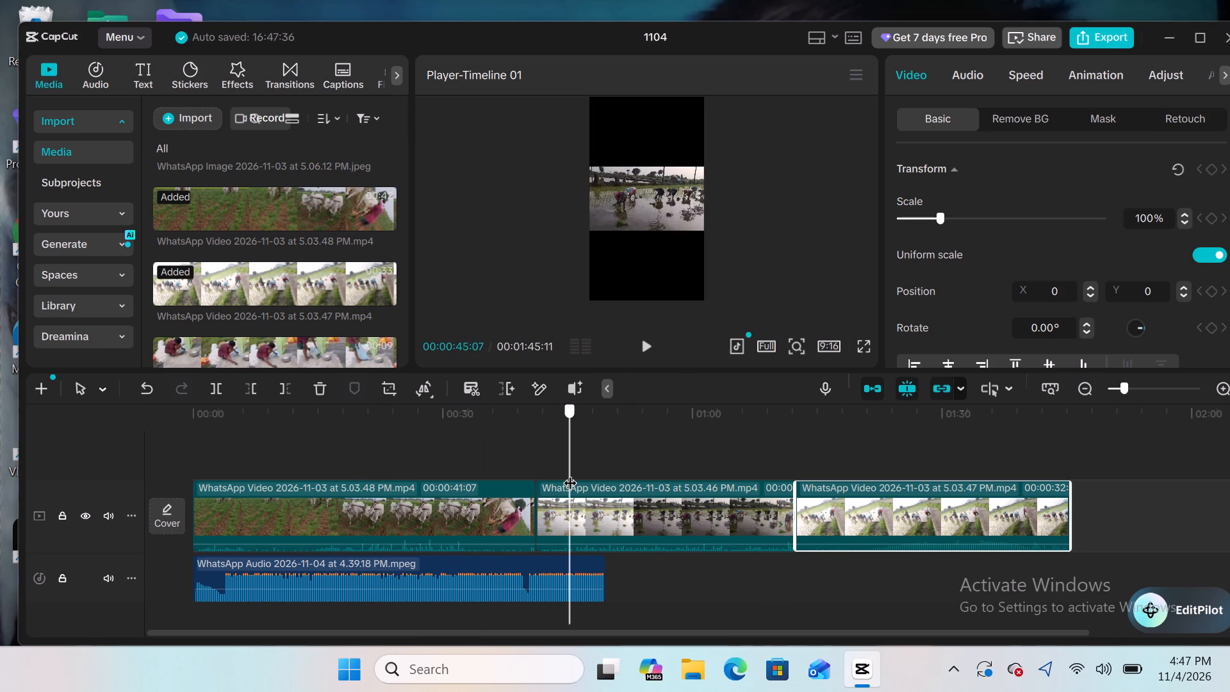
drag(570, 473, 435, 474)
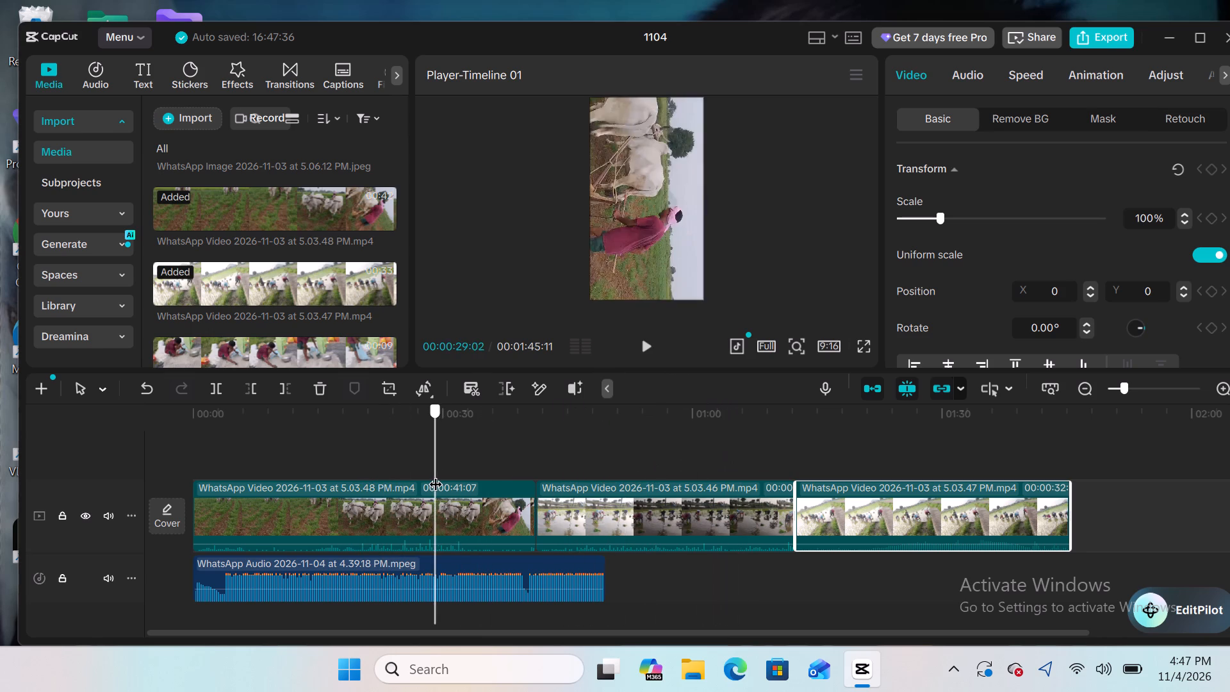
drag(435, 474, 649, 476)
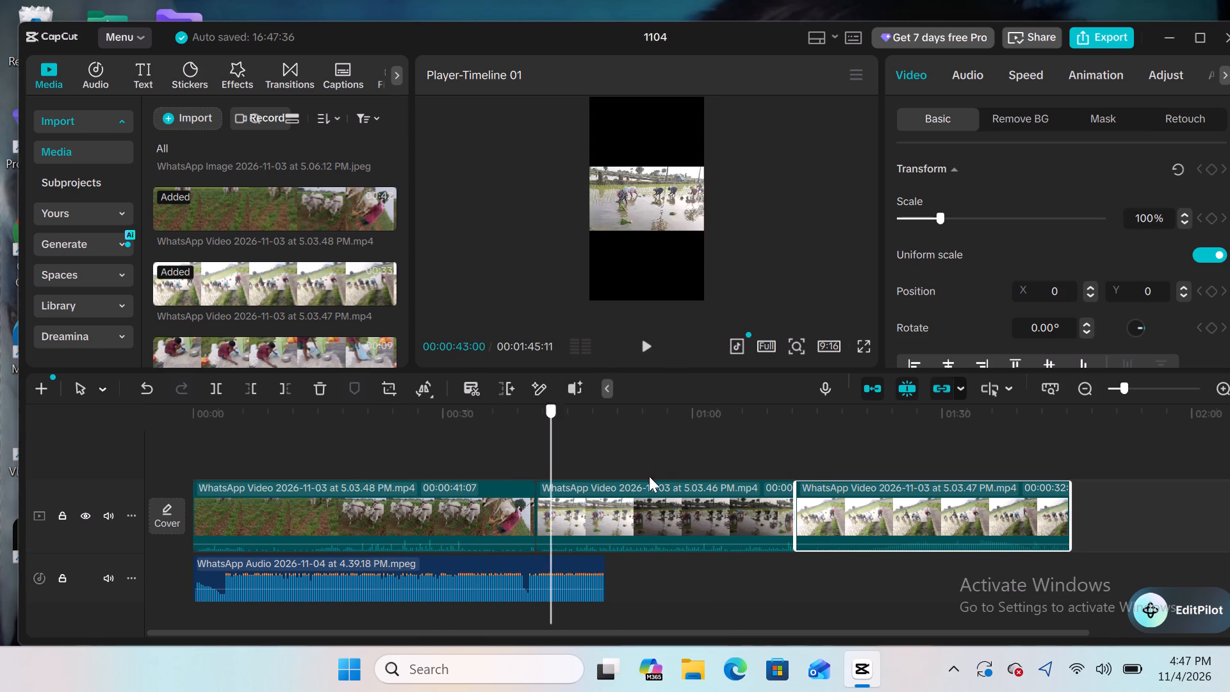
drag(649, 476, 887, 376)
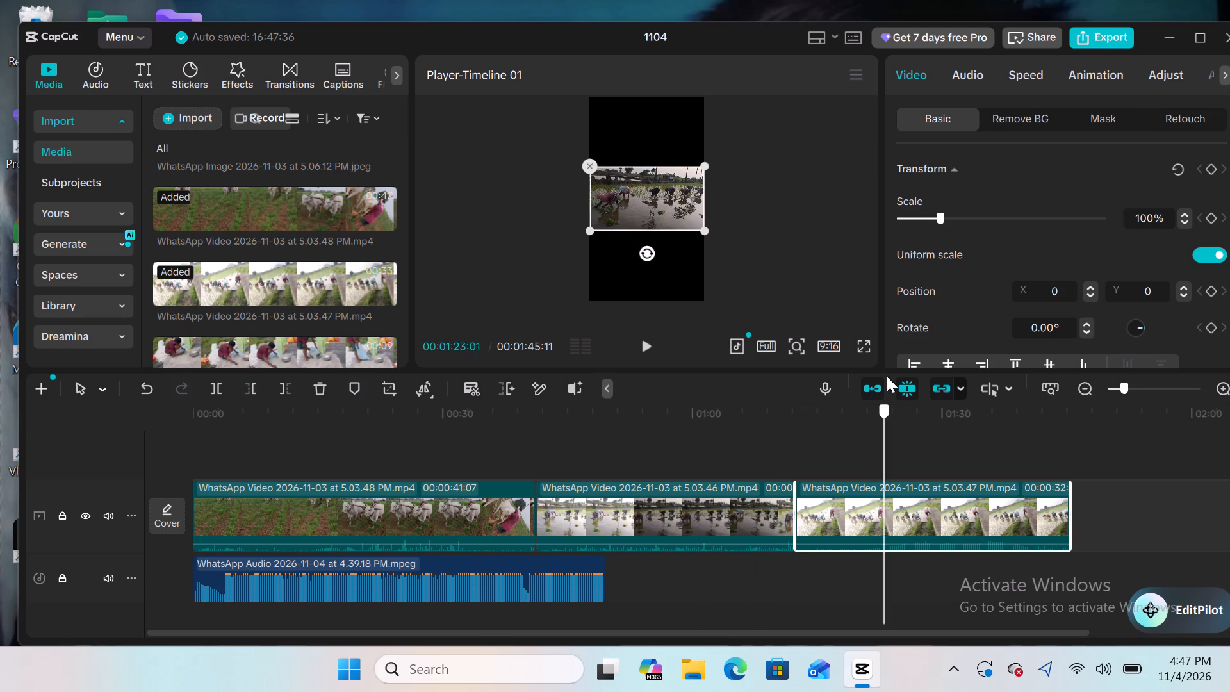
drag(887, 376, 616, 401)
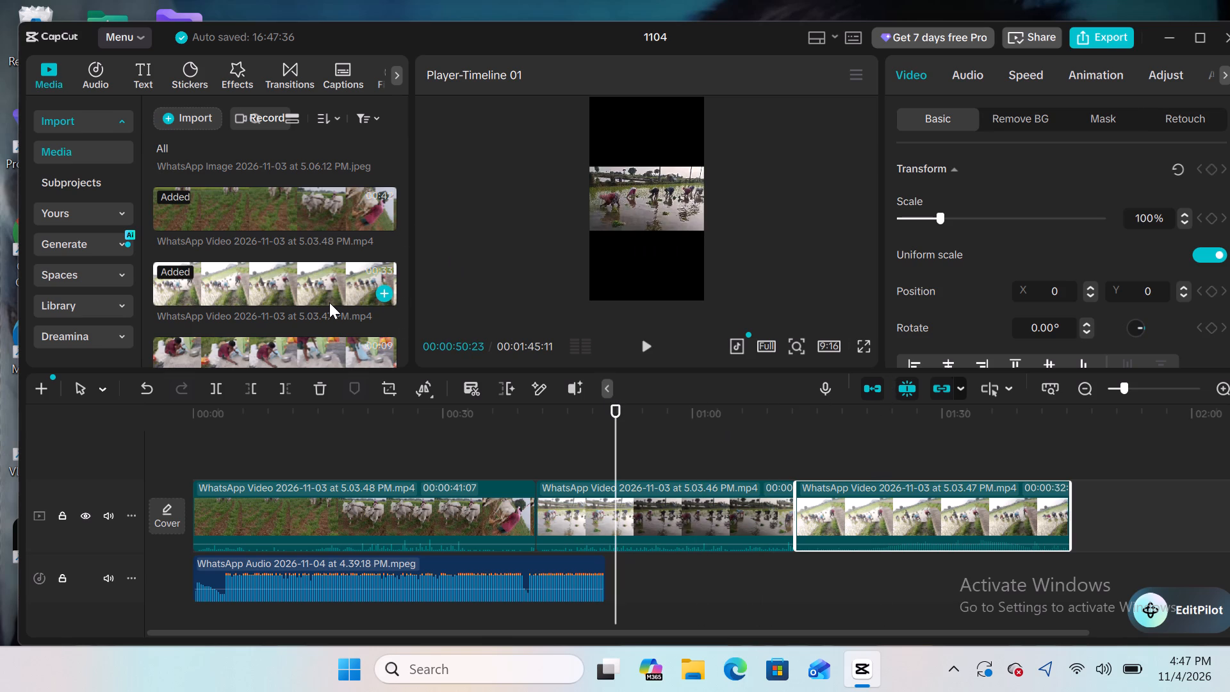
Add WhatsApp Video 2026-11-03 at 5.03.44 PM (2).mp4 to the main video track directly after the third clip.
scroll(329, 302, down, 3)
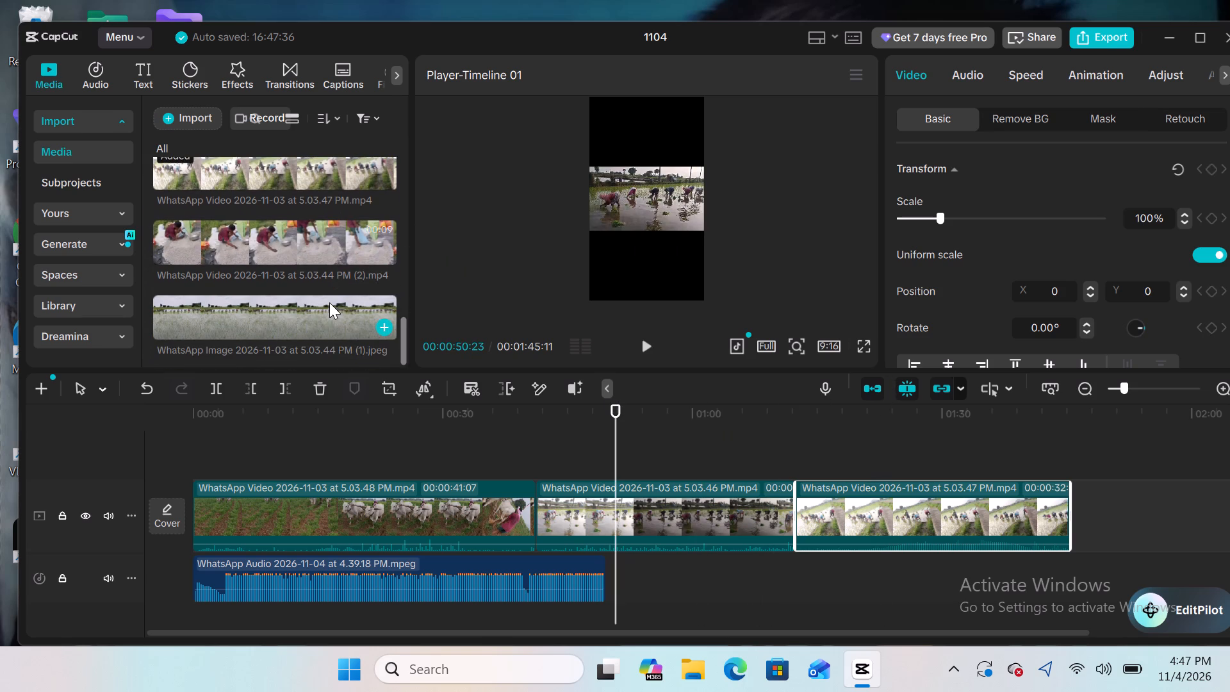
drag(302, 237, 1088, 536)
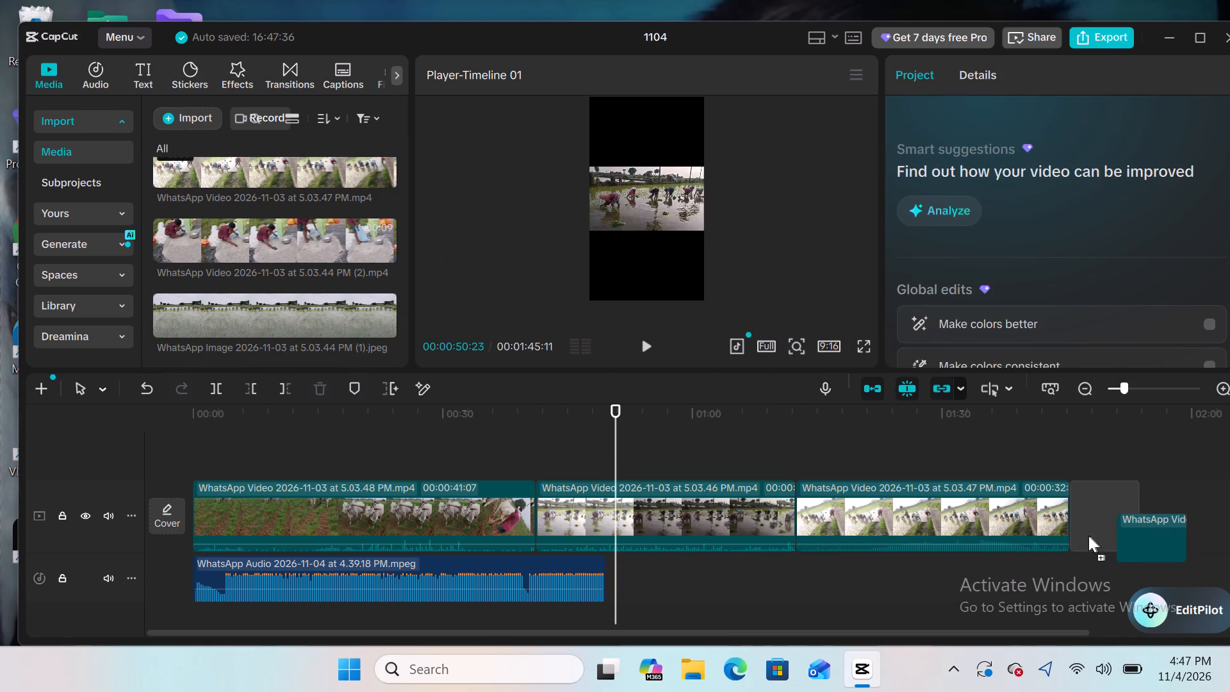
drag(1088, 536, 1066, 516)
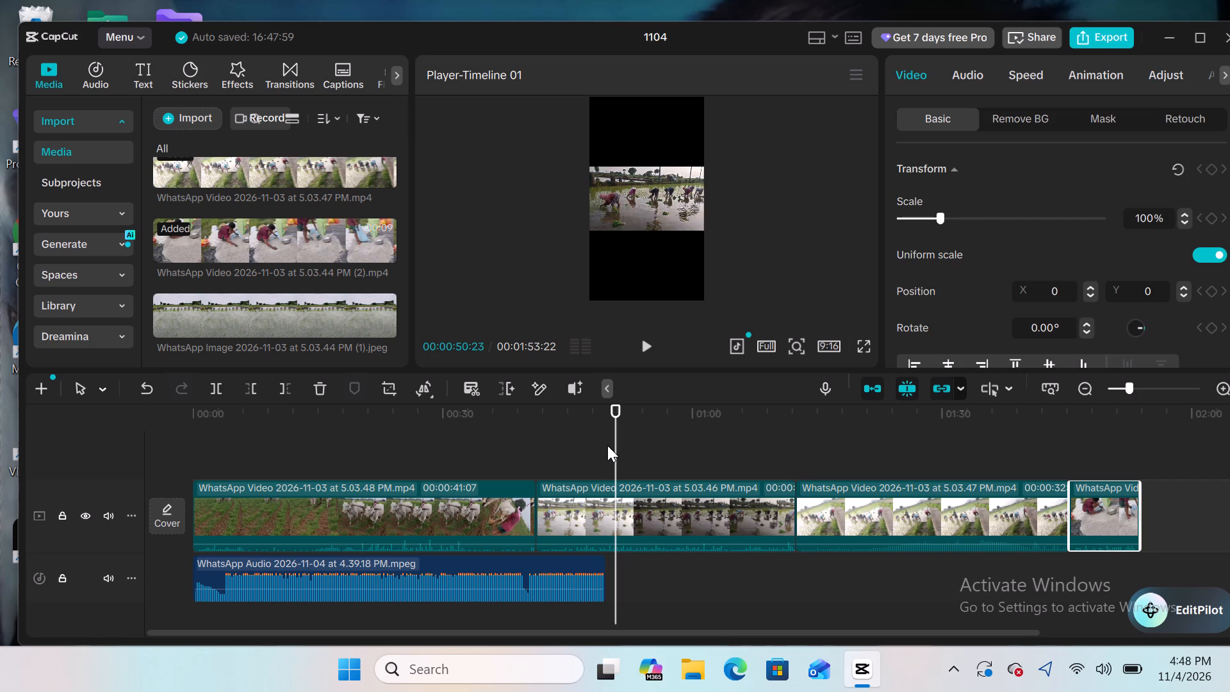
Scrub through the assembled clips and add WhatsApp Image 2026-11-03 at 5.03.44 PM (1).jpeg at the end of the main track.
drag(607, 445, 637, 457)
drag(612, 450, 777, 440)
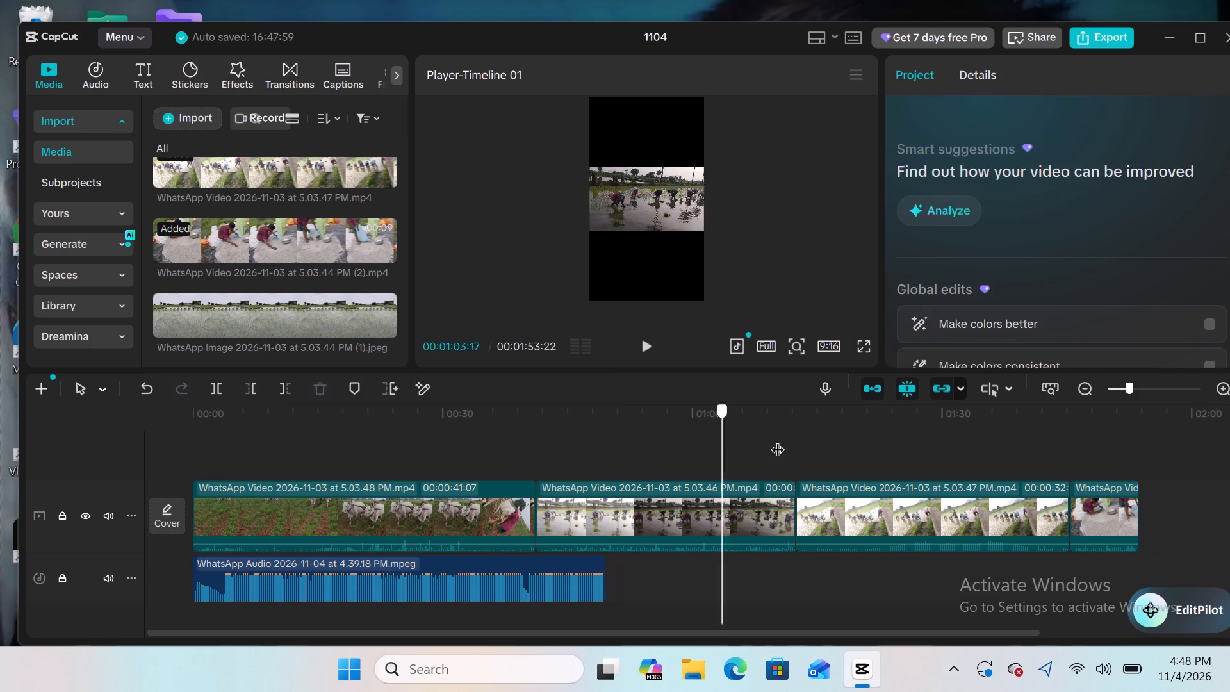
drag(777, 440, 722, 459)
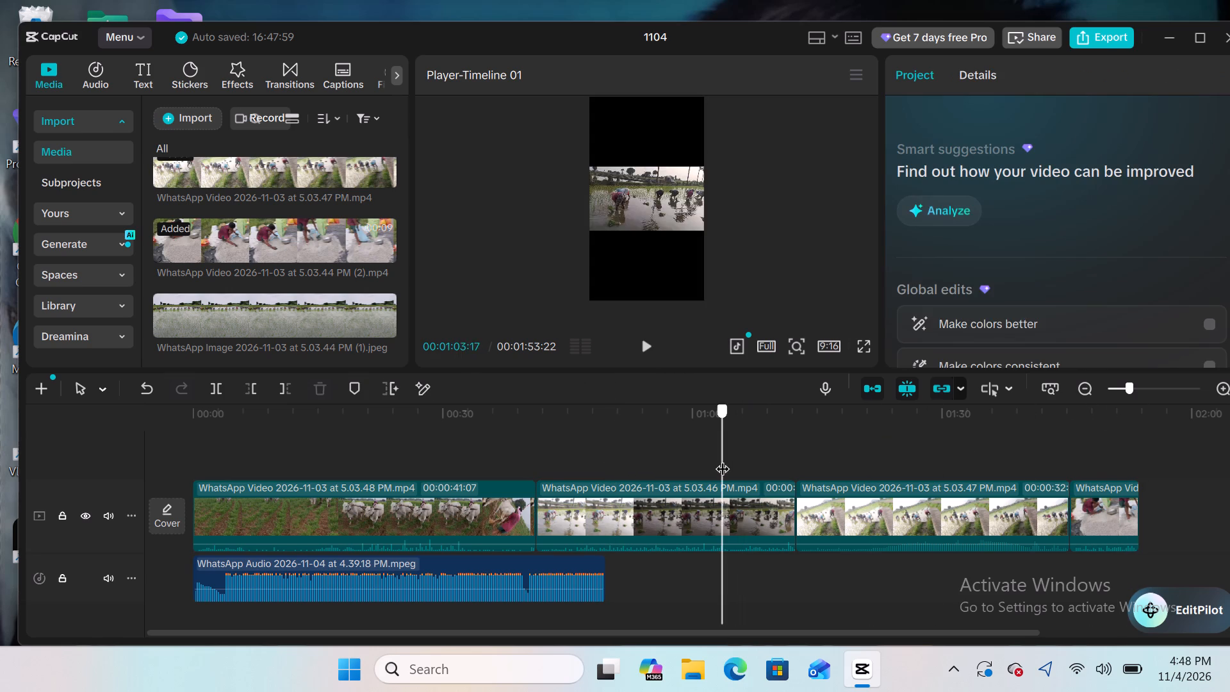
drag(722, 459, 978, 368)
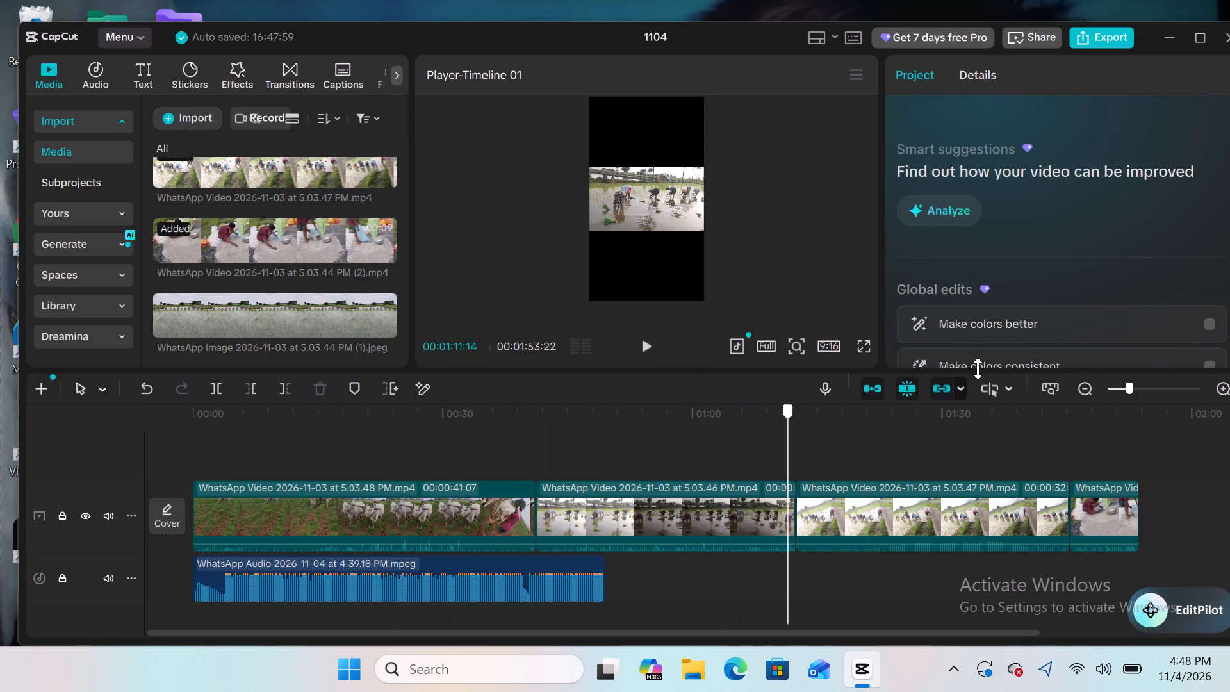
drag(978, 368, 579, 486)
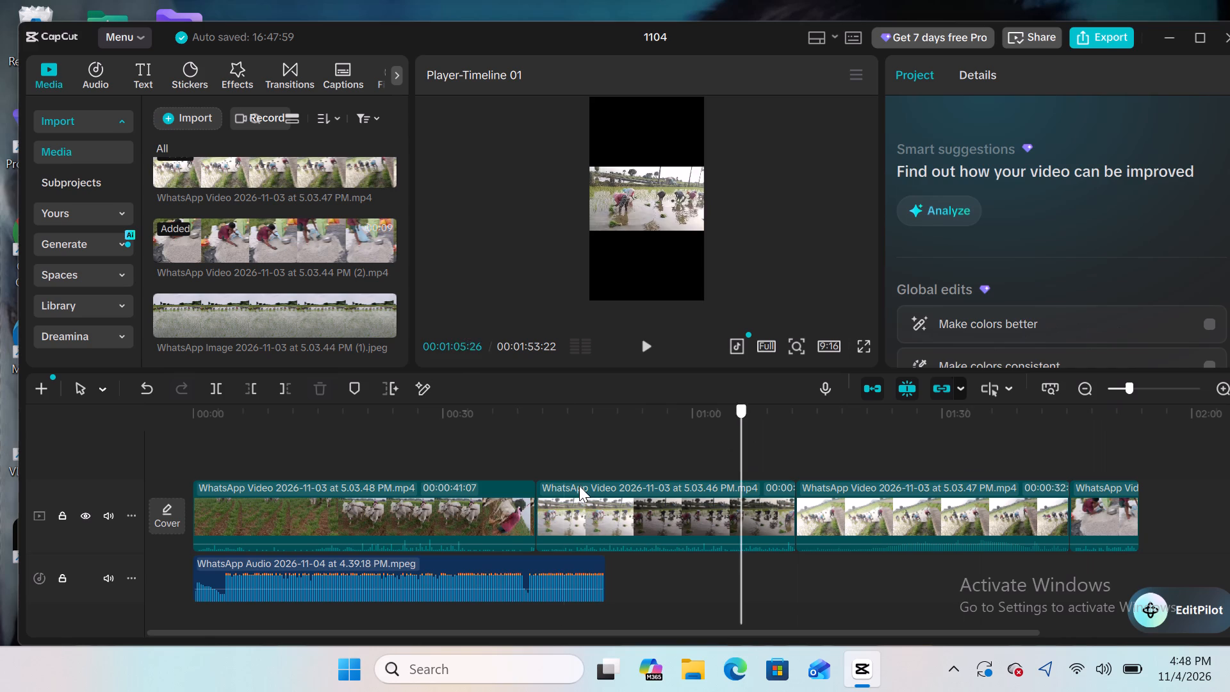
drag(579, 486, 393, 417)
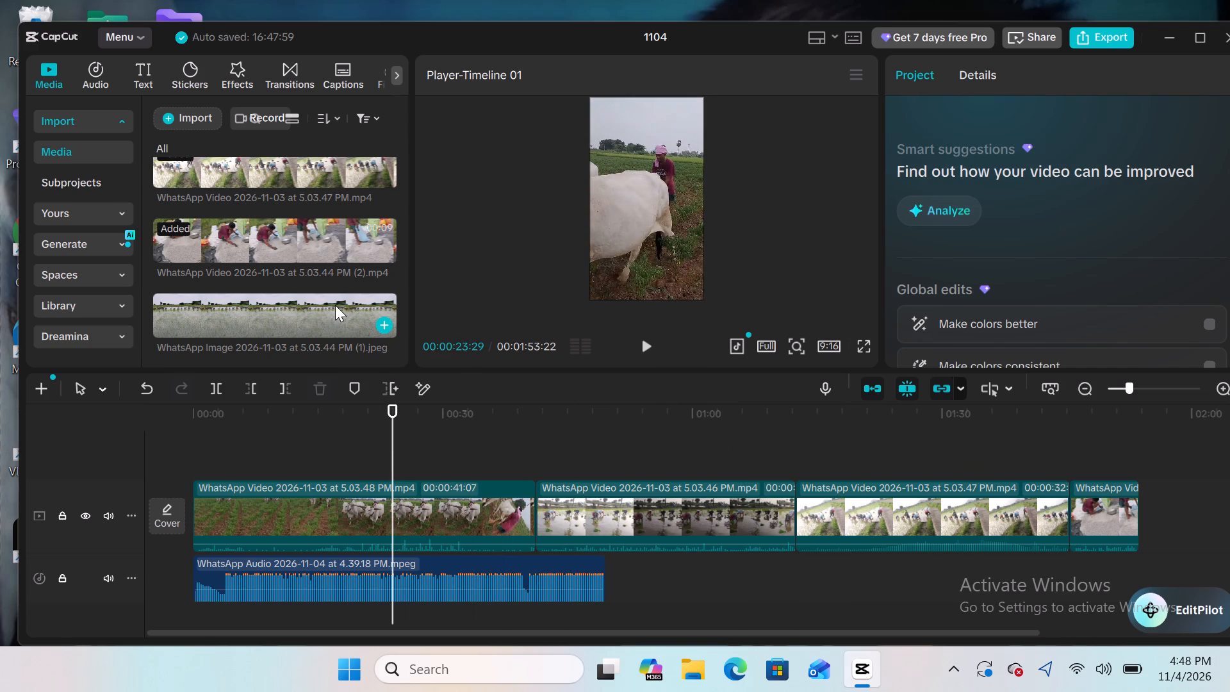
scroll(335, 305, down, 1)
drag(335, 305, 1160, 470)
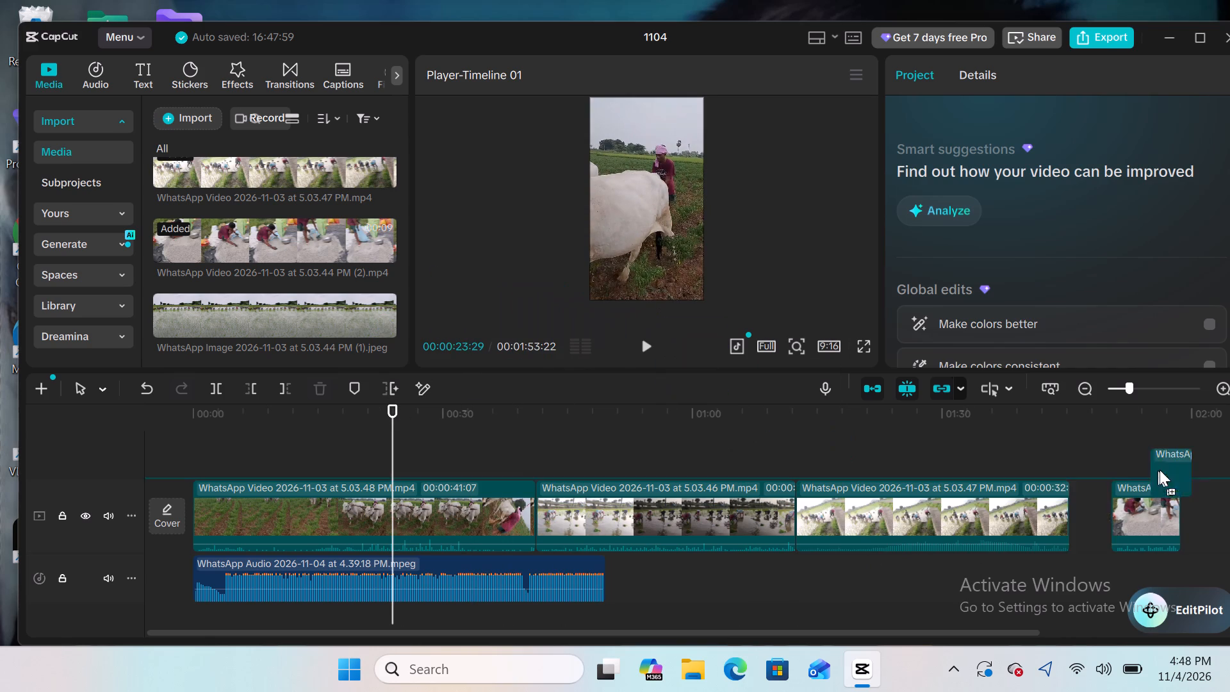
drag(1160, 470, 1148, 504)
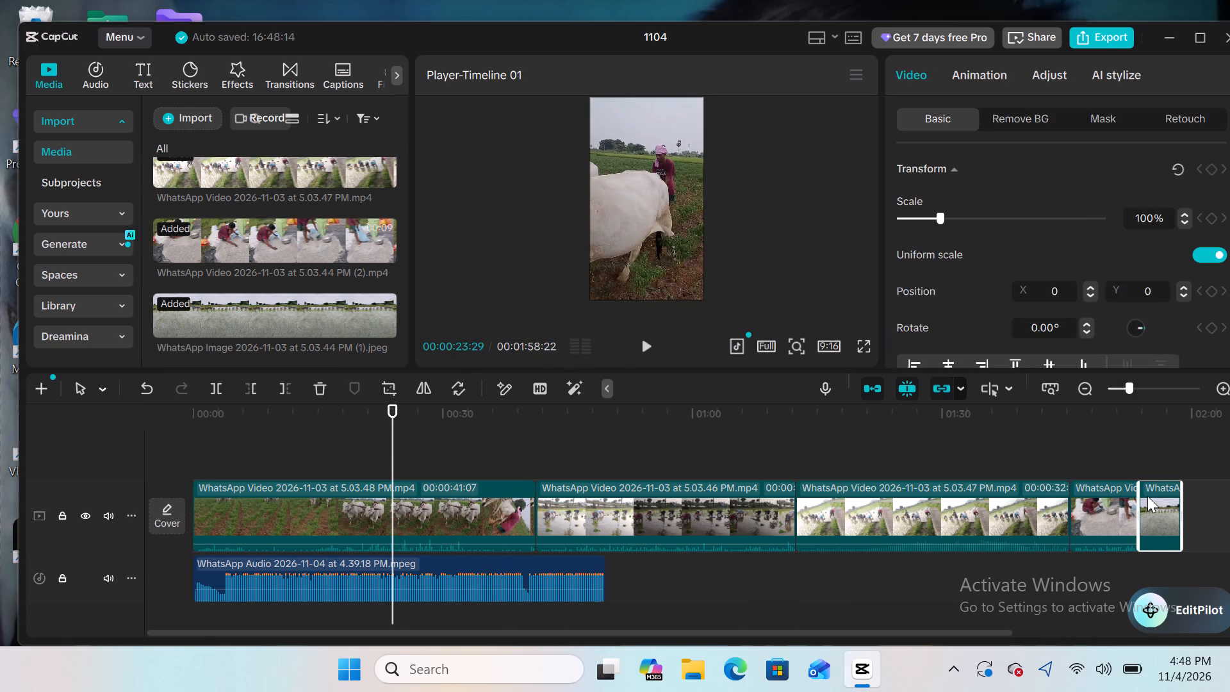
Move the playhead to about 00:01:57:09 and enlarge the final image to fill the 9:16 frame, at about 236% scale.
drag(390, 449, 427, 434)
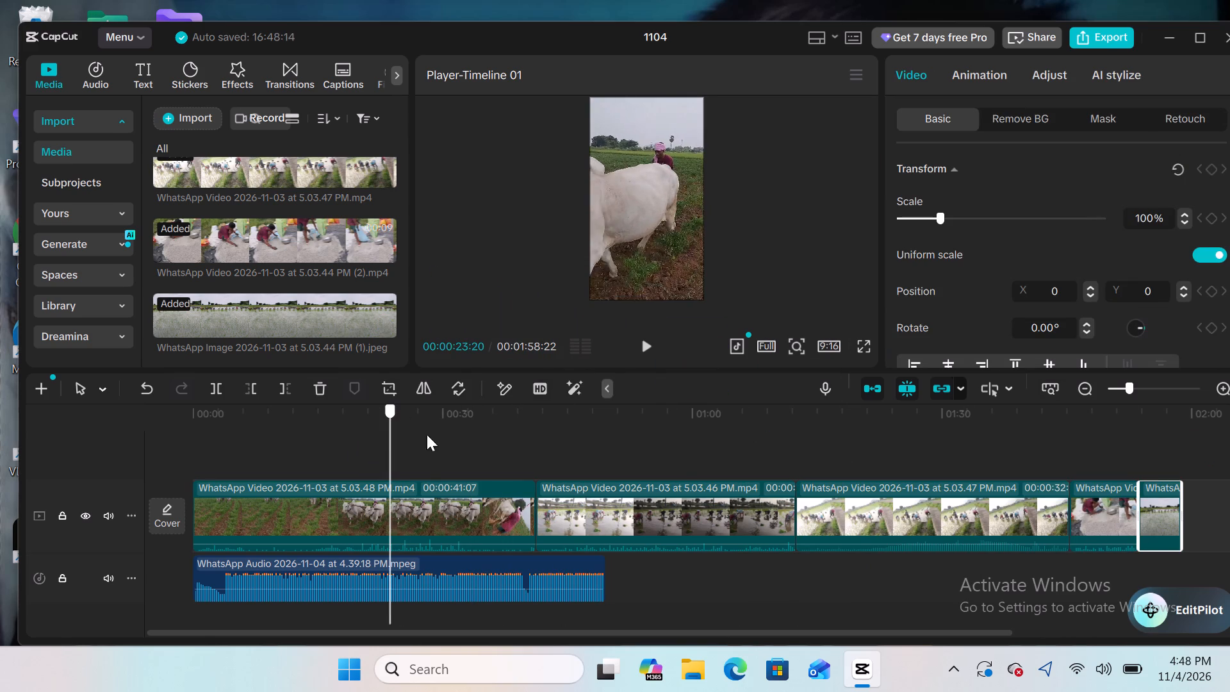
drag(427, 434, 1142, 367)
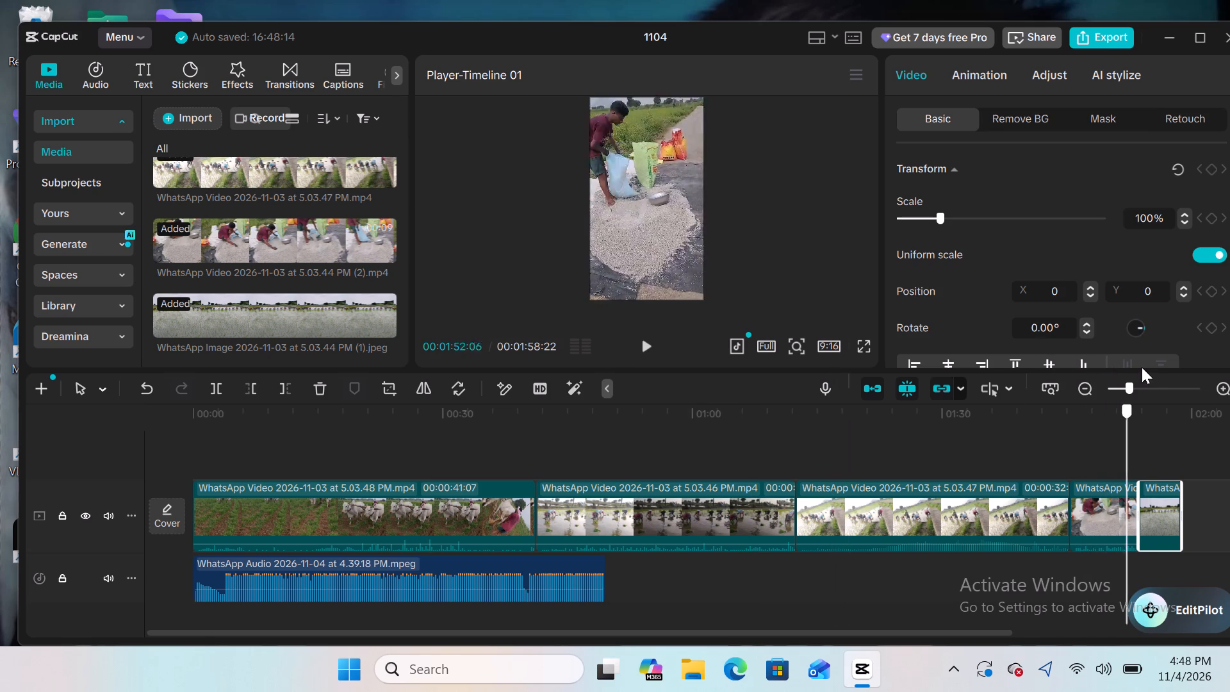
drag(1142, 367, 1169, 374)
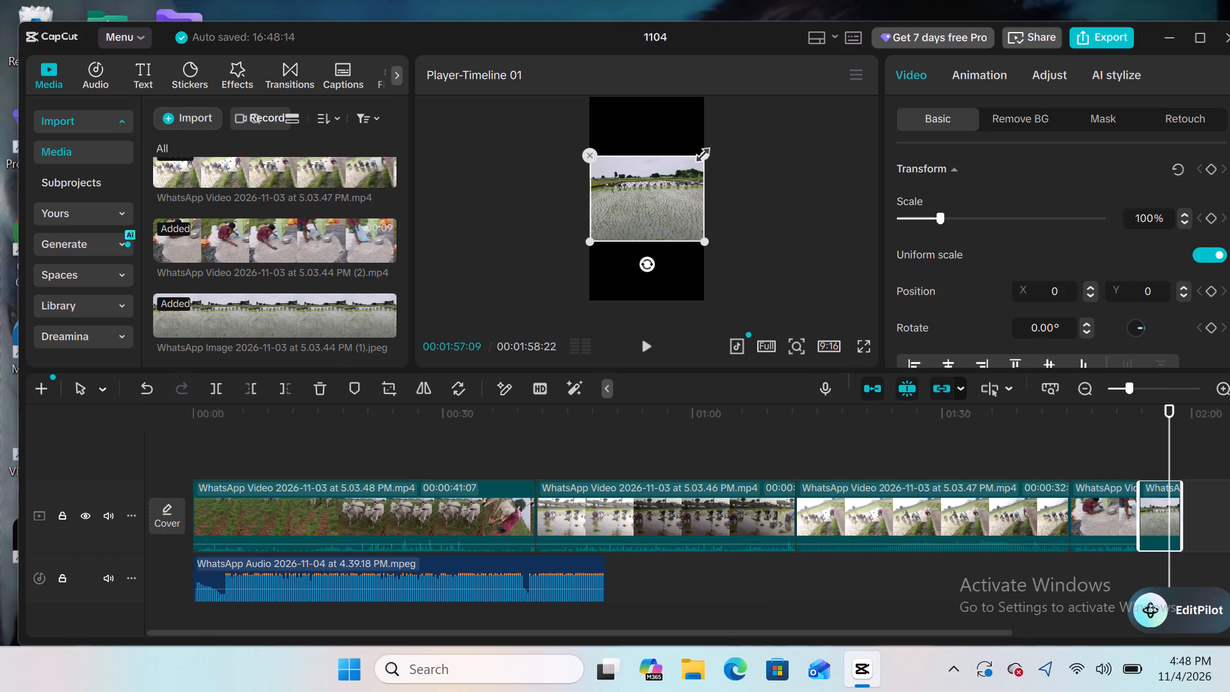
drag(700, 152, 819, 68)
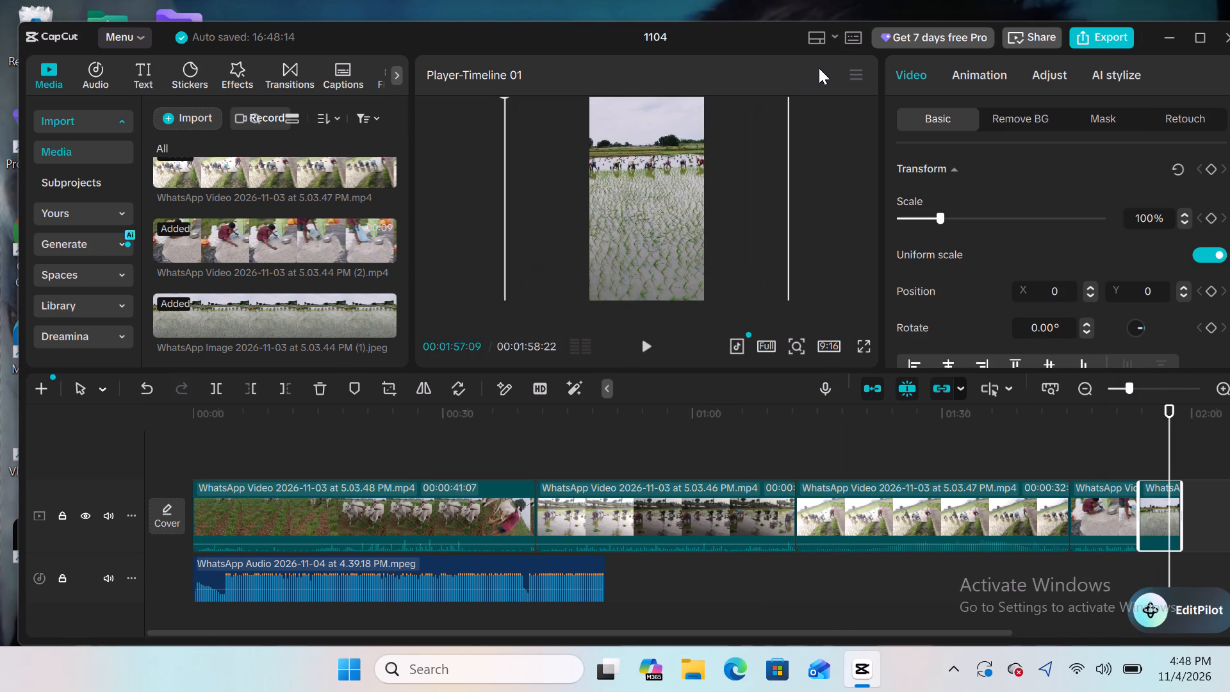
drag(819, 68, 818, 74)
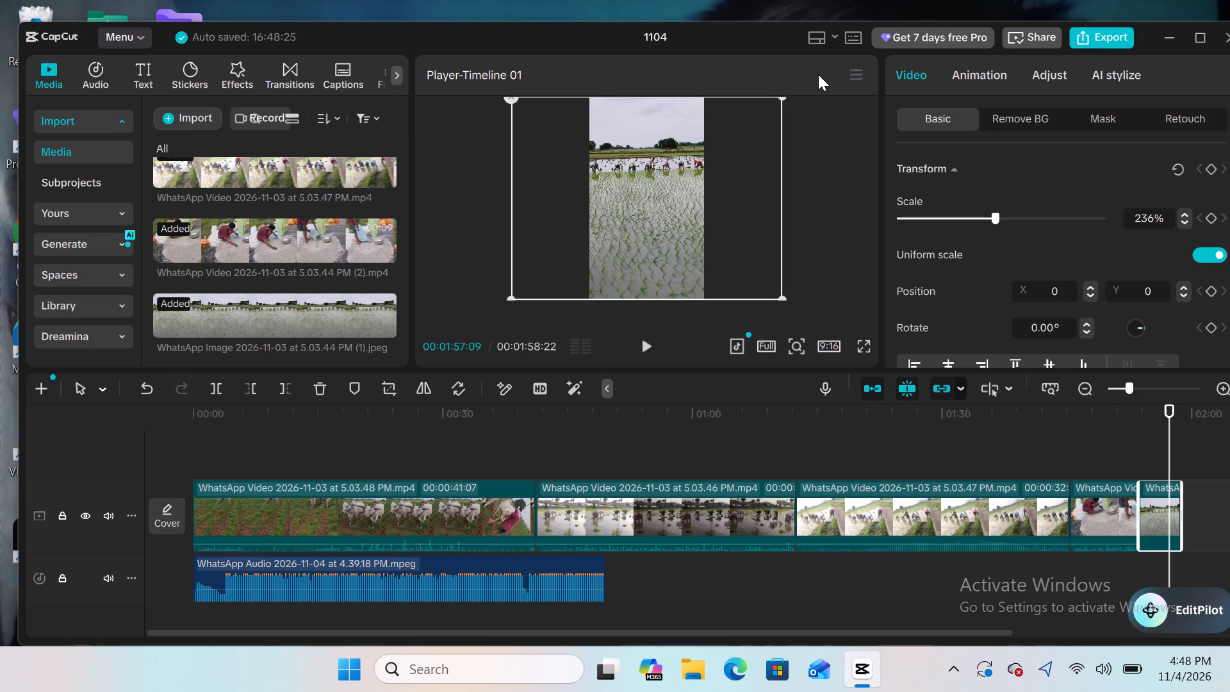
Move the playhead to about 00:01:29:26 and enlarge the 5.03.47 PM video clip to fill the 9:16 frame.
click(660, 547)
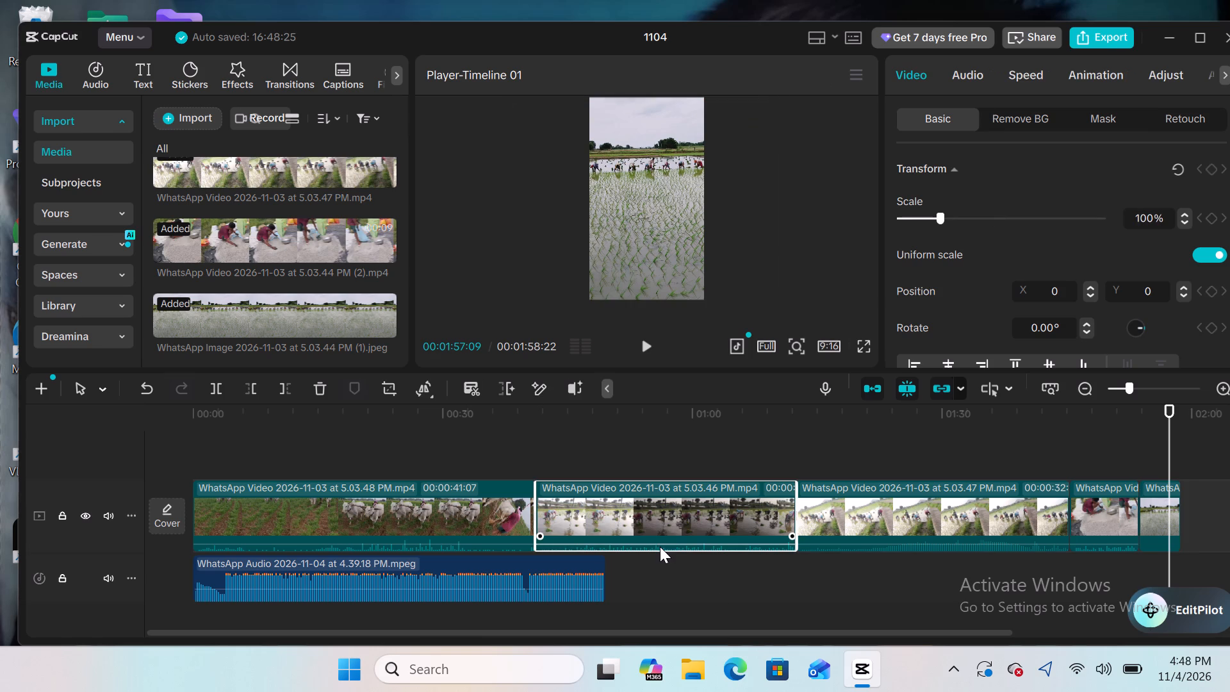
click(848, 516)
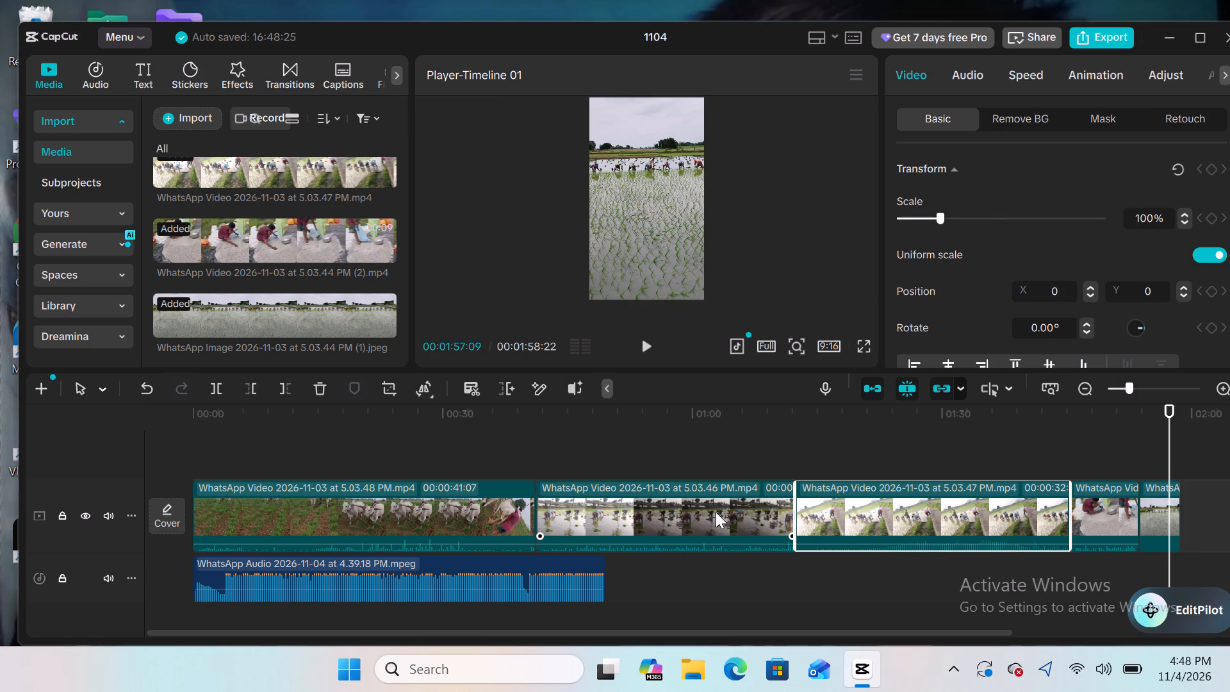
click(716, 512)
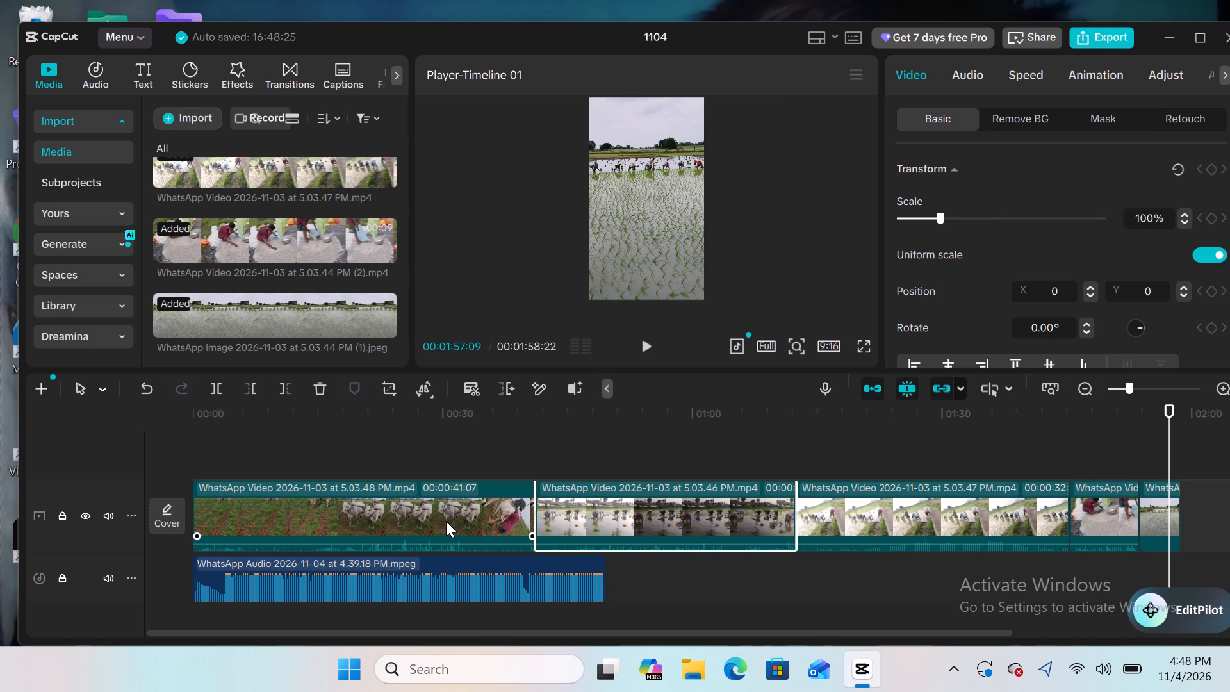
click(446, 521)
click(555, 517)
drag(1172, 436, 850, 502)
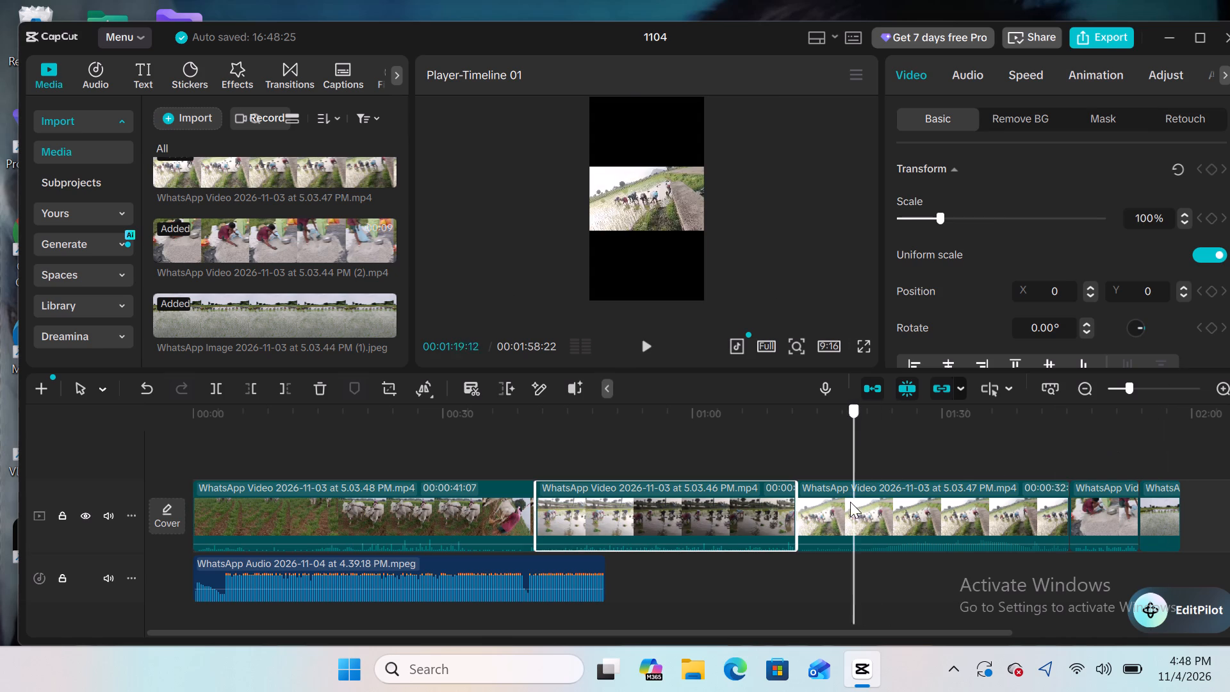
drag(850, 502, 941, 507)
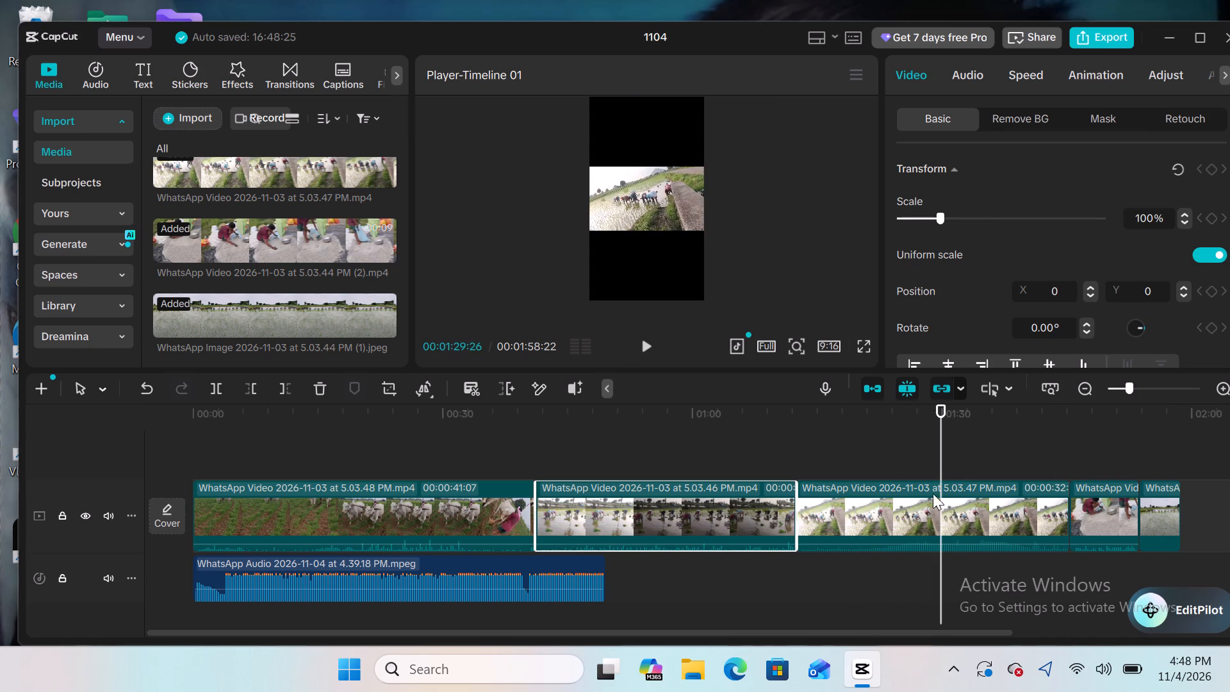
click(923, 543)
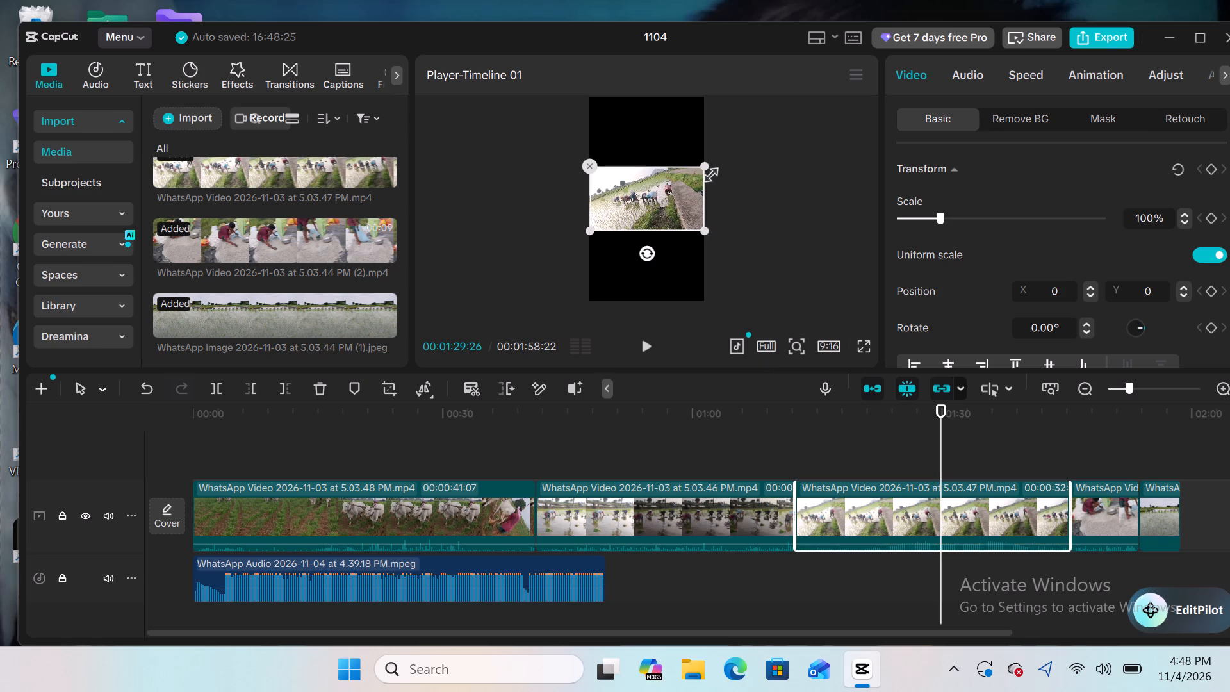
drag(700, 161, 789, 38)
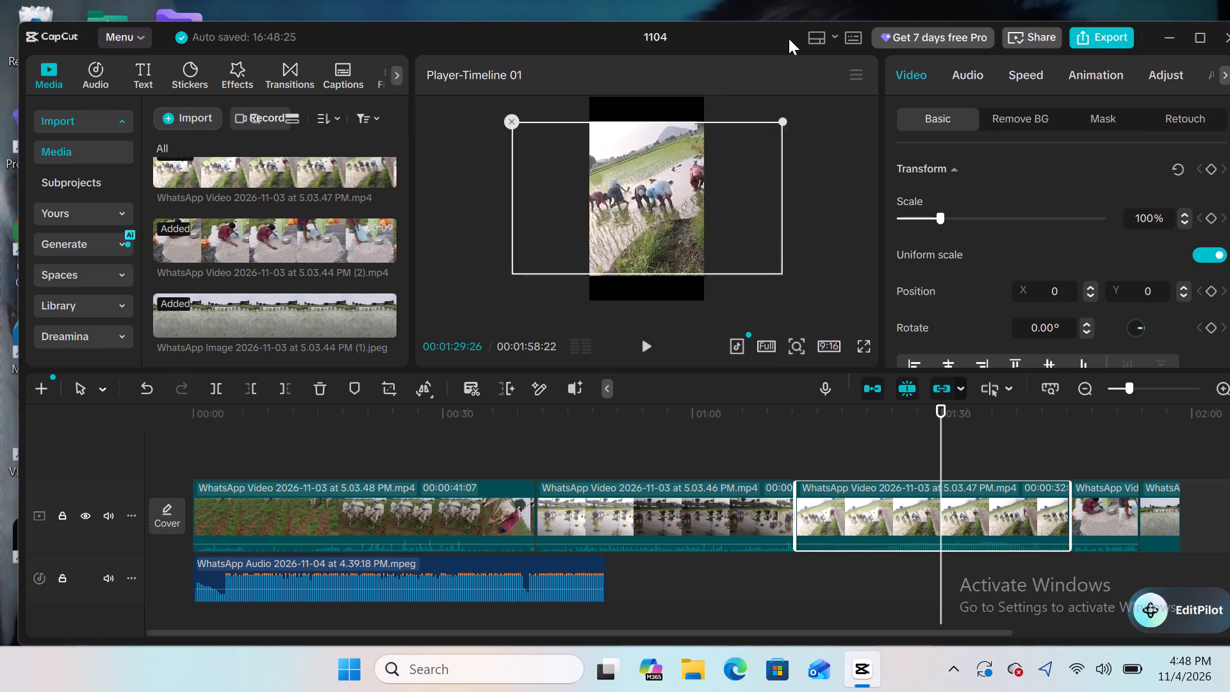
drag(789, 38, 839, 40)
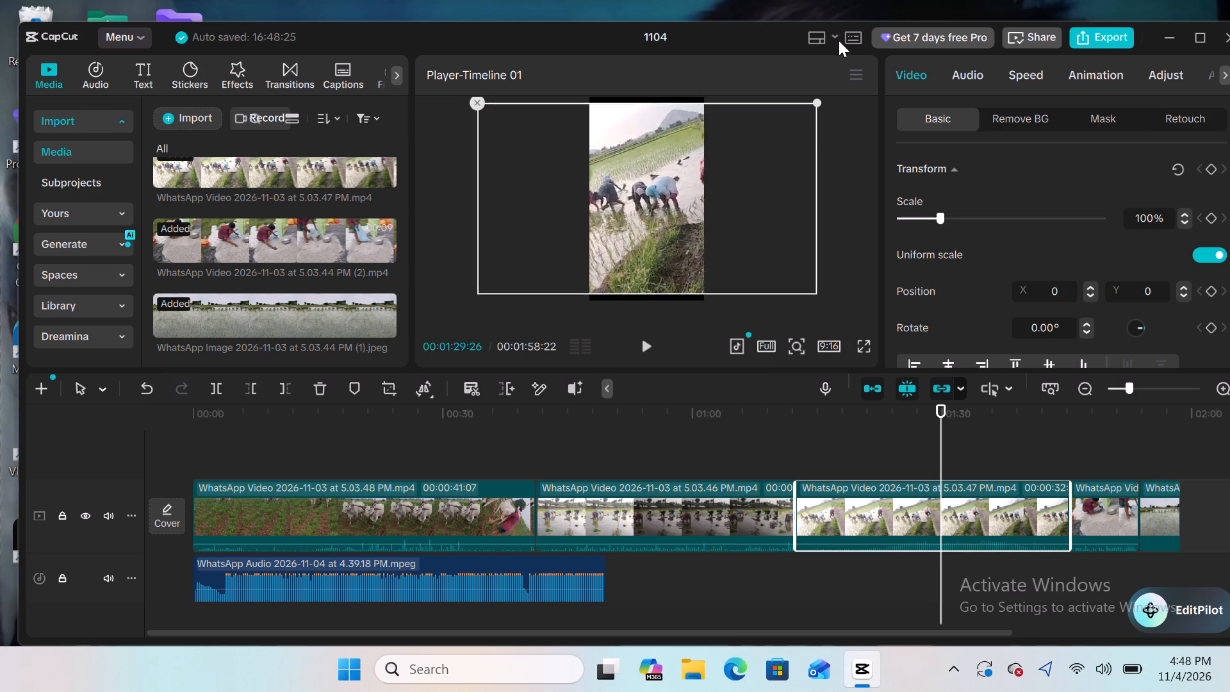
drag(839, 40, 868, 11)
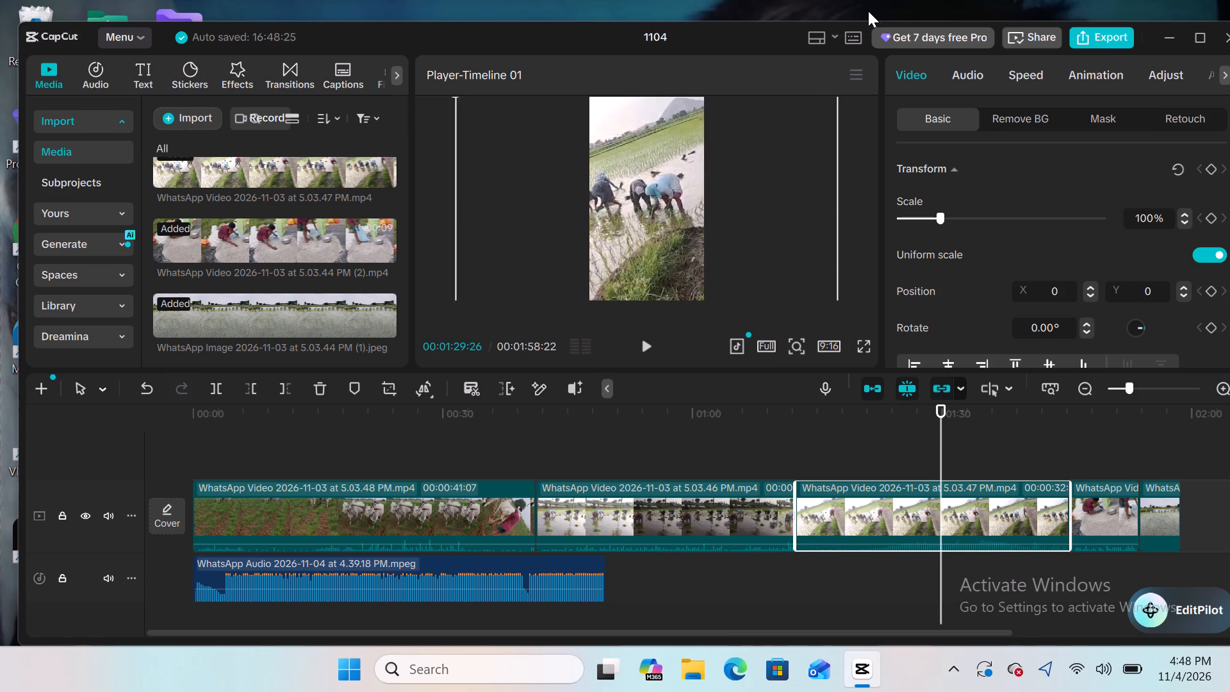
drag(868, 11, 857, 26)
Move the playhead to about 00:00:57:12 and enlarge the 5.03.46 PM video clip to fill the frame, at about 315% scale.
click(721, 522)
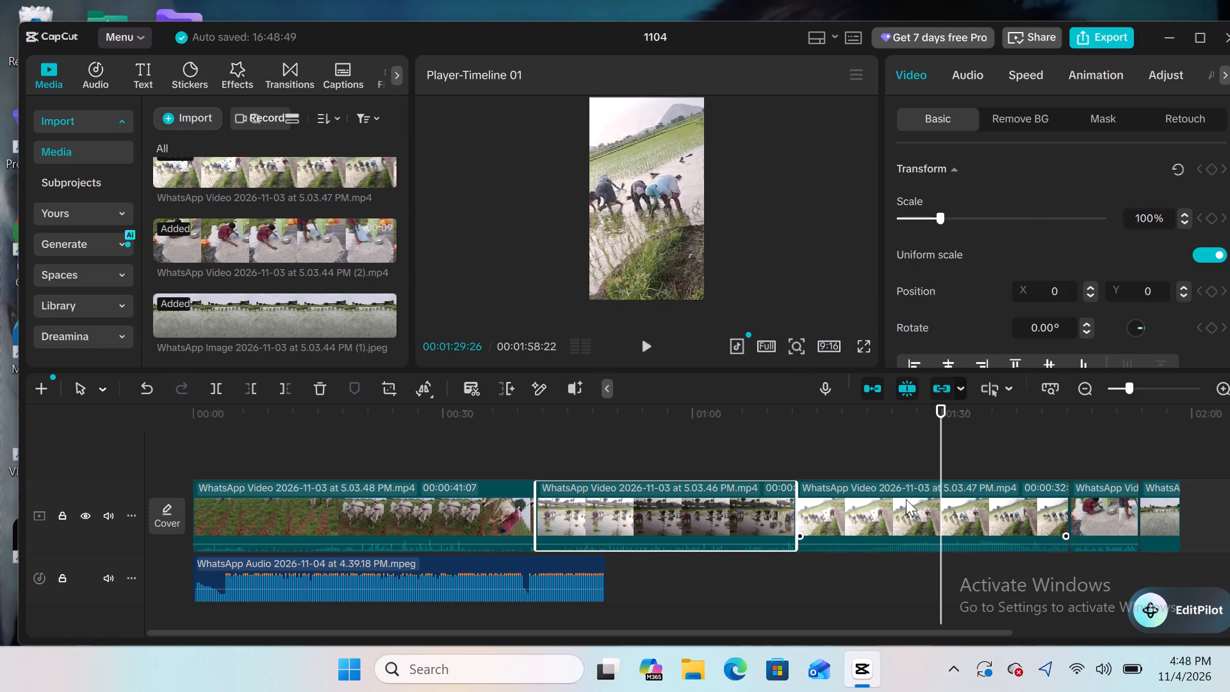
drag(940, 445, 731, 477)
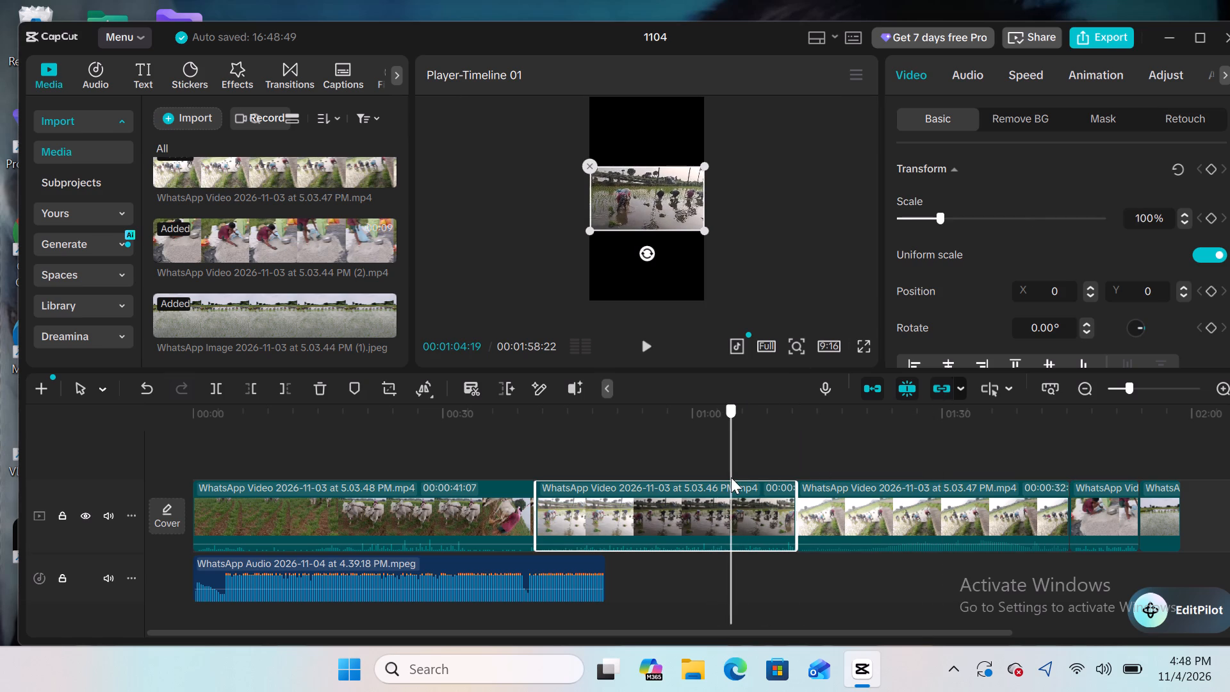
drag(731, 477, 671, 497)
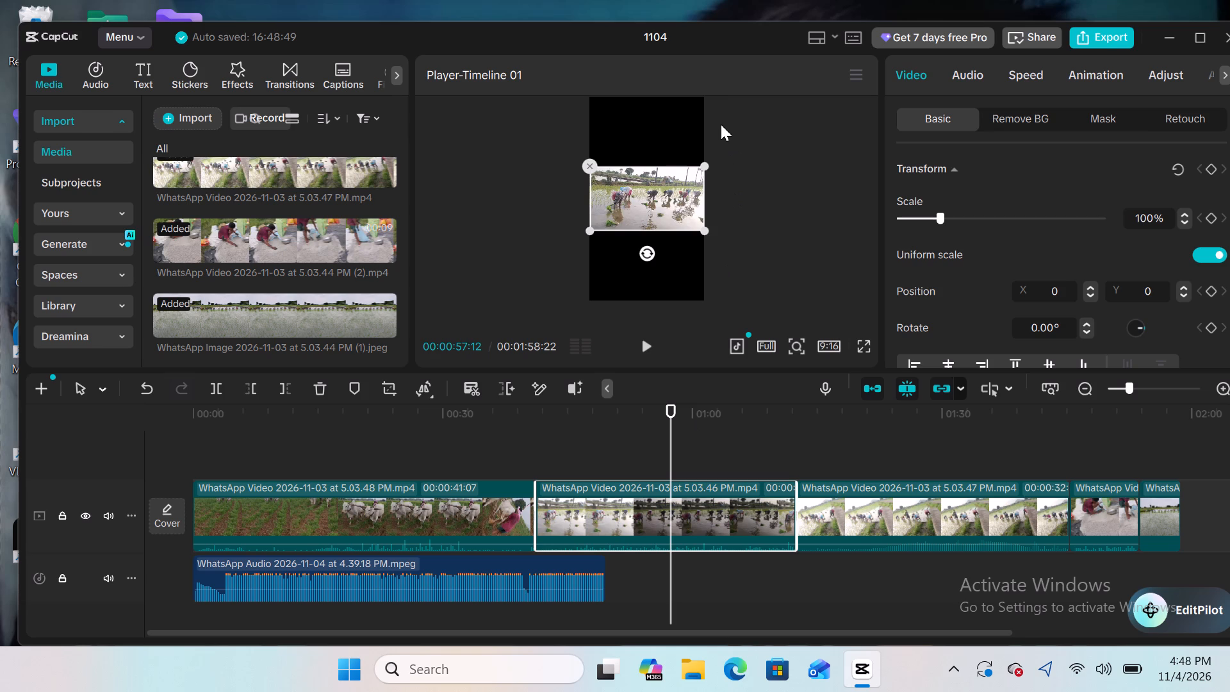
drag(702, 164, 775, 85)
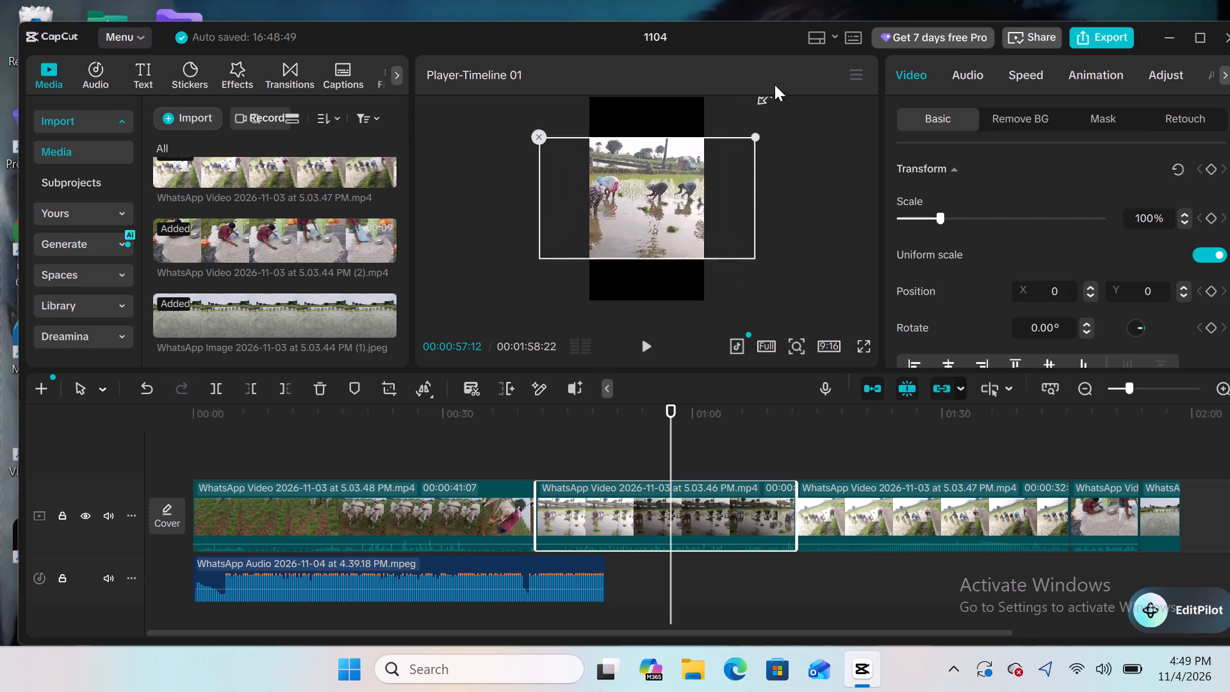
drag(775, 85, 739, 177)
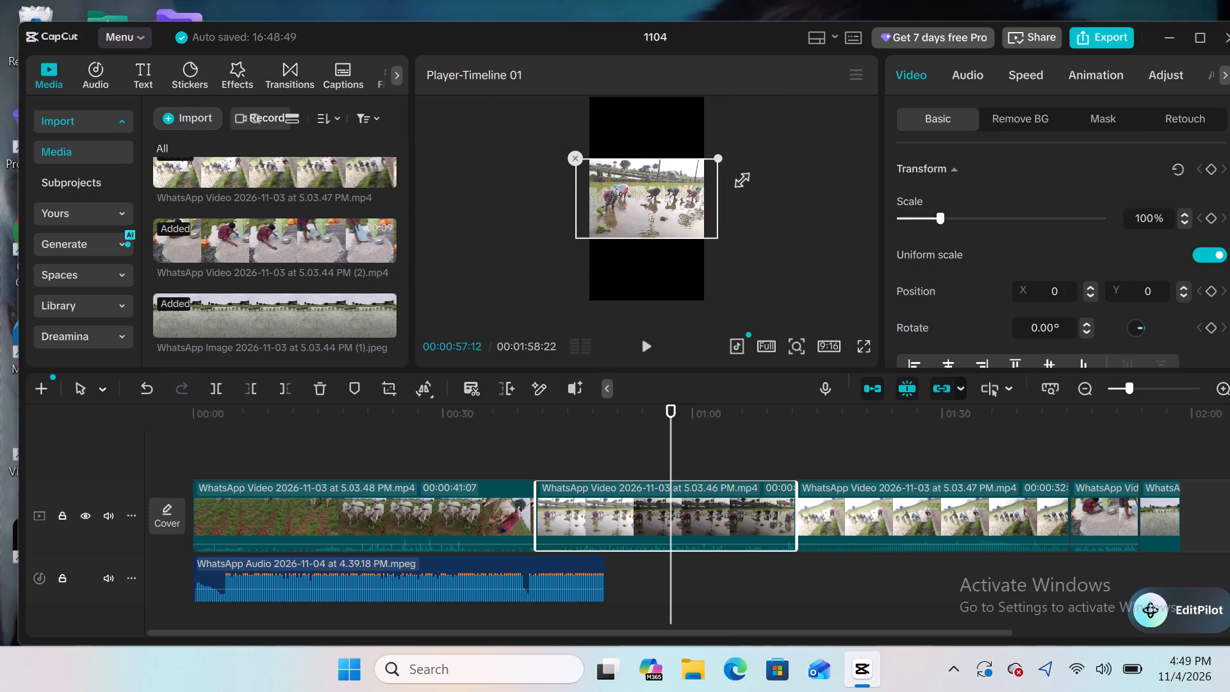
drag(739, 177, 855, 35)
scroll(662, 438, up, 1)
Scrub through the timeline to check the vertical framing of the assembled clips and the final image.
drag(668, 440, 632, 441)
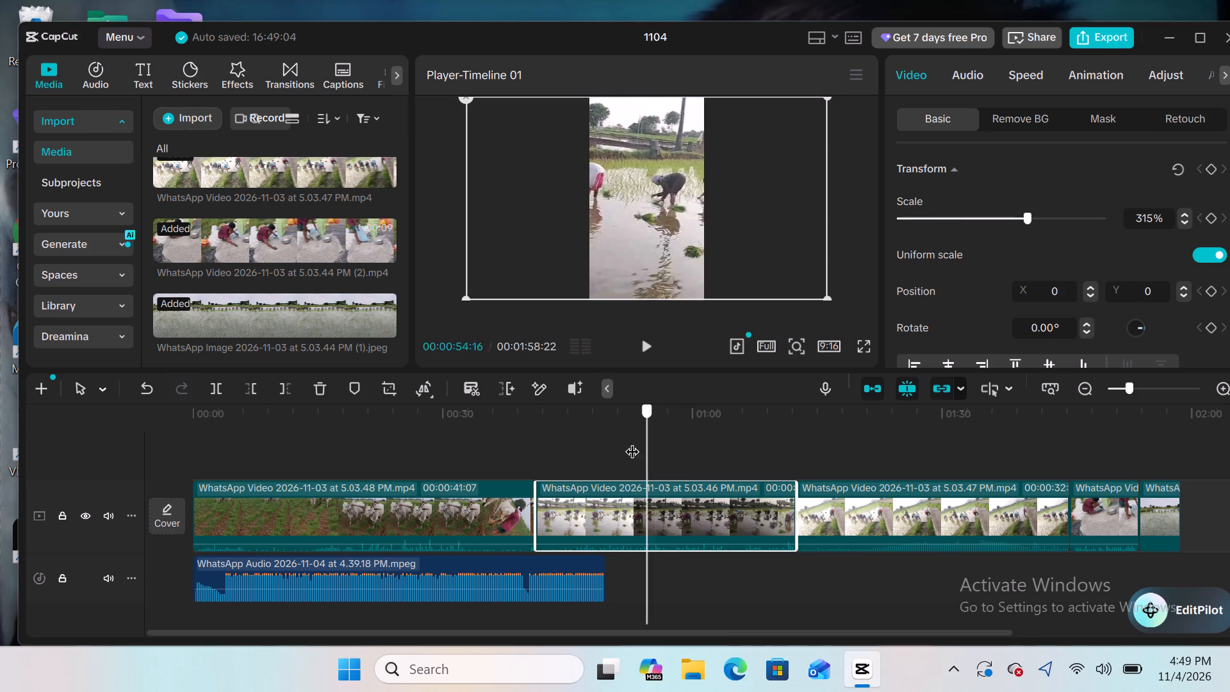
drag(632, 441, 686, 438)
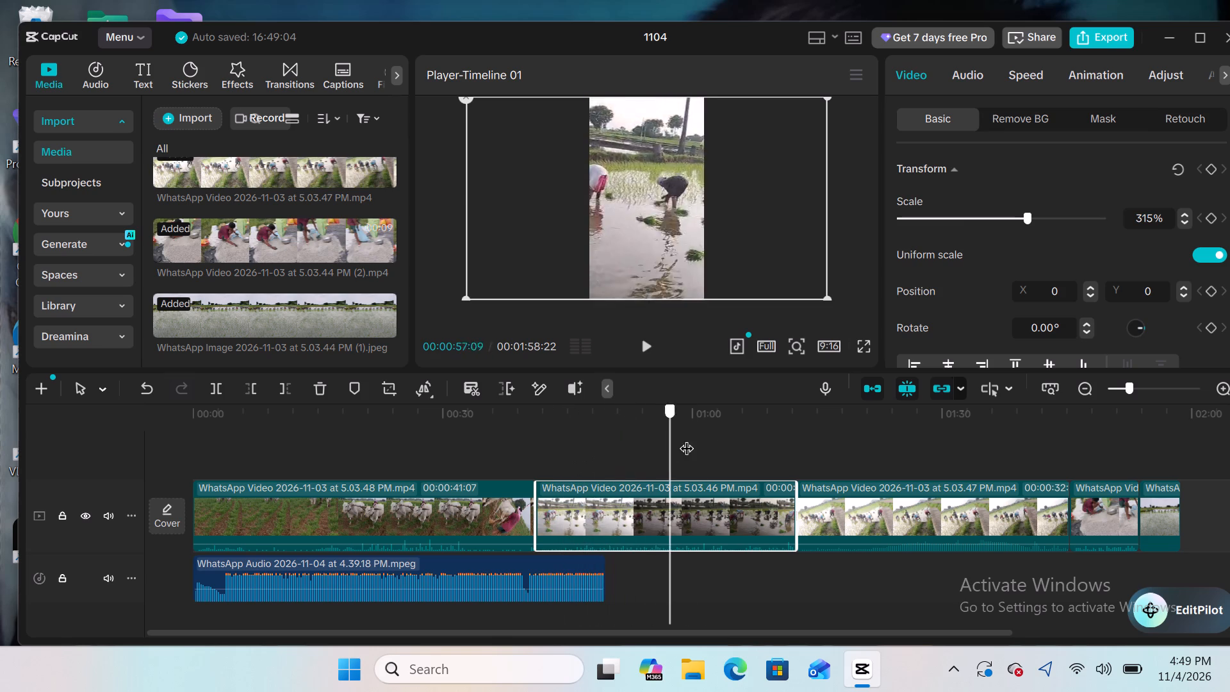
drag(686, 438, 630, 460)
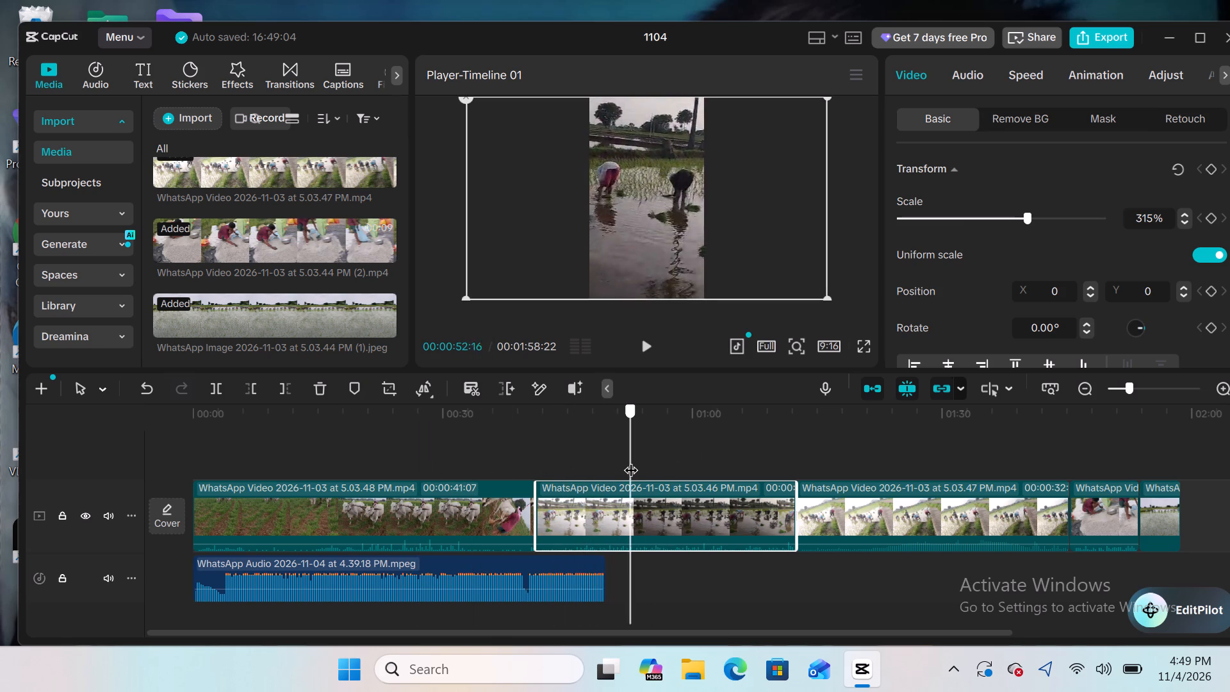
drag(630, 460, 832, 457)
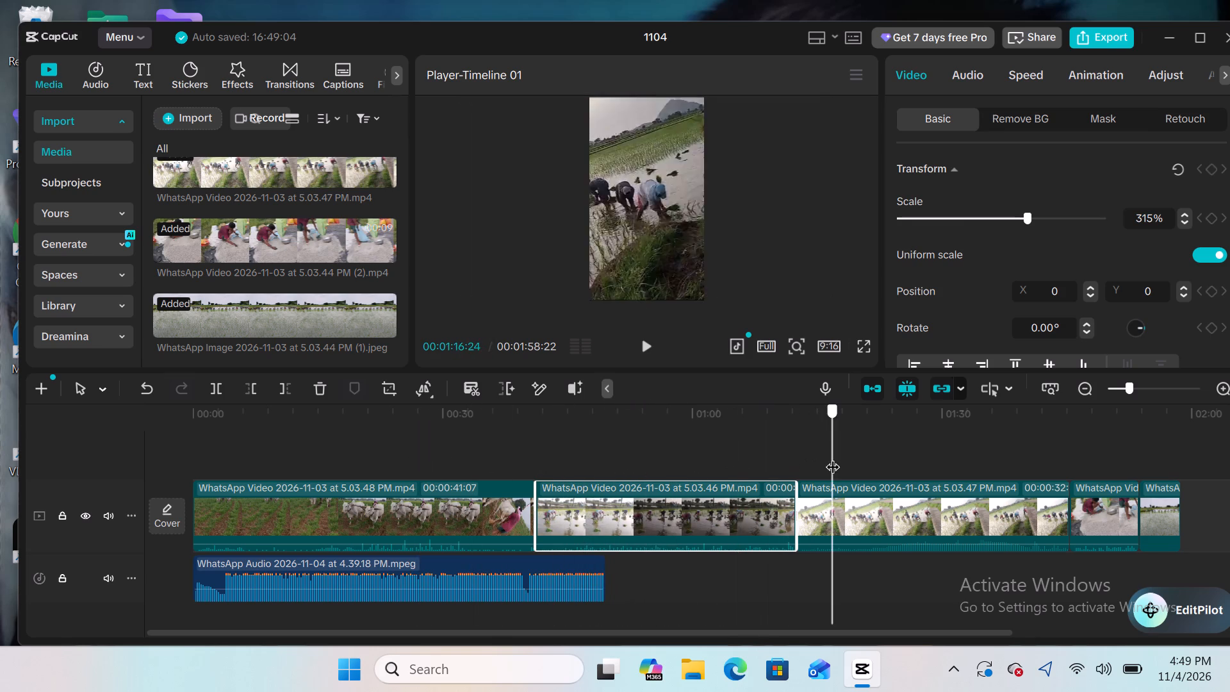
drag(832, 457, 1160, 453)
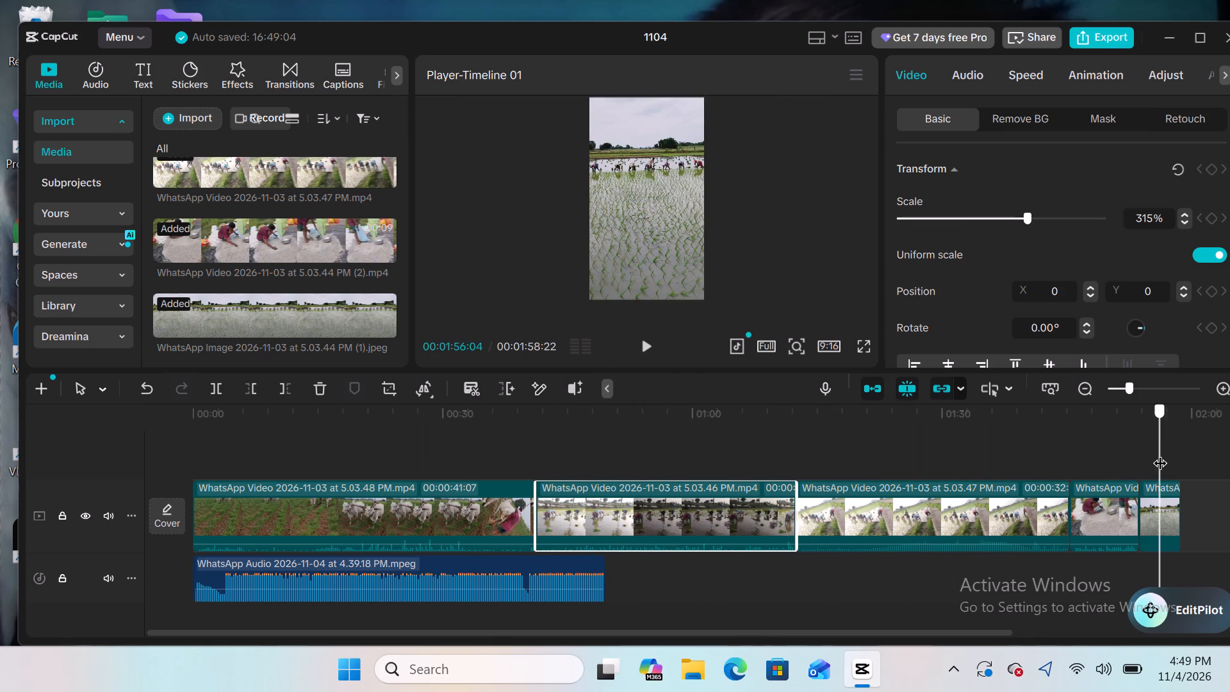
drag(1160, 453, 496, 527)
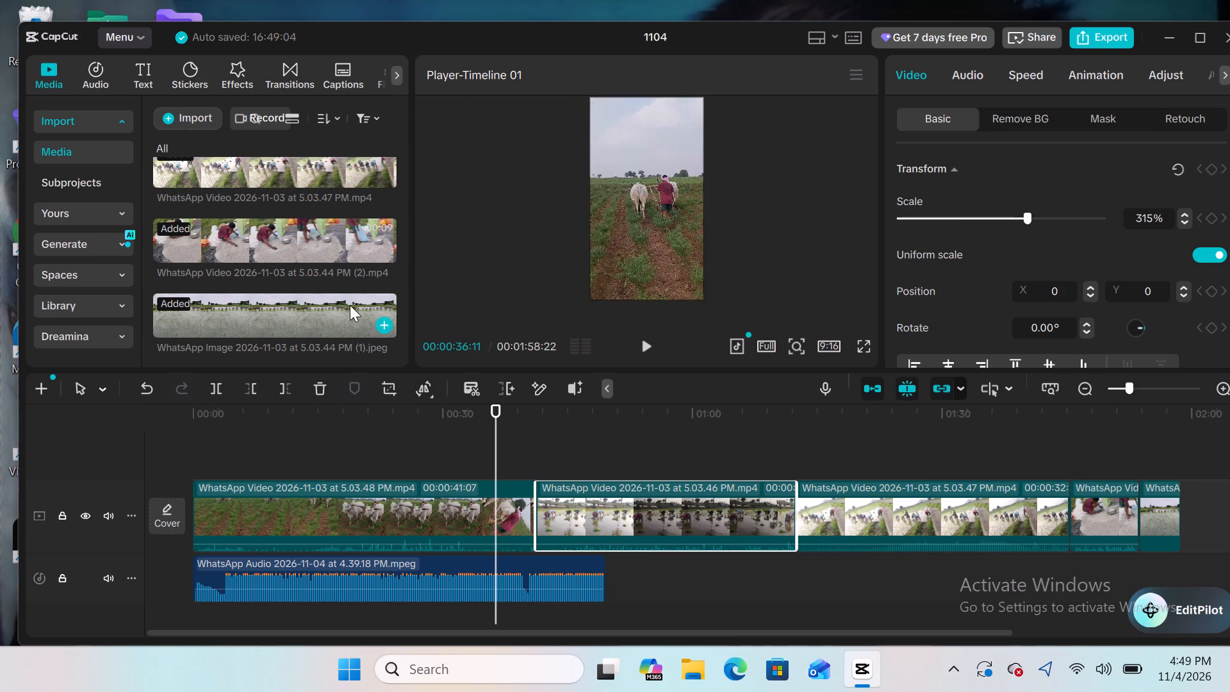
Preview WhatsApp Video 2026-11-03 at 5.03.46 PM (1).mp4 and add it to the end of the main track, after the image.
scroll(337, 295, up, 5)
scroll(337, 295, down, 2)
scroll(337, 295, up, 5)
scroll(337, 295, down, 1)
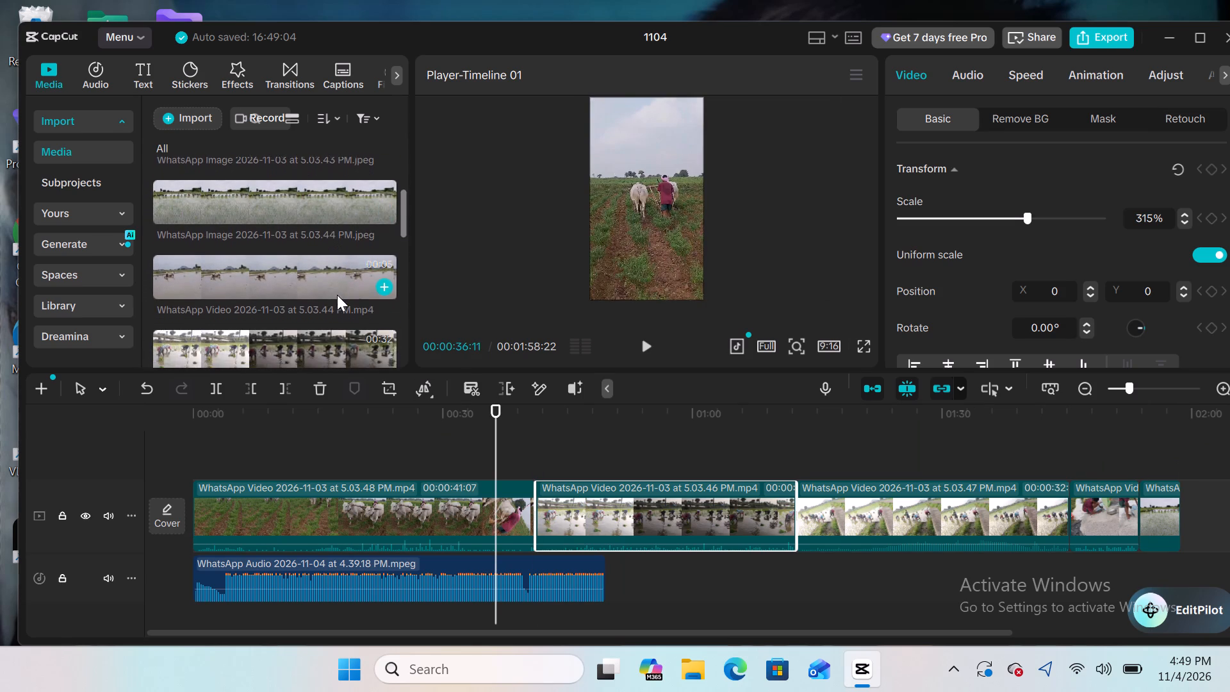
scroll(337, 295, down, 2)
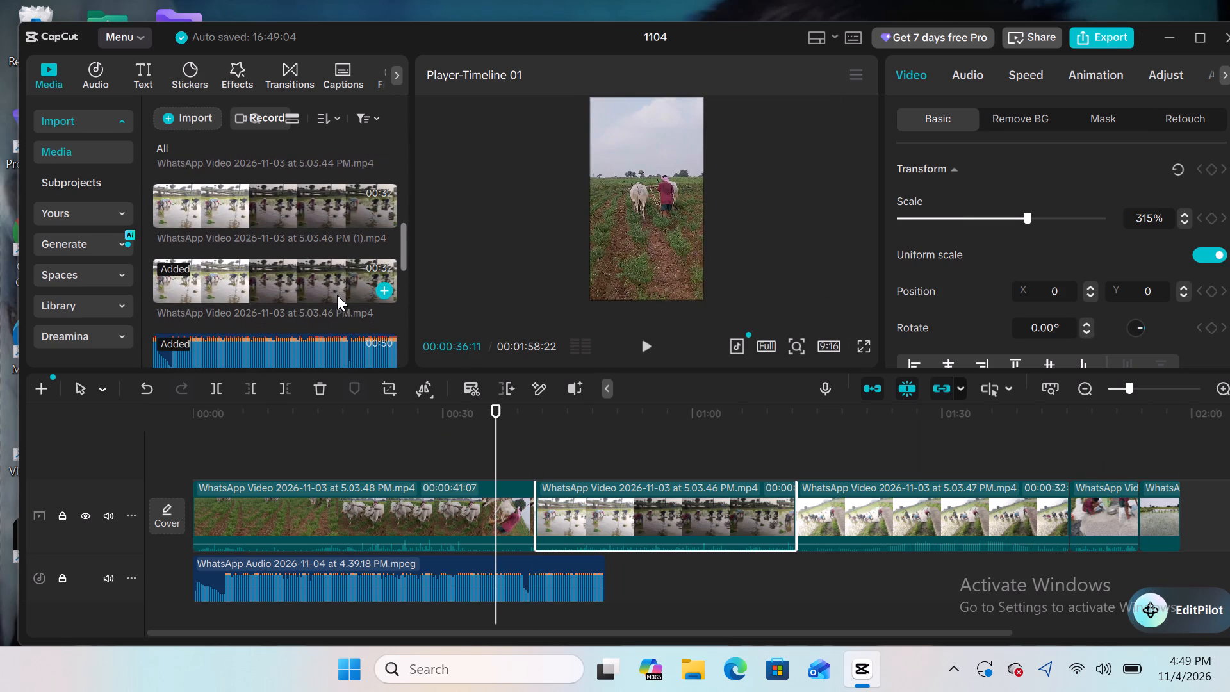
scroll(337, 295, up, 1)
scroll(337, 295, right, 1)
scroll(337, 295, up, 1)
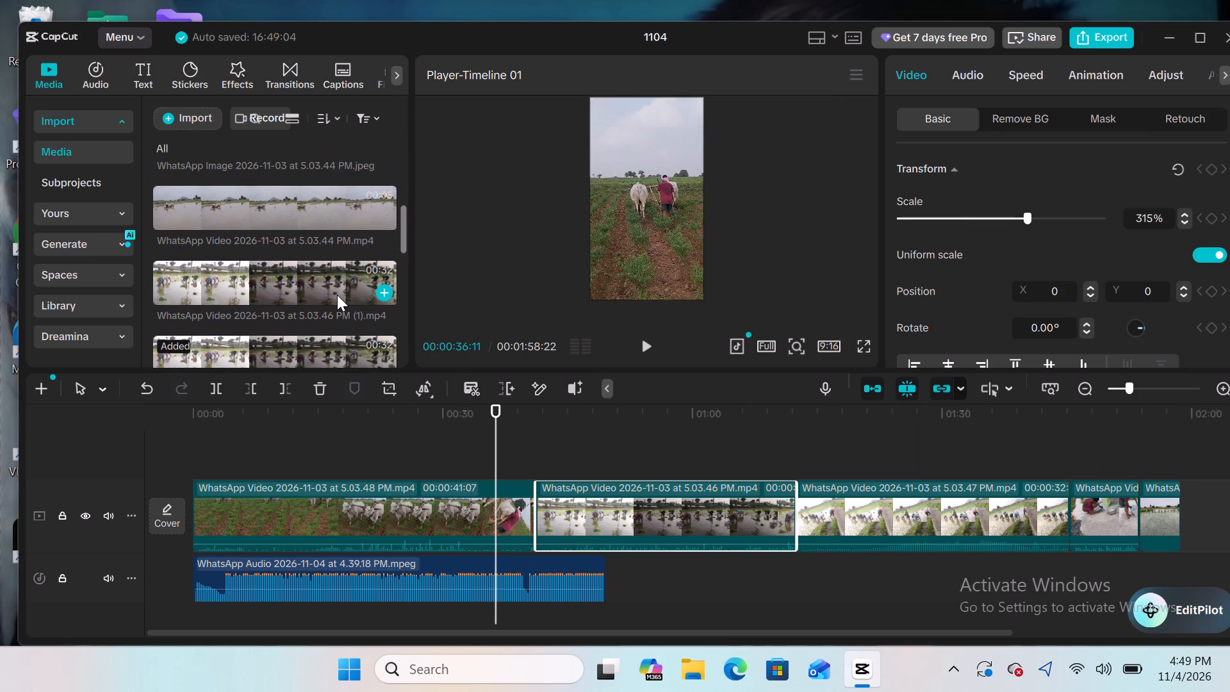
scroll(337, 295, up, 1)
double_click(337, 295)
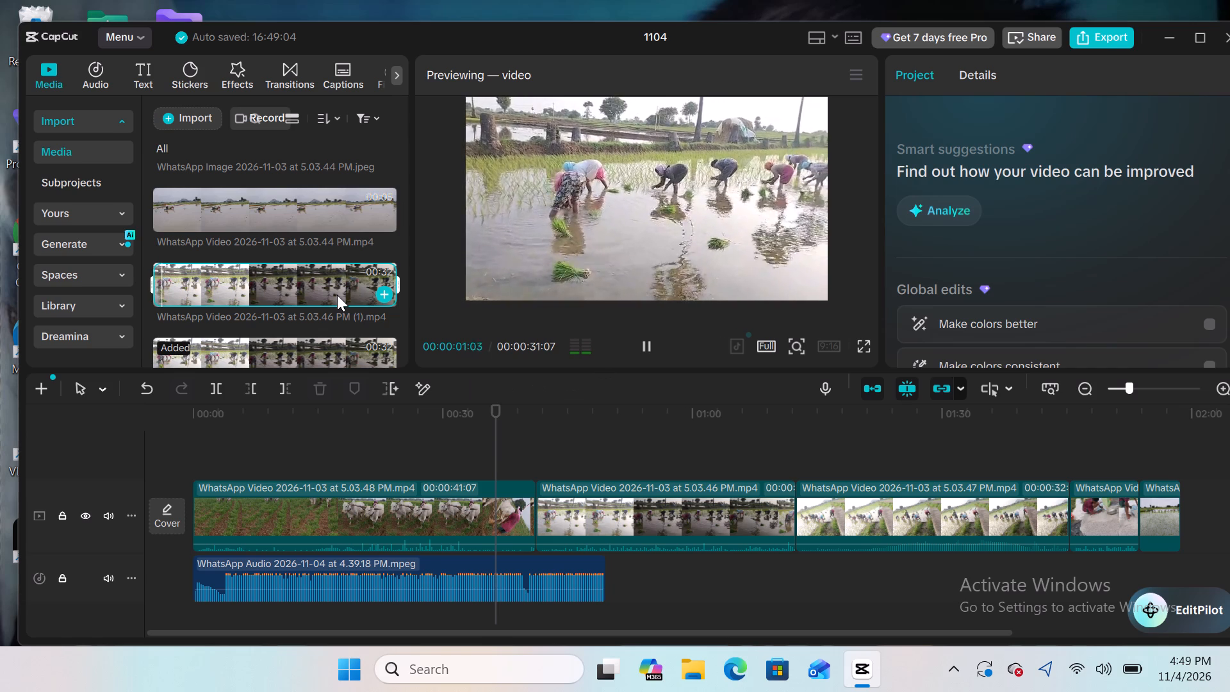
drag(337, 295, 603, 495)
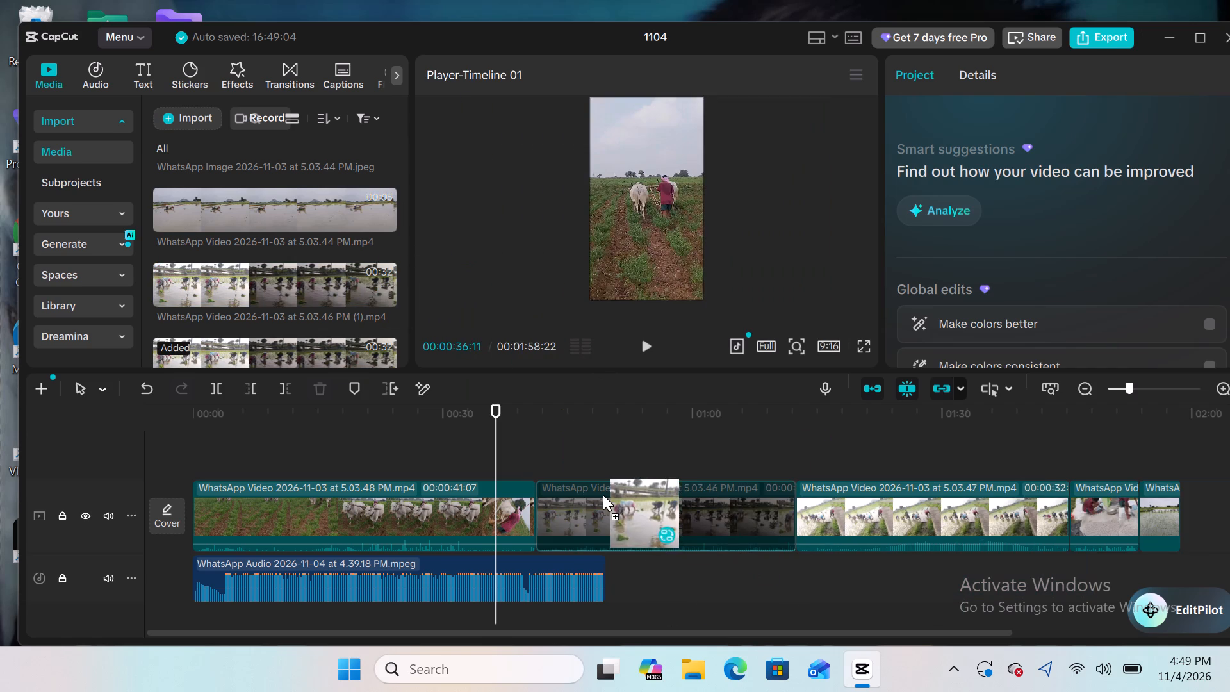
drag(603, 495, 1196, 514)
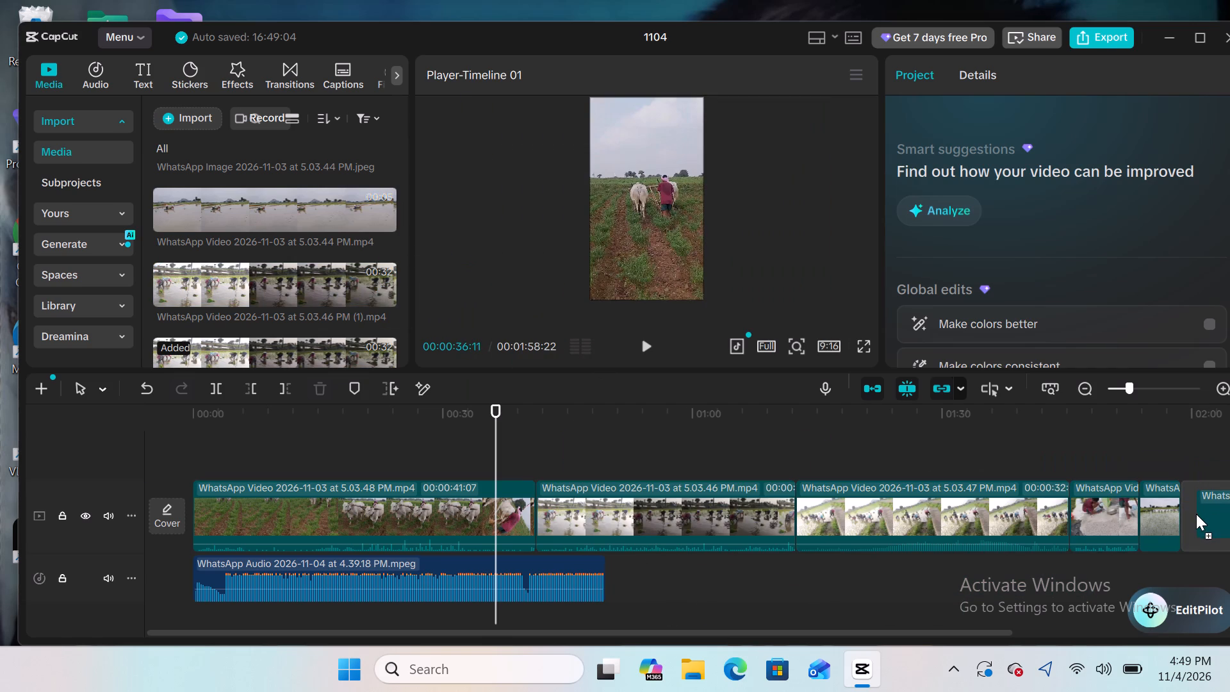
drag(1196, 514, 1188, 514)
Move the playhead to about 00:02:03:27 and enlarge the 5.03.46 PM (1) clip to fill the 9:16 frame, at about 334% scale.
scroll(535, 457, left, 1)
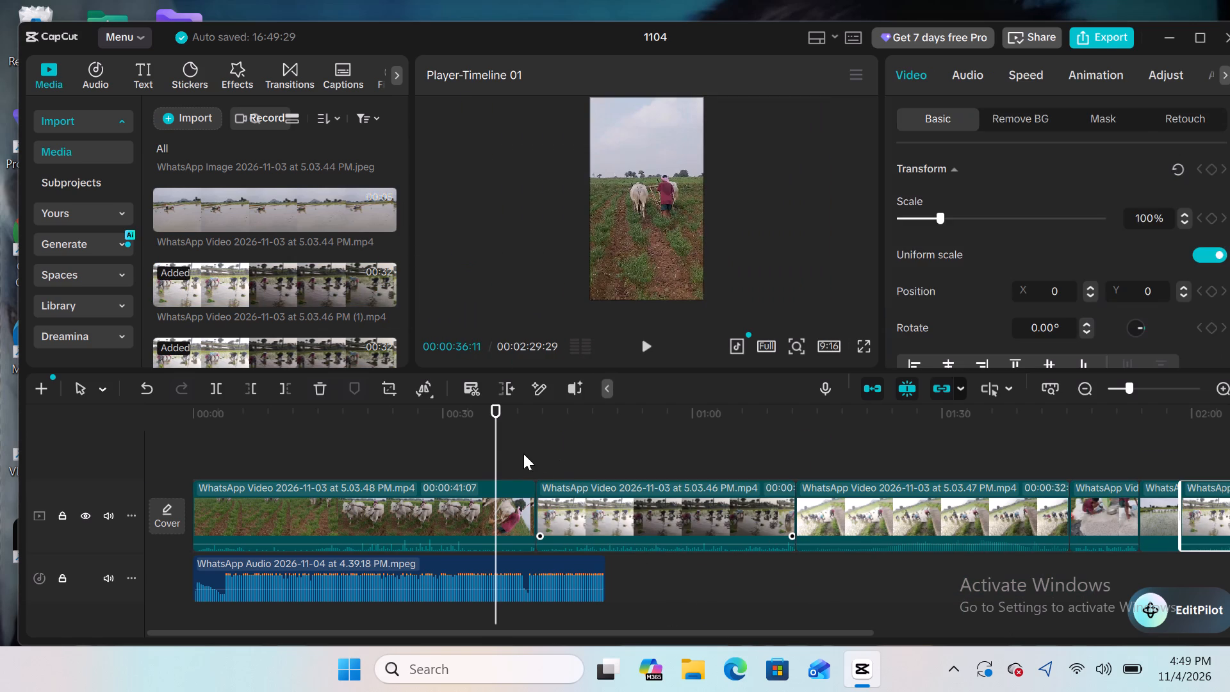
scroll(523, 454, left, 1)
drag(491, 437, 1208, 439)
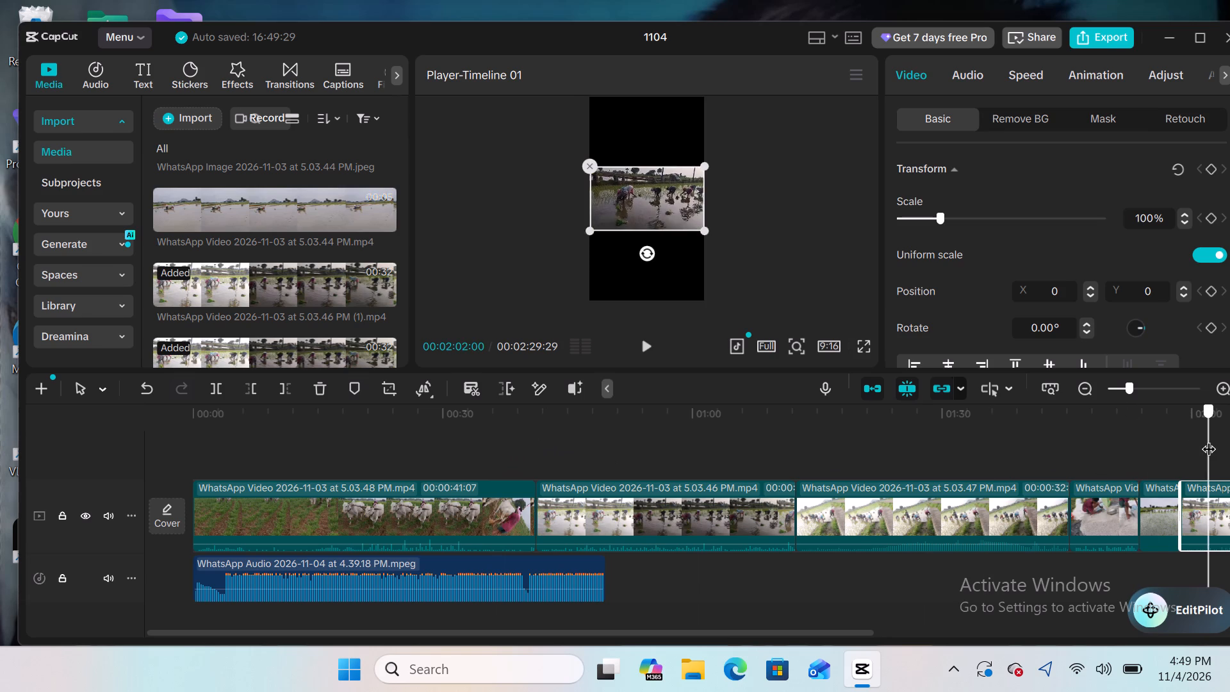
drag(1208, 439, 985, 523)
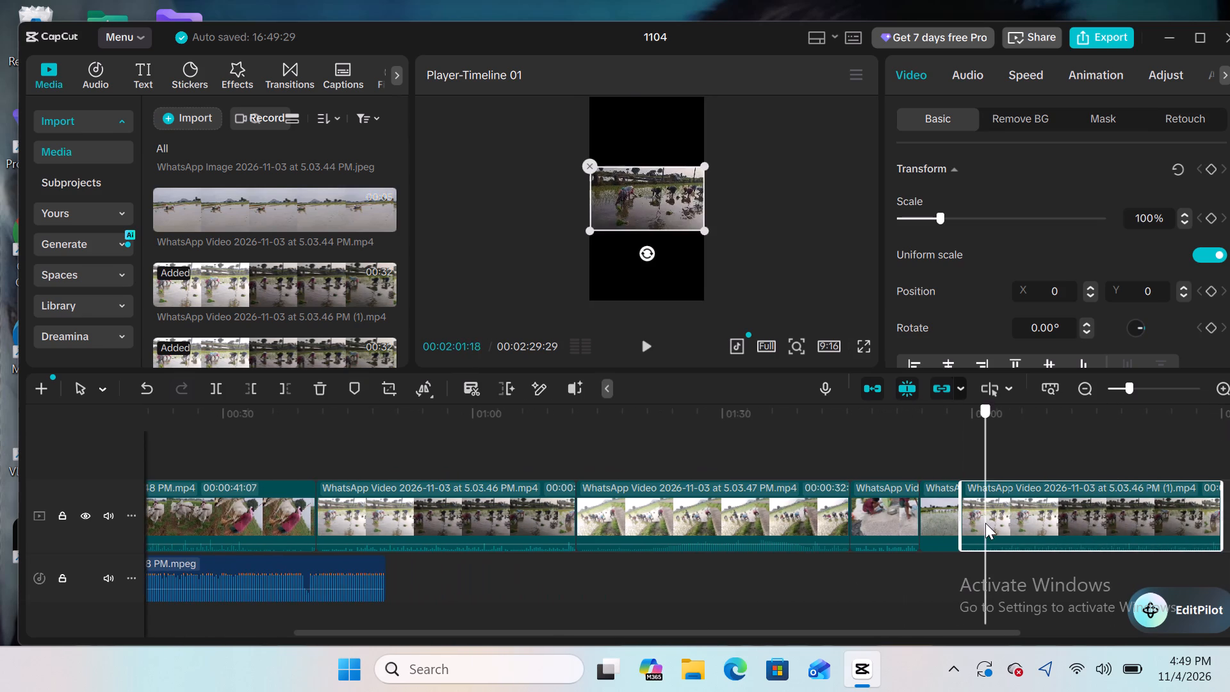
drag(985, 523, 1004, 522)
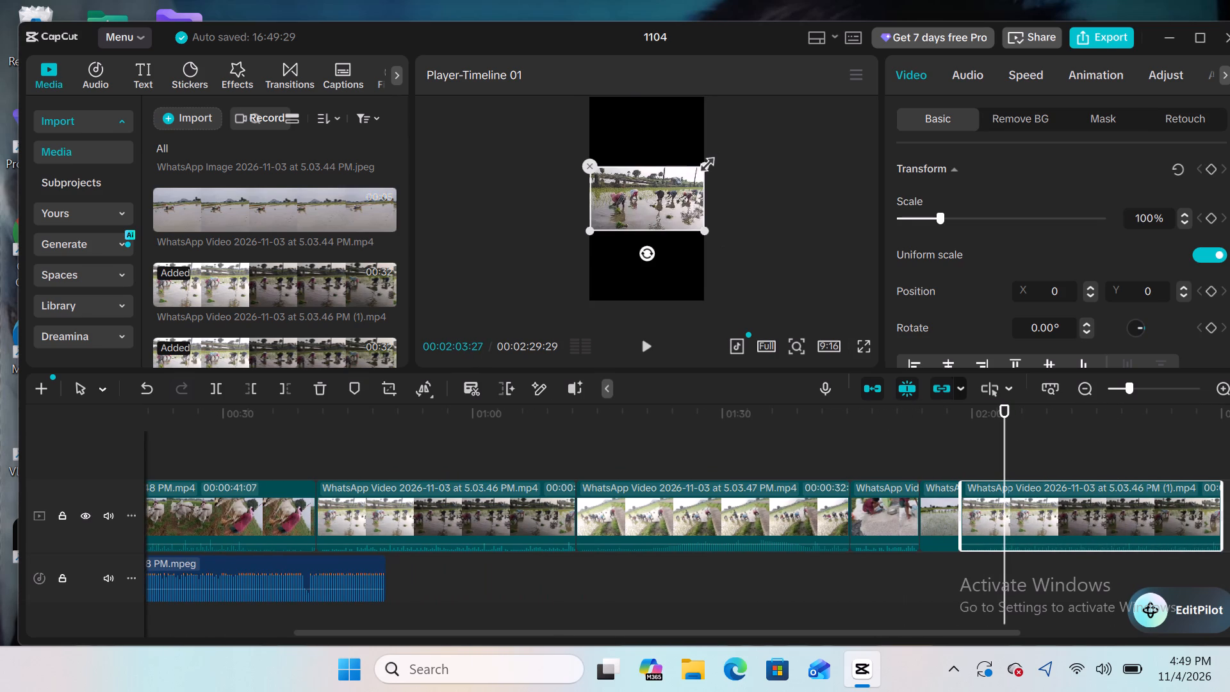
drag(701, 164, 894, 40)
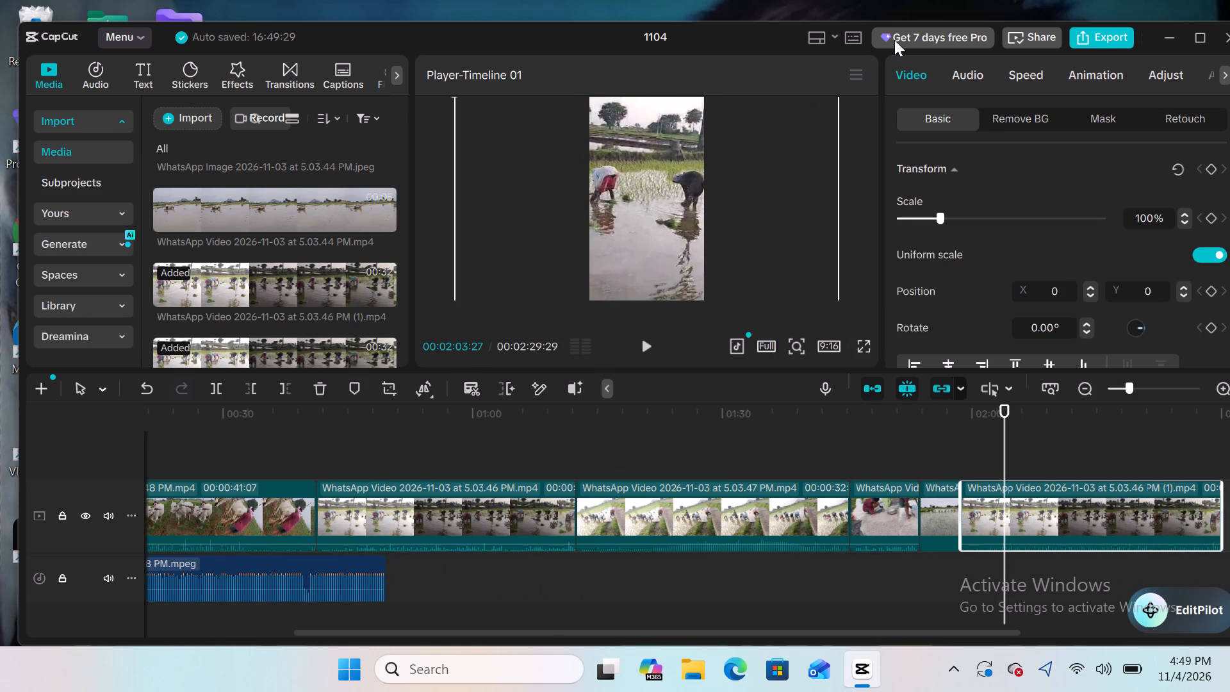
drag(894, 40, 896, 44)
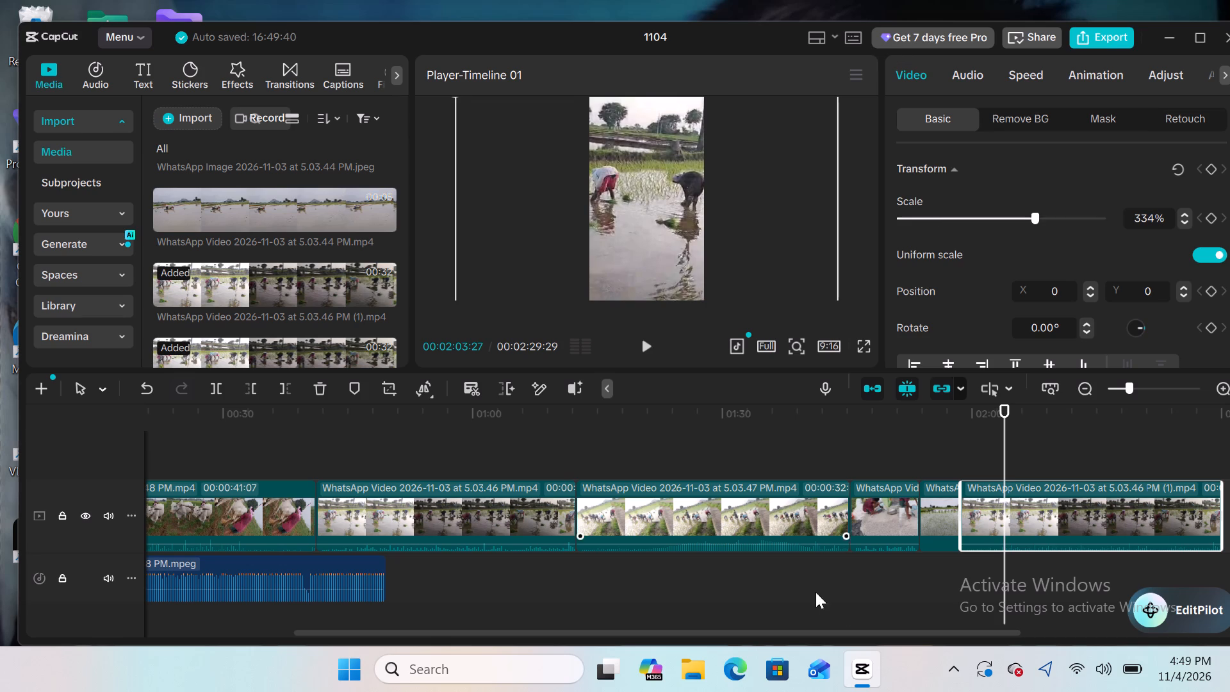
Scrub across the assembled clips and delete the 5.03.46 PM (1) clip from the end of the main track.
drag(1003, 449, 554, 518)
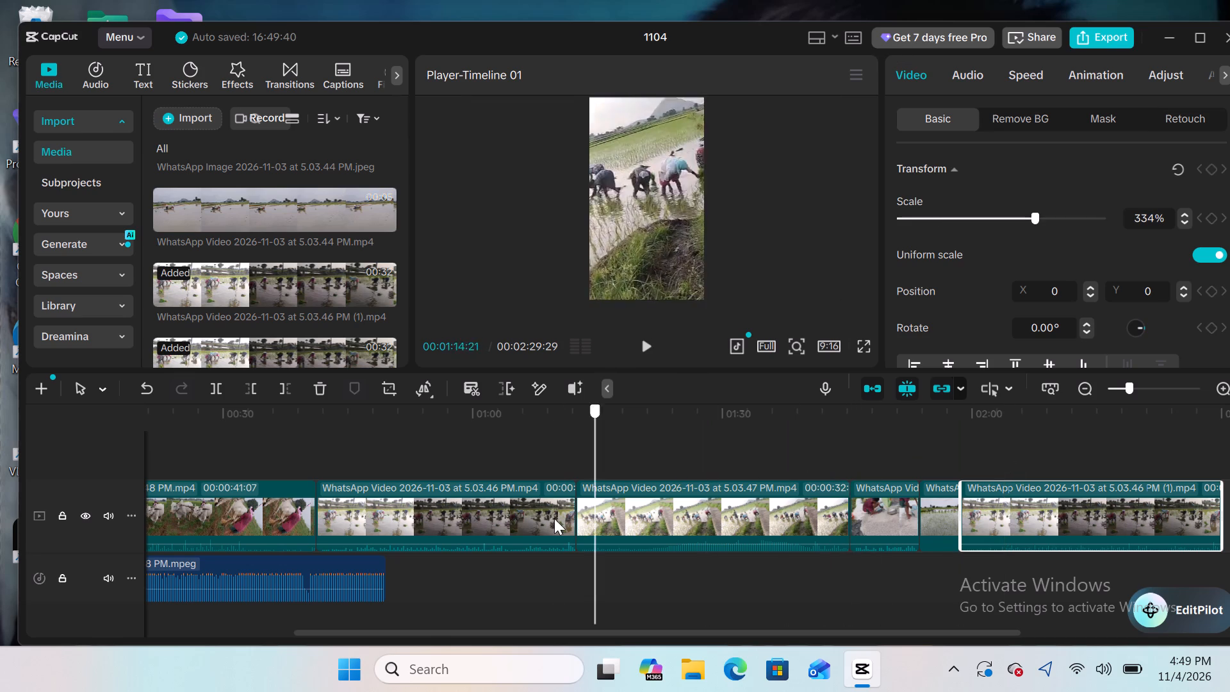
drag(554, 518, 1164, 486)
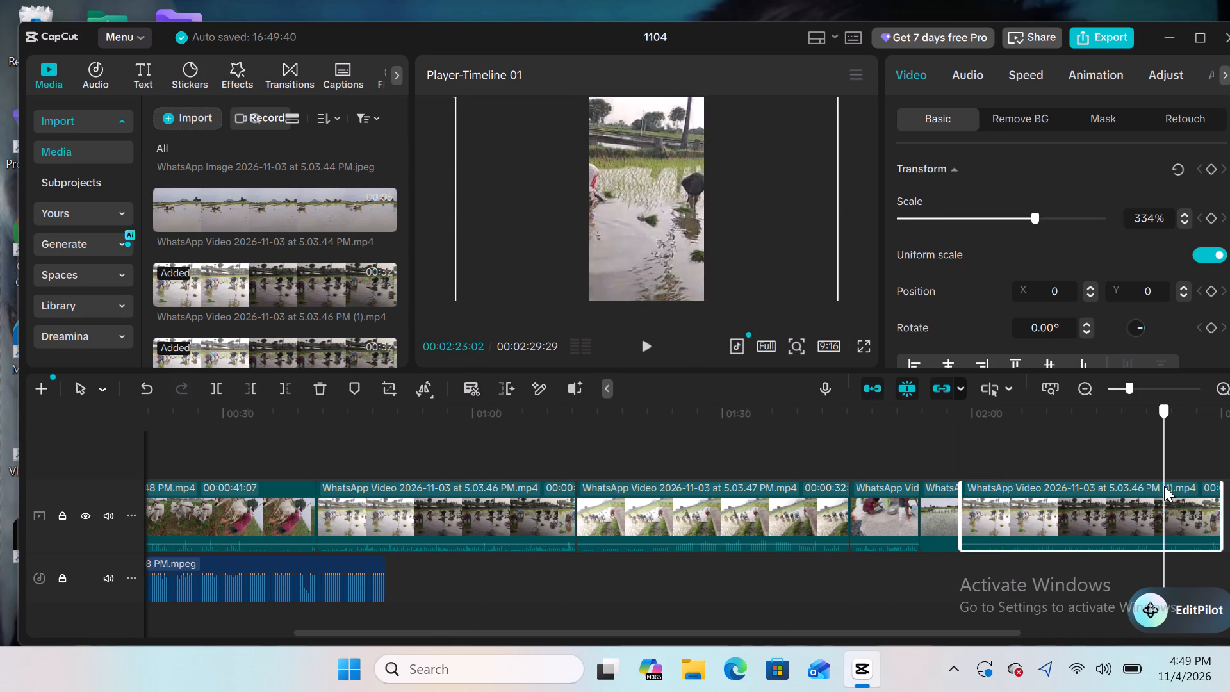
drag(1164, 486, 1096, 504)
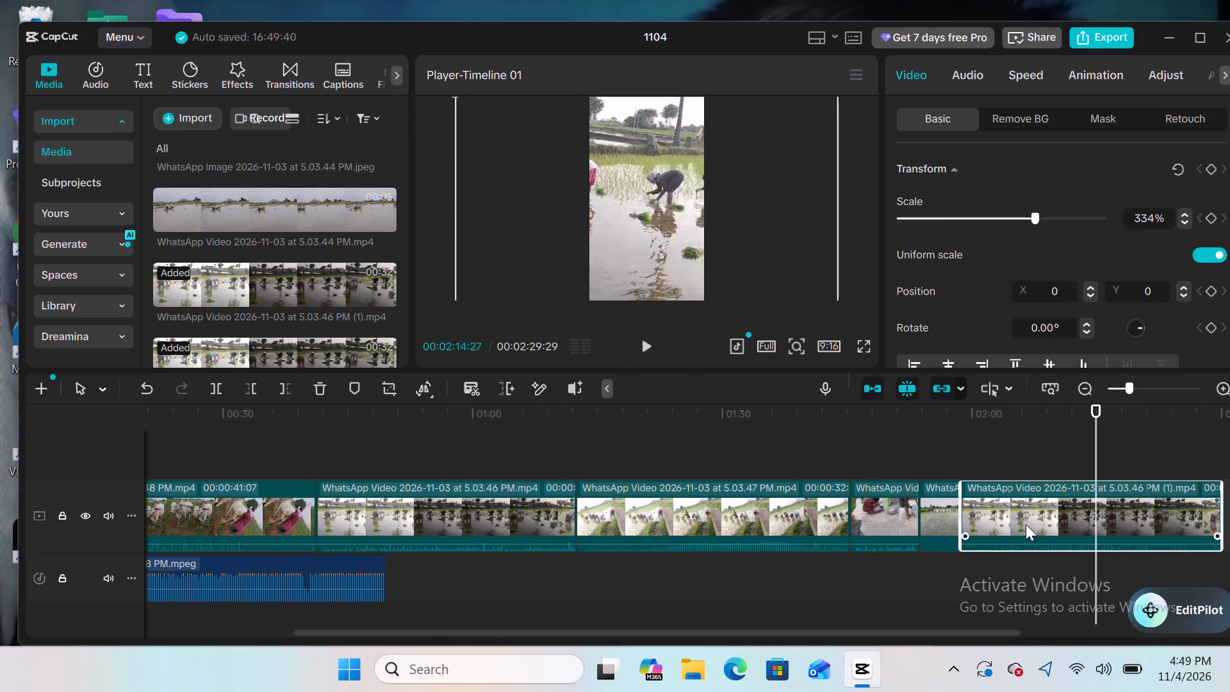
click(327, 381)
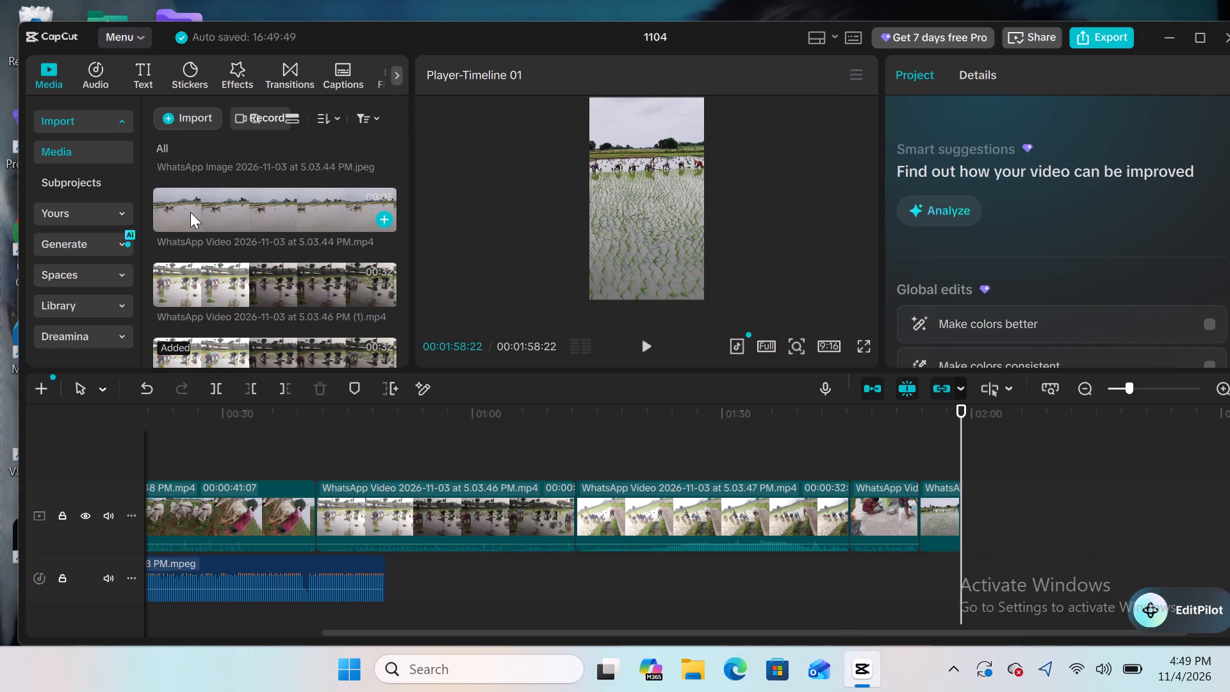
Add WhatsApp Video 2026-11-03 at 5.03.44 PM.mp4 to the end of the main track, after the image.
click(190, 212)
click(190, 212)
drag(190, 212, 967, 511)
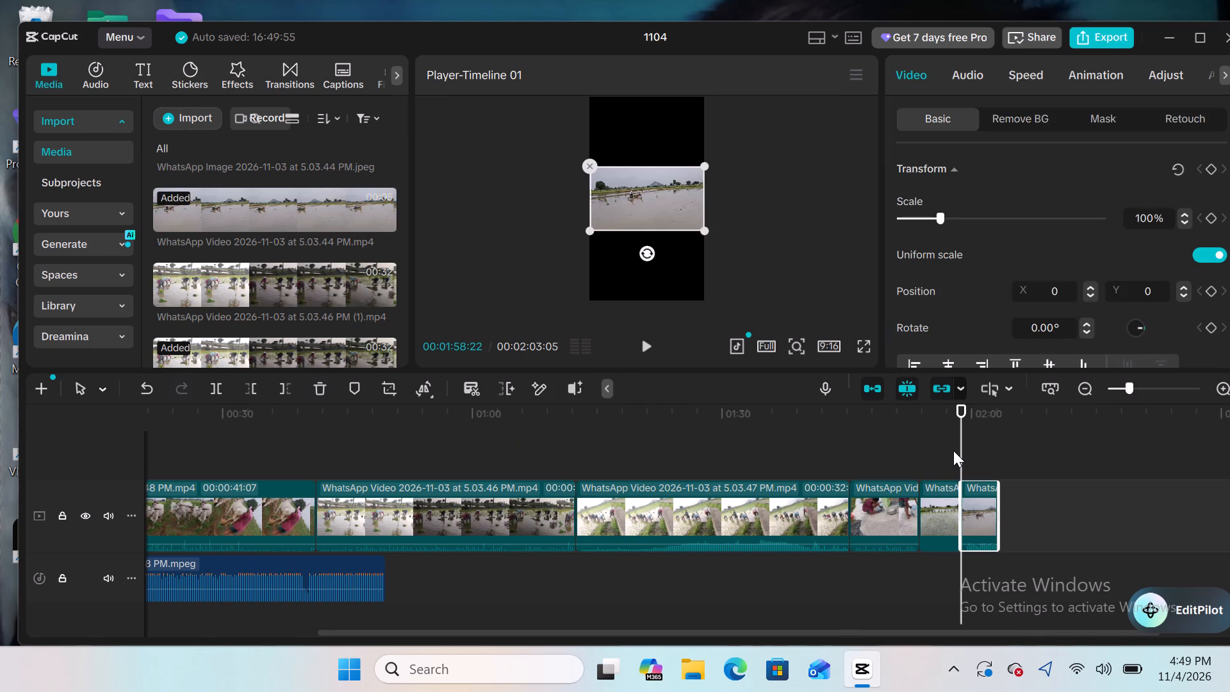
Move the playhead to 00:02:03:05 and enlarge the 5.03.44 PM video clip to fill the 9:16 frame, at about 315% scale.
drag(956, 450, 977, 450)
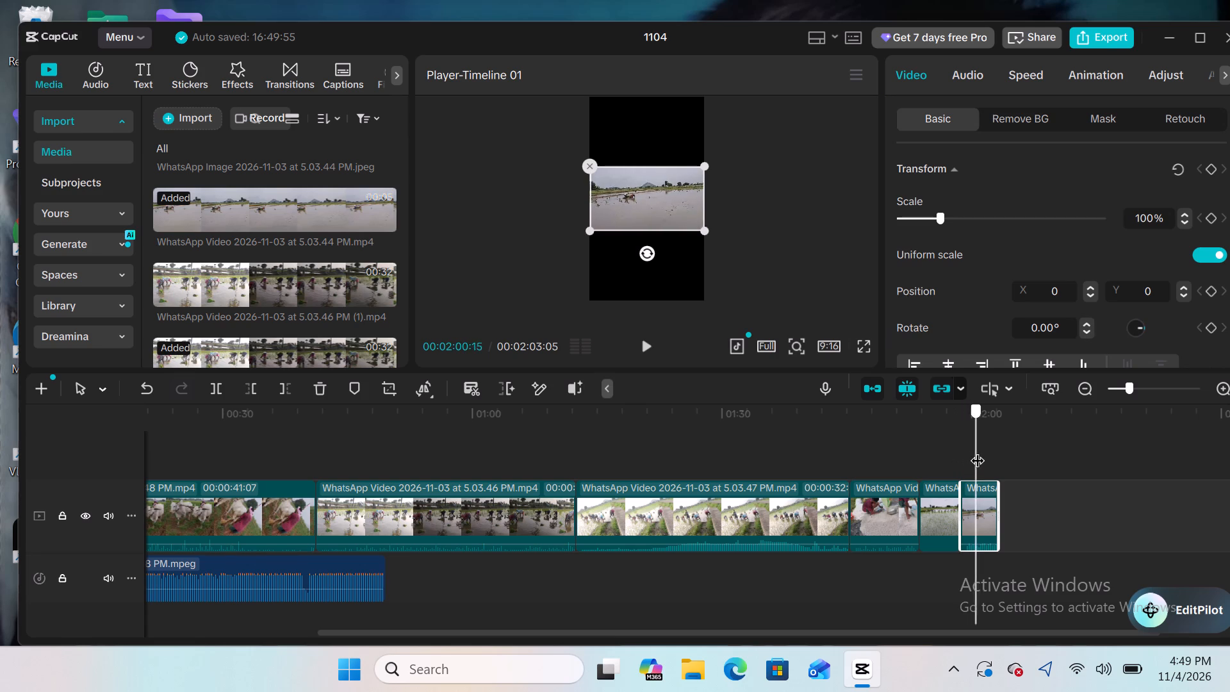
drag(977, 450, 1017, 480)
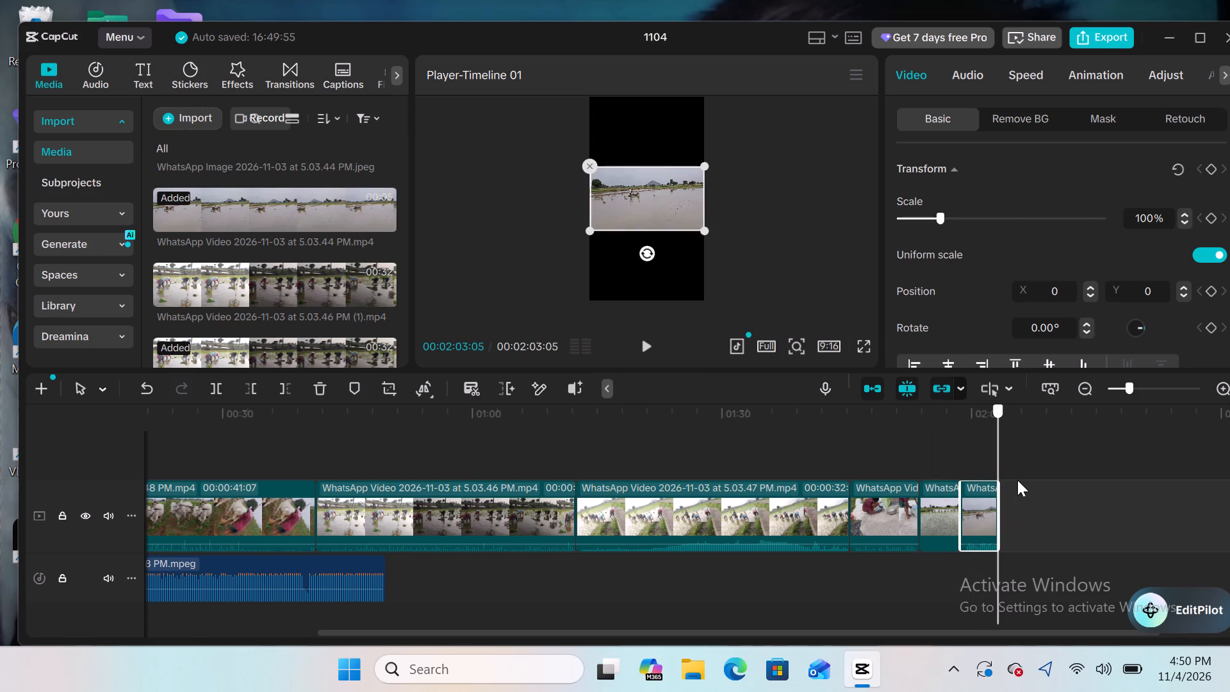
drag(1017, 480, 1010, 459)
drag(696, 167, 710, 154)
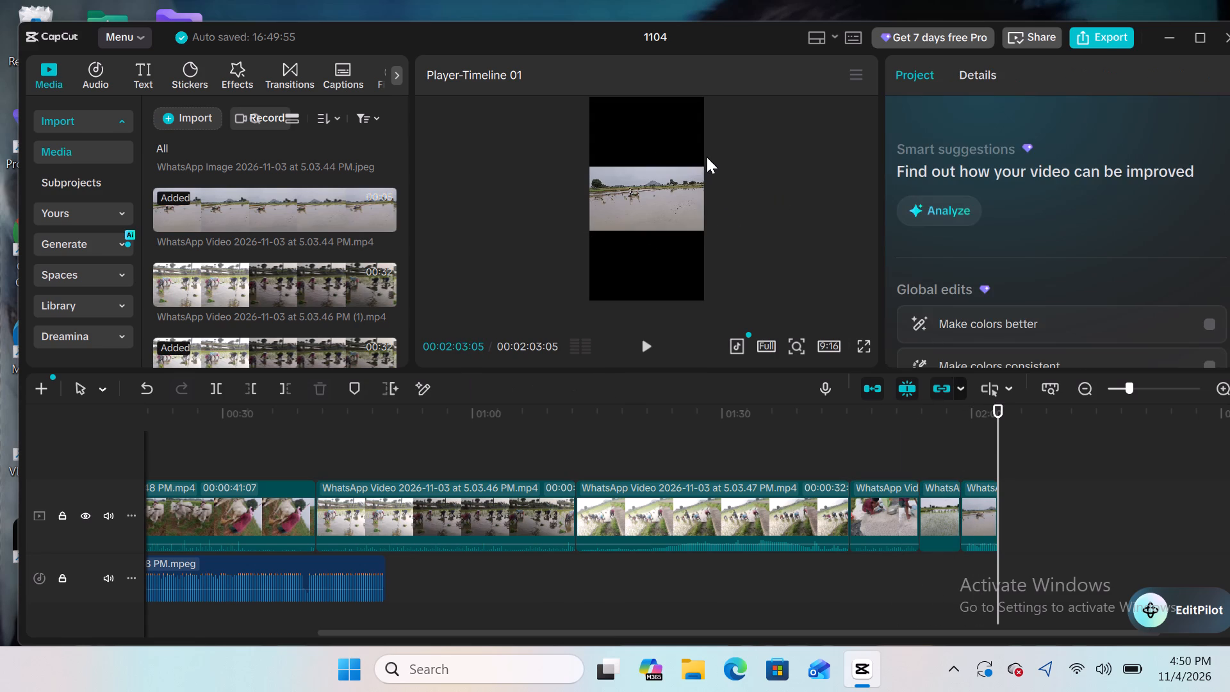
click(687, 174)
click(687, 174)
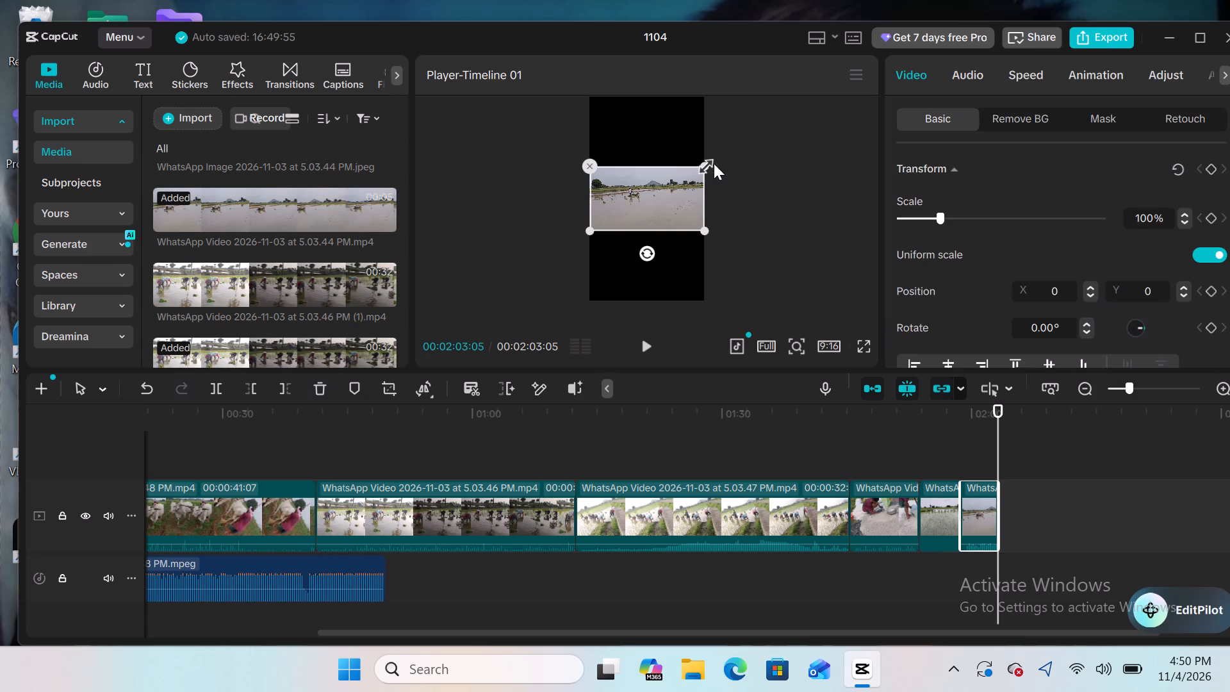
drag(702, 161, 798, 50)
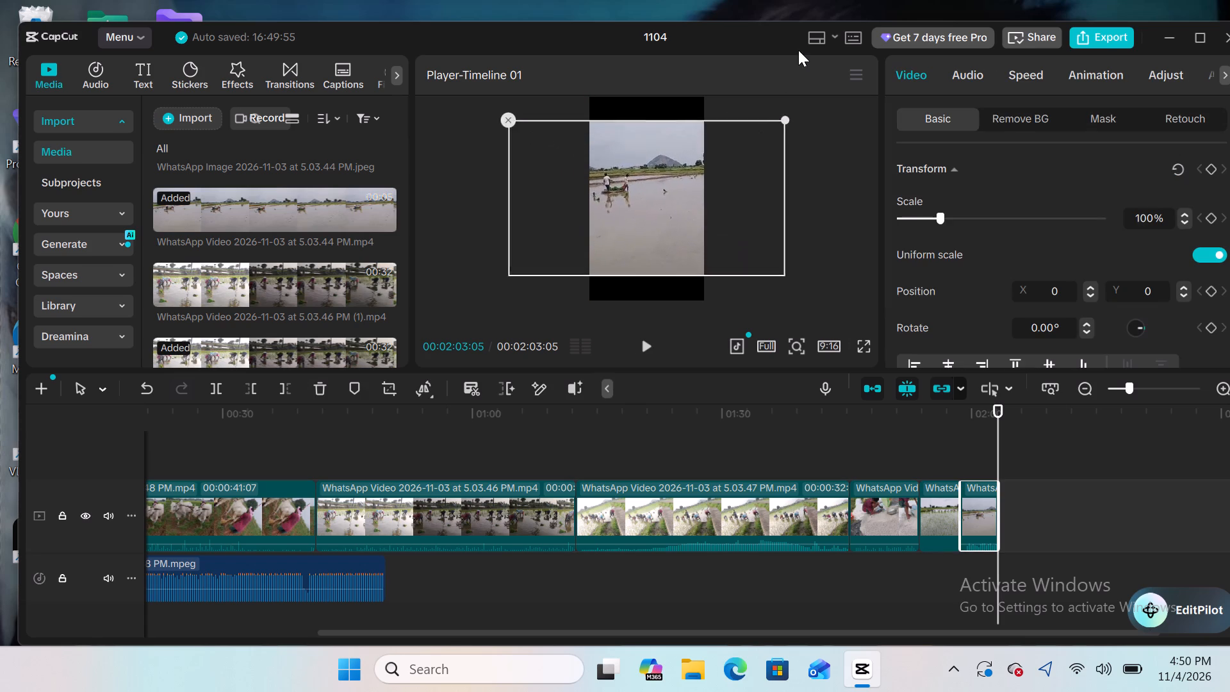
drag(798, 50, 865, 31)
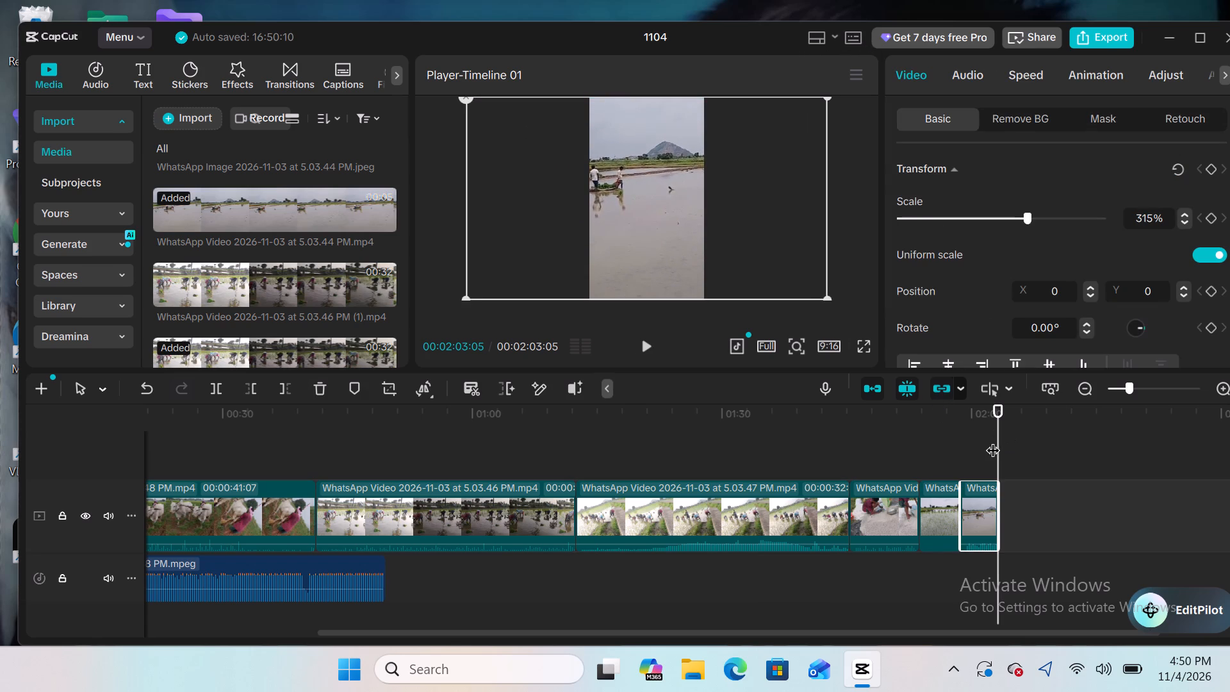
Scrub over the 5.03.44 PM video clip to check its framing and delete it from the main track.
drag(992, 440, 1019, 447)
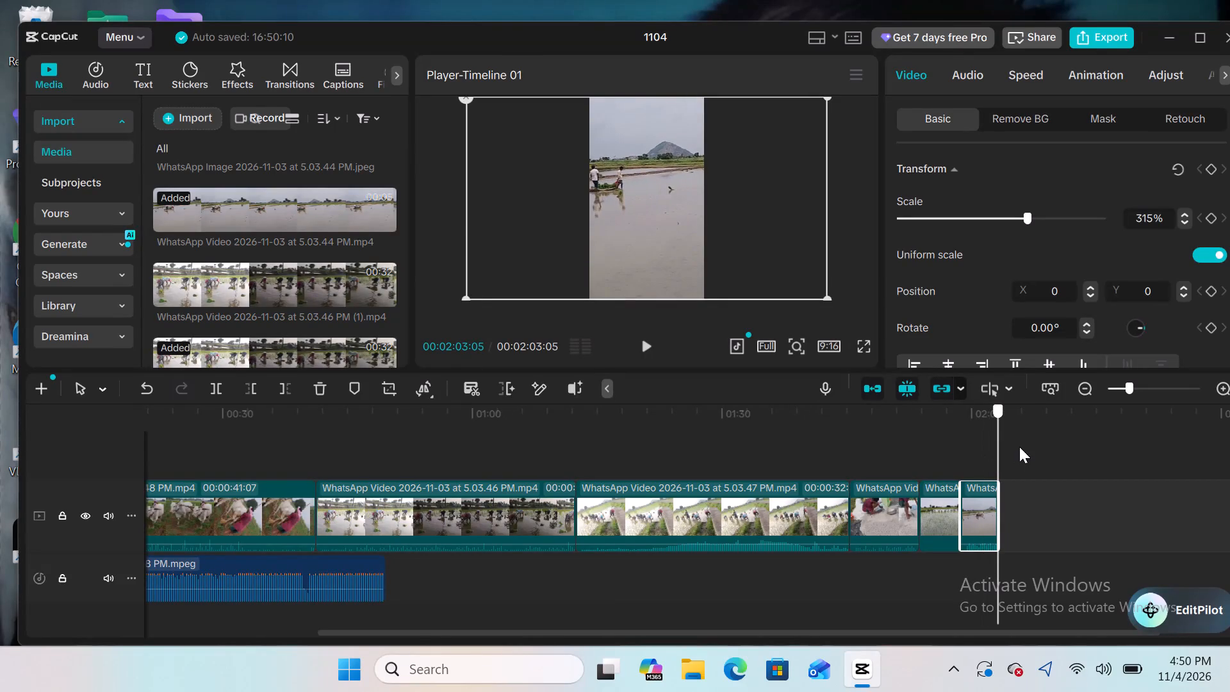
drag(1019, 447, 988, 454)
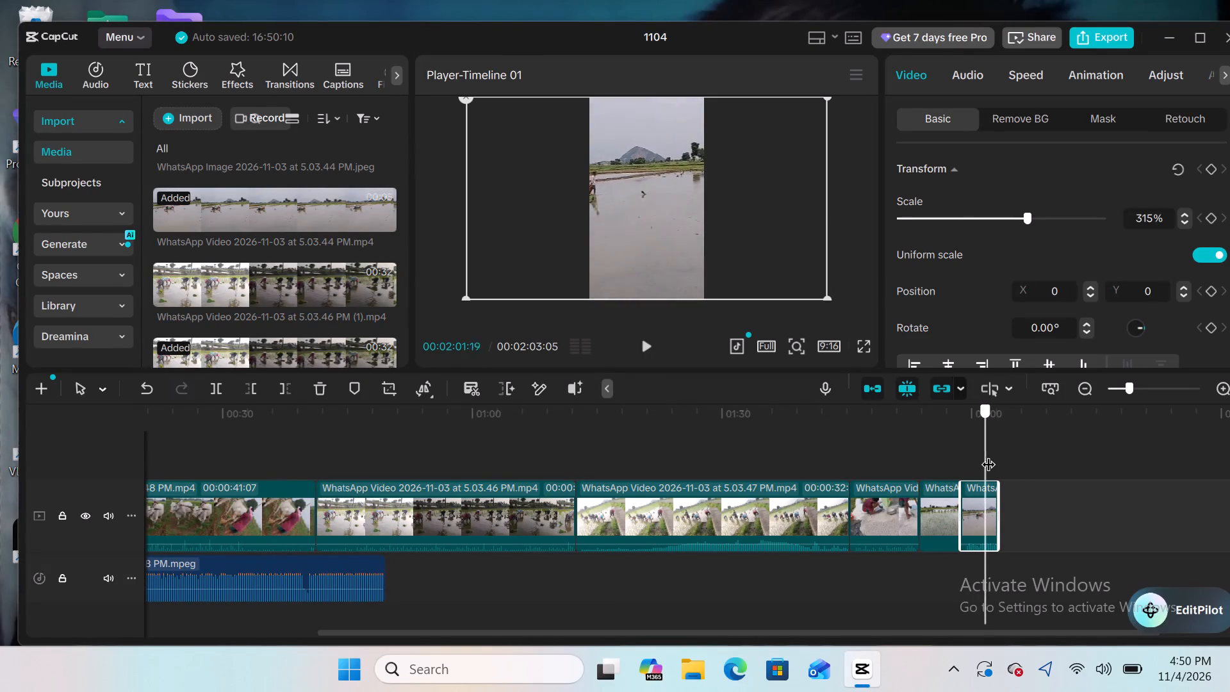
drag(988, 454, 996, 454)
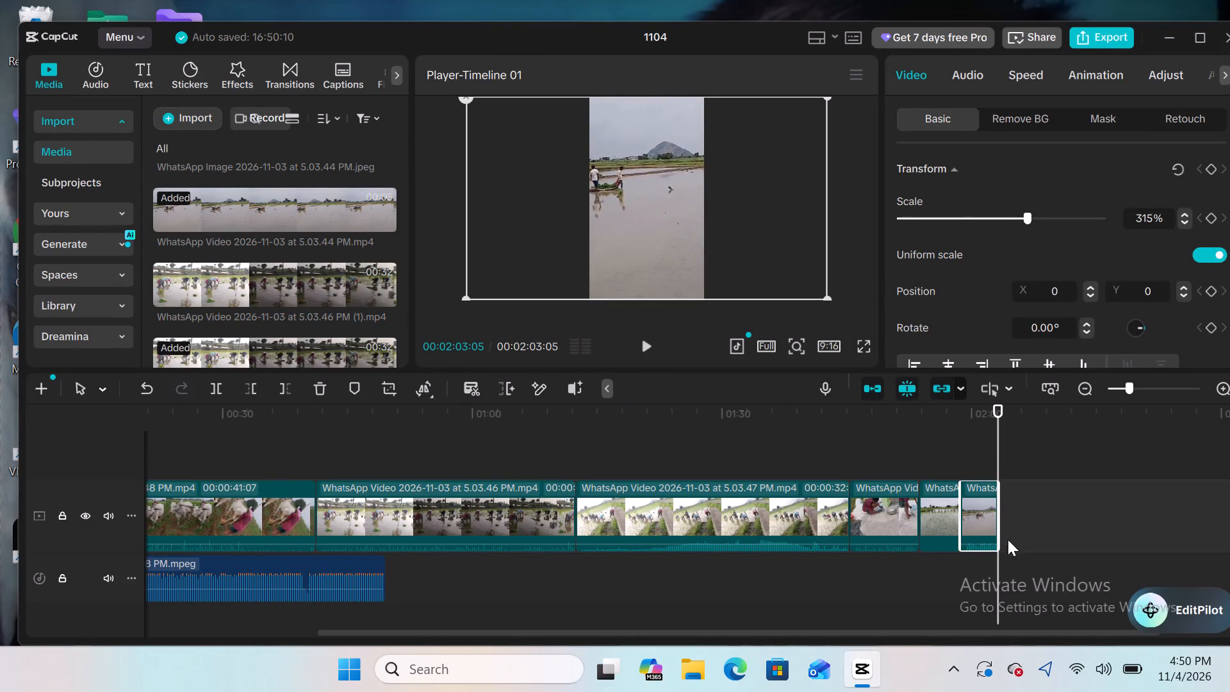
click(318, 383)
Look through the imported media for other images and videos that could be added to the timeline.
scroll(293, 263, down, 1)
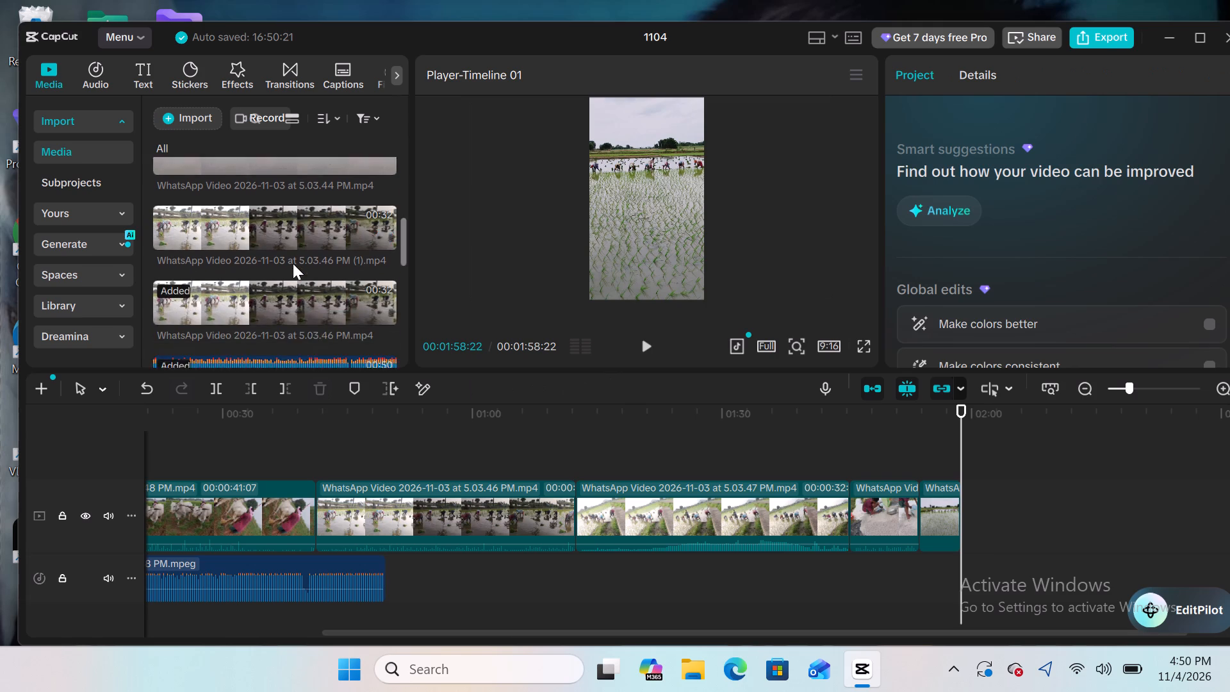
scroll(293, 263, down, 3)
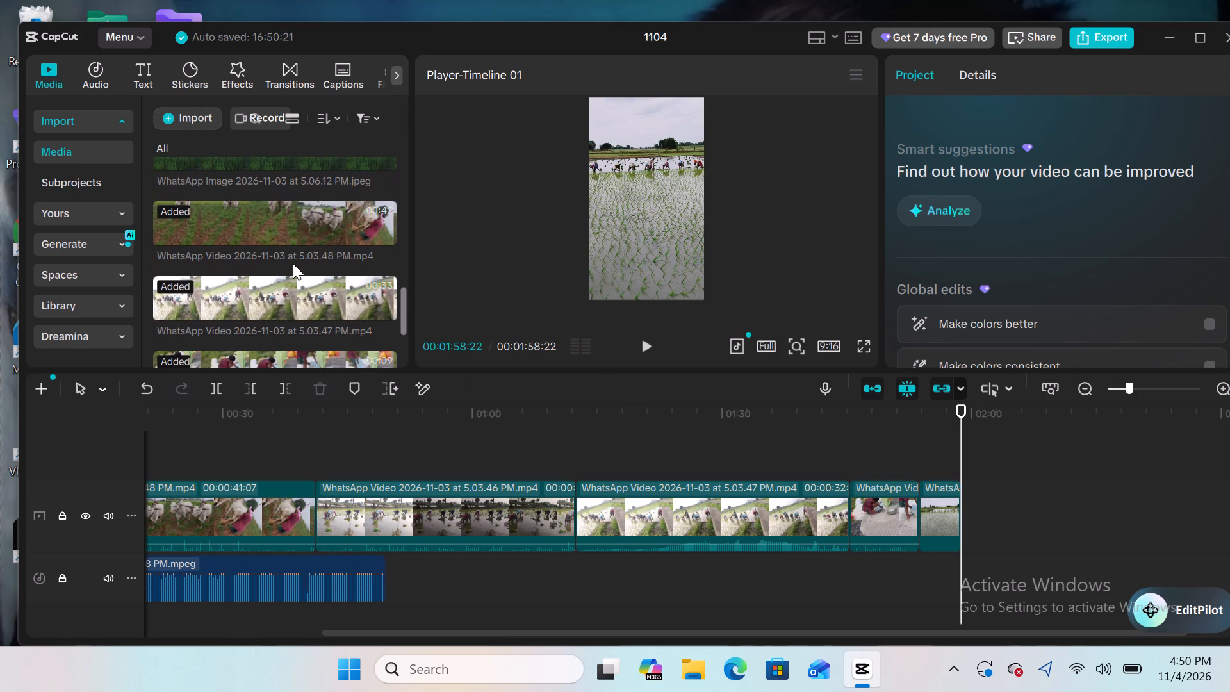
scroll(293, 263, down, 2)
scroll(293, 263, up, 4)
scroll(293, 263, down, 4)
scroll(293, 263, up, 4)
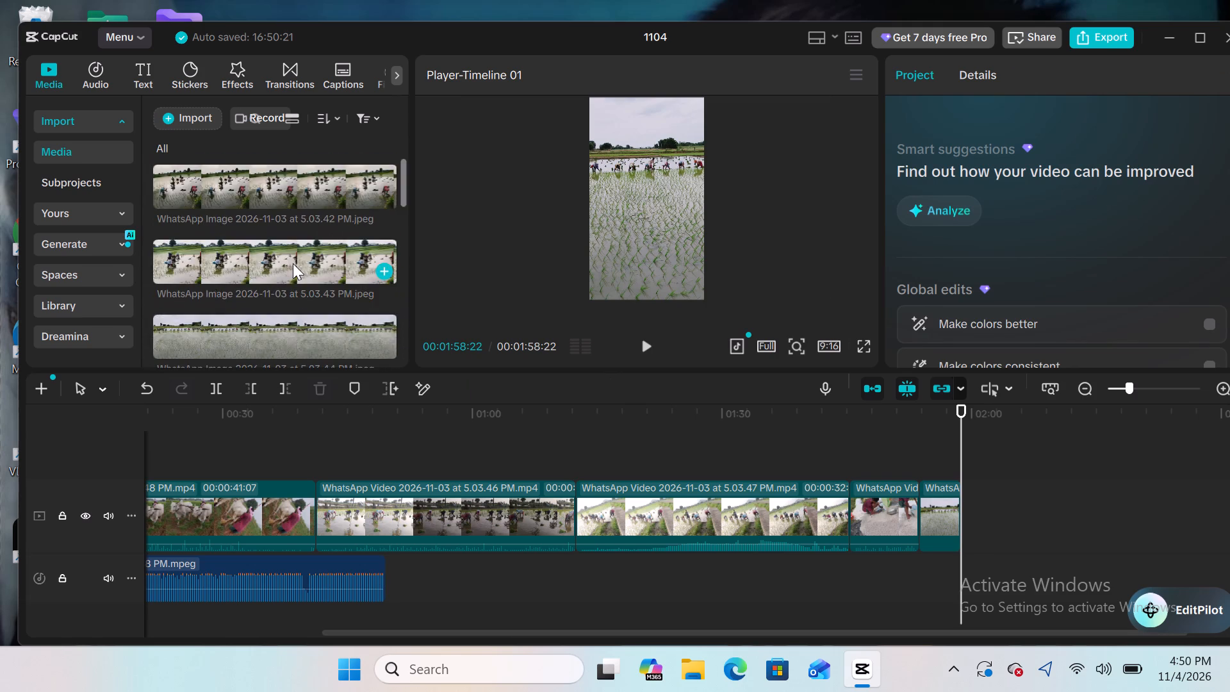
scroll(293, 263, down, 4)
scroll(293, 263, up, 5)
scroll(293, 263, down, 4)
scroll(293, 263, up, 5)
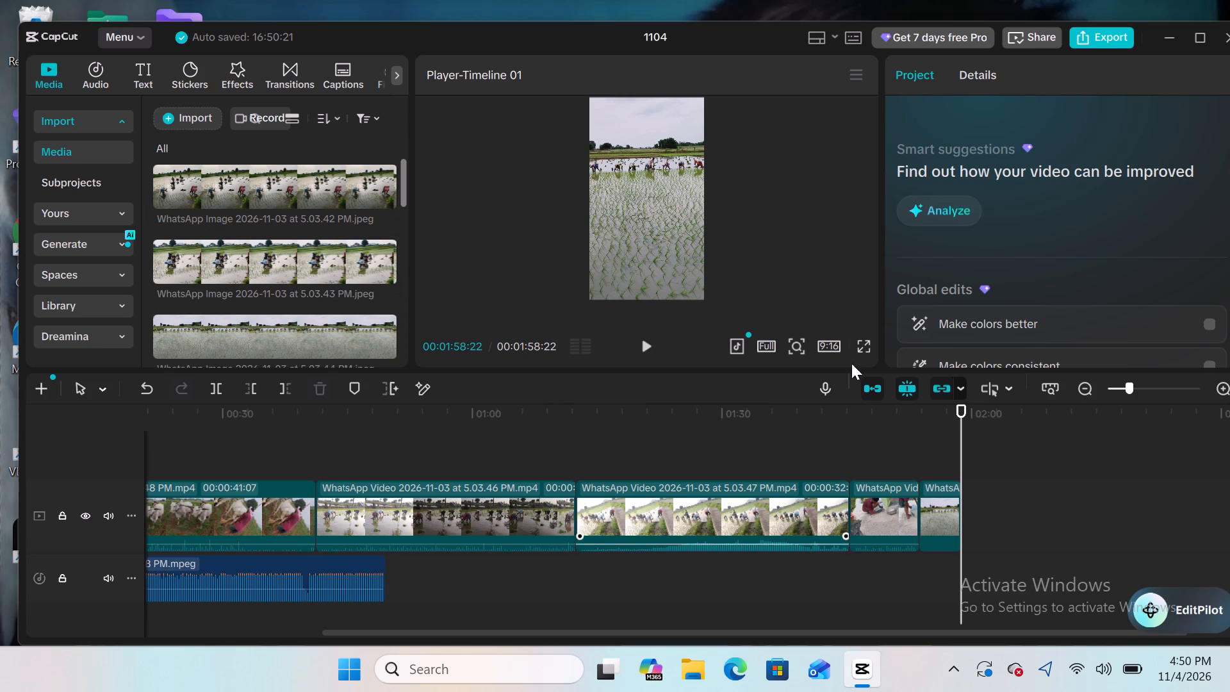
Scrub the first clip, 5.03.48 PM, to choose a cut point and trim its end to about 00:00:12:18.
click(238, 567)
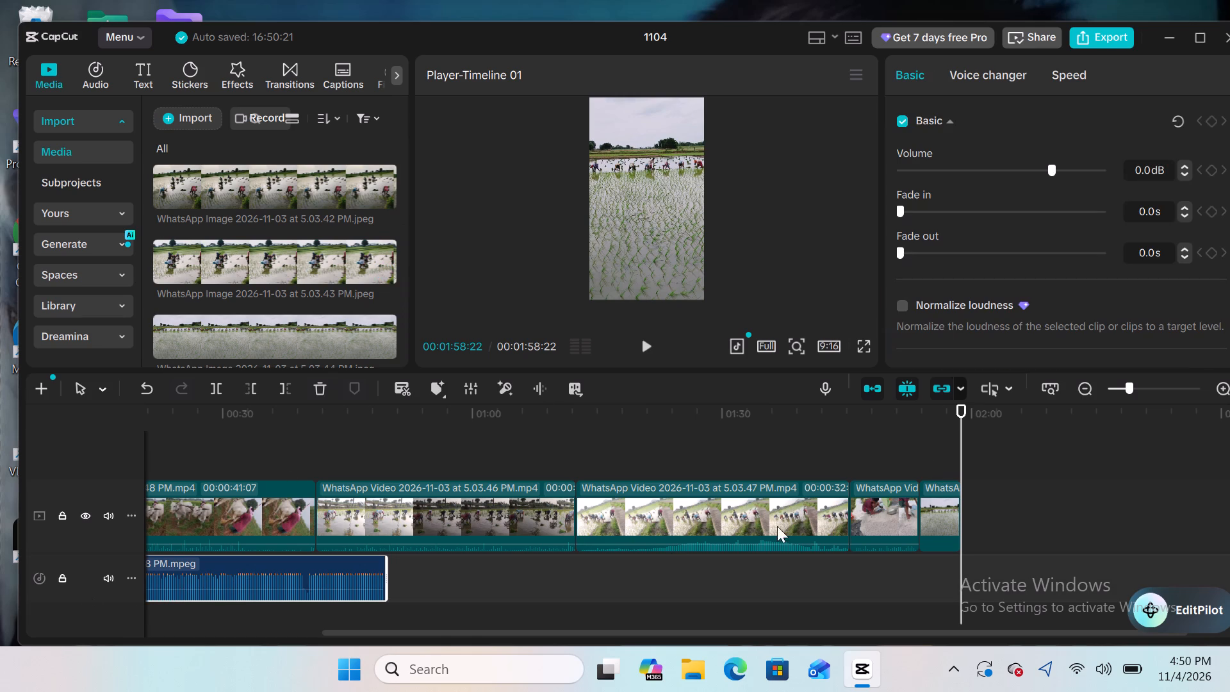
scroll(606, 478, right, 3)
click(370, 511)
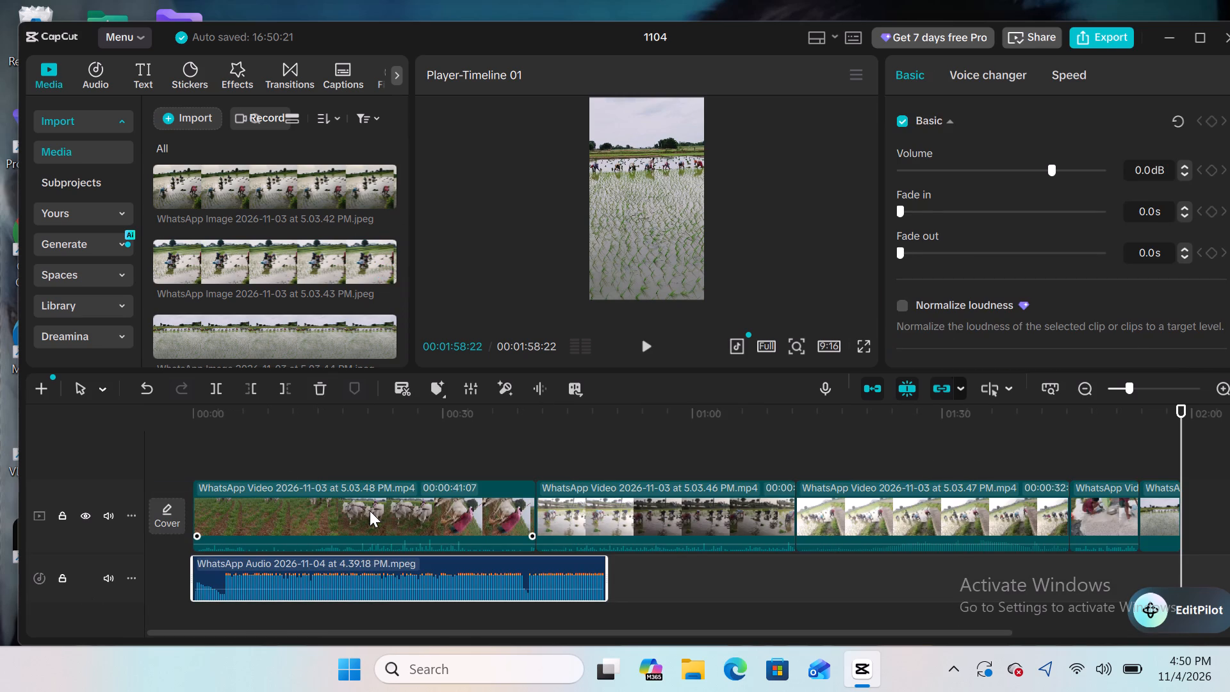
click(370, 511)
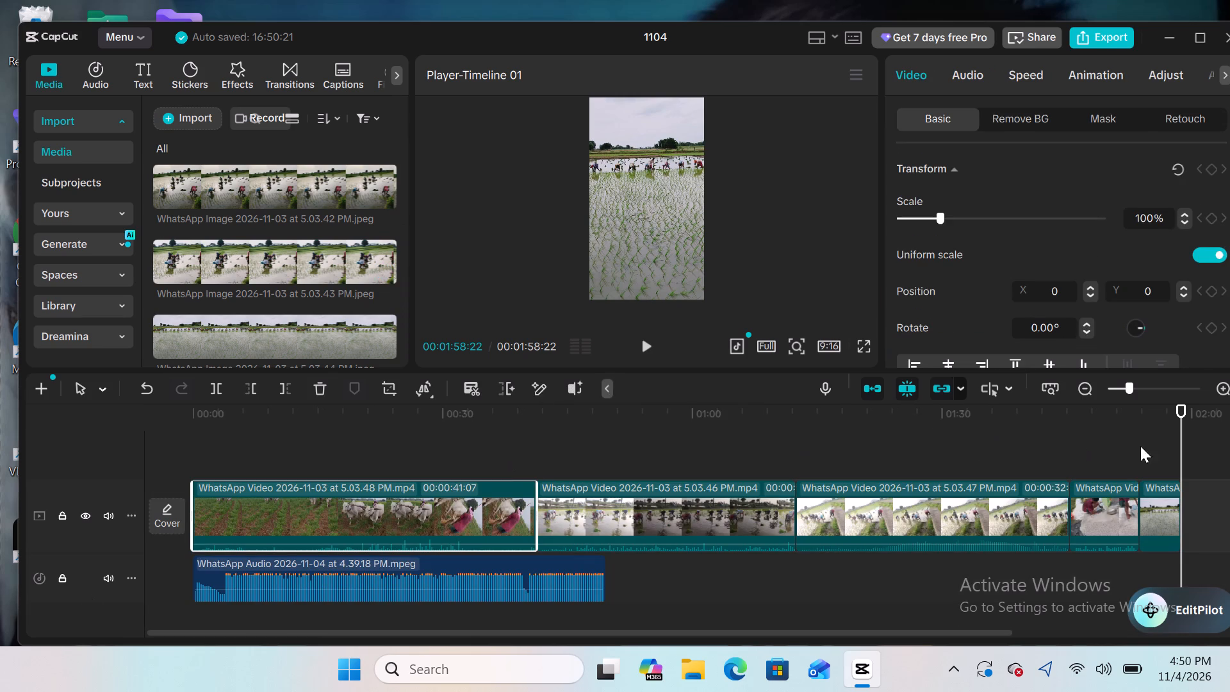
drag(1184, 440, 518, 489)
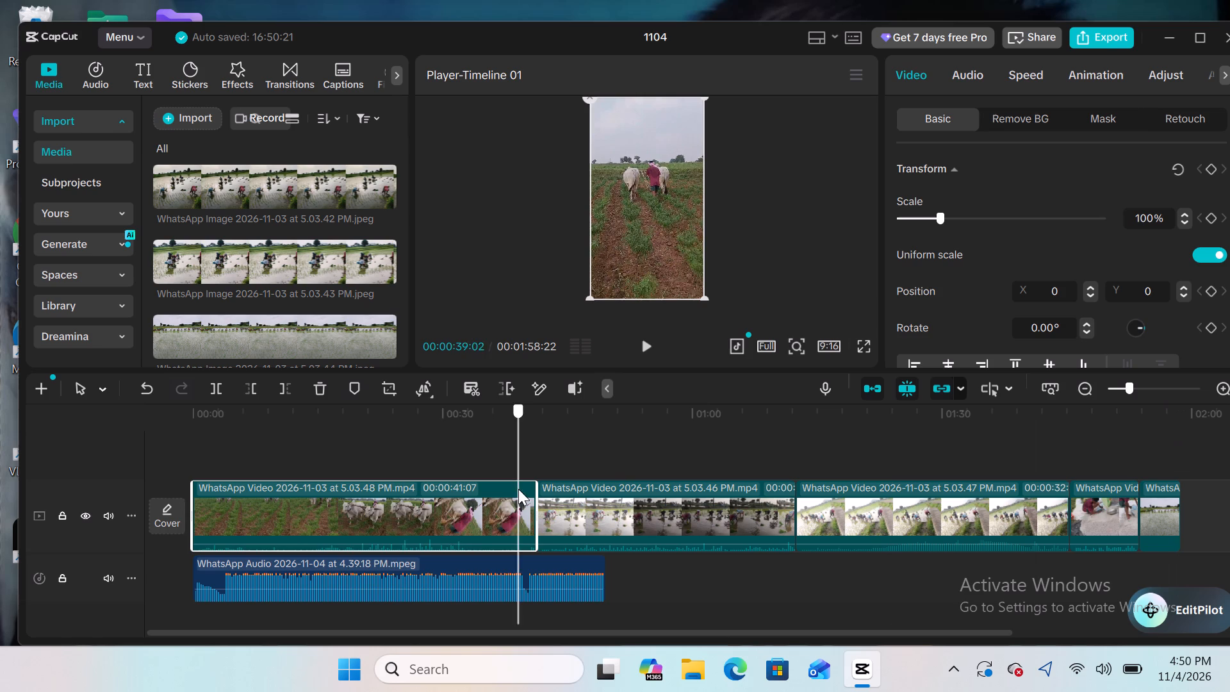
drag(518, 489, 313, 529)
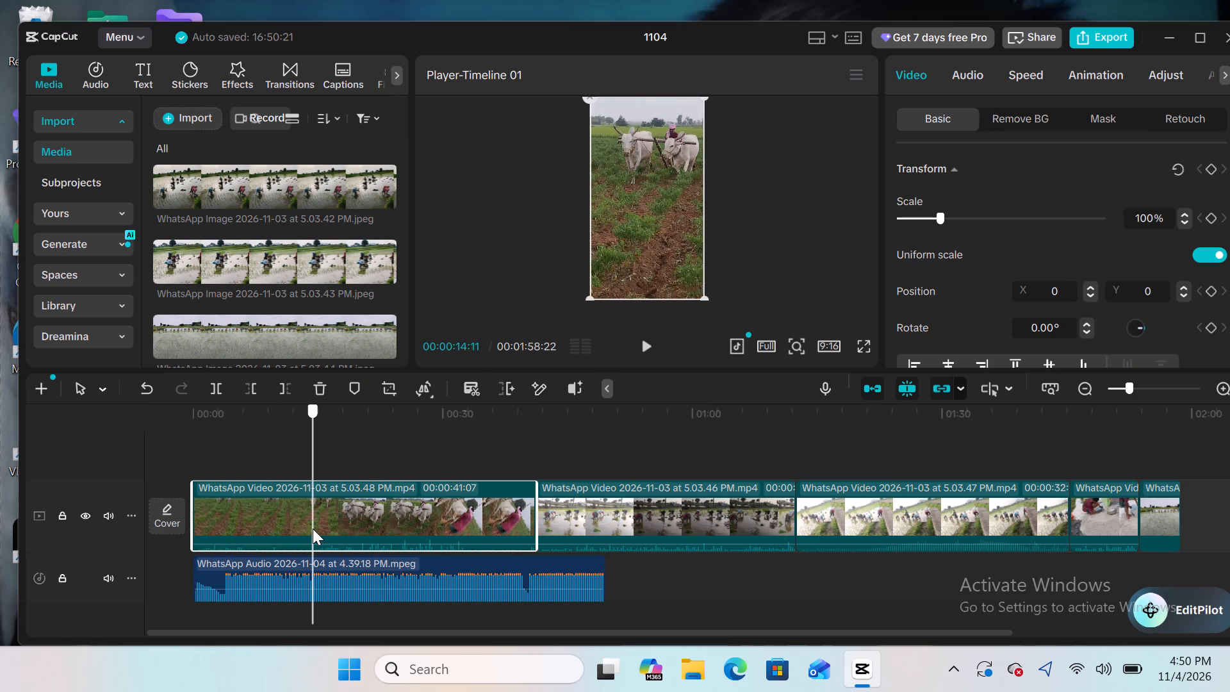
drag(313, 529, 434, 530)
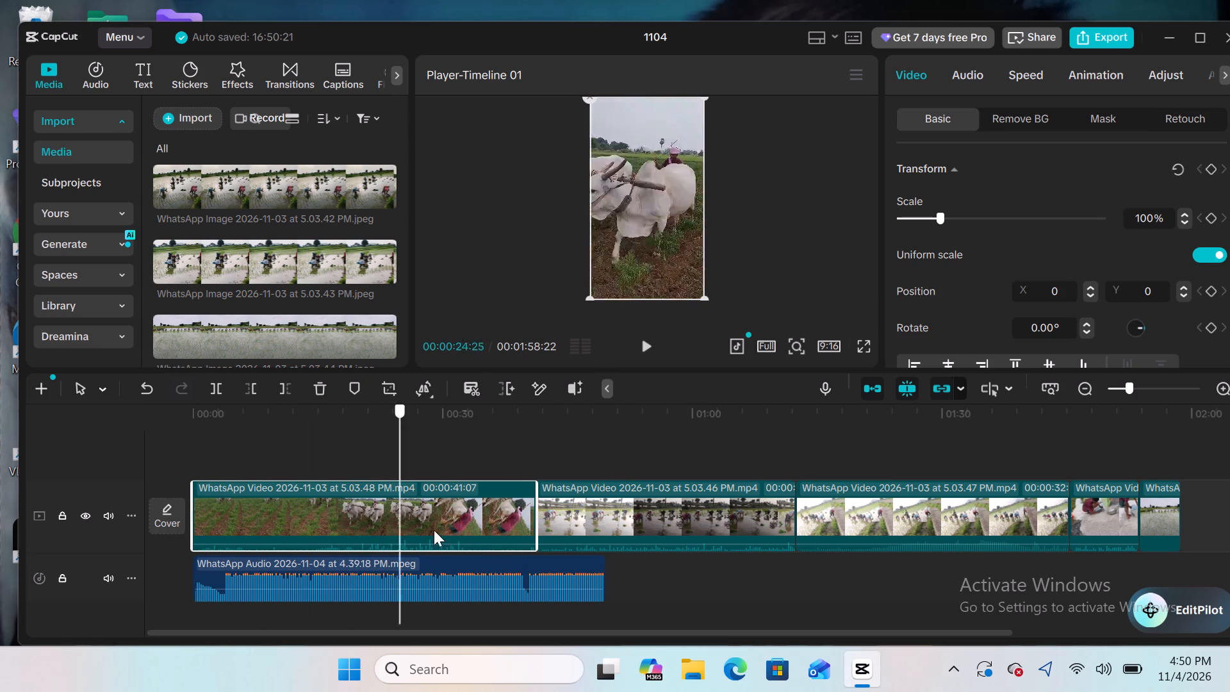
drag(434, 530, 298, 535)
click(298, 535)
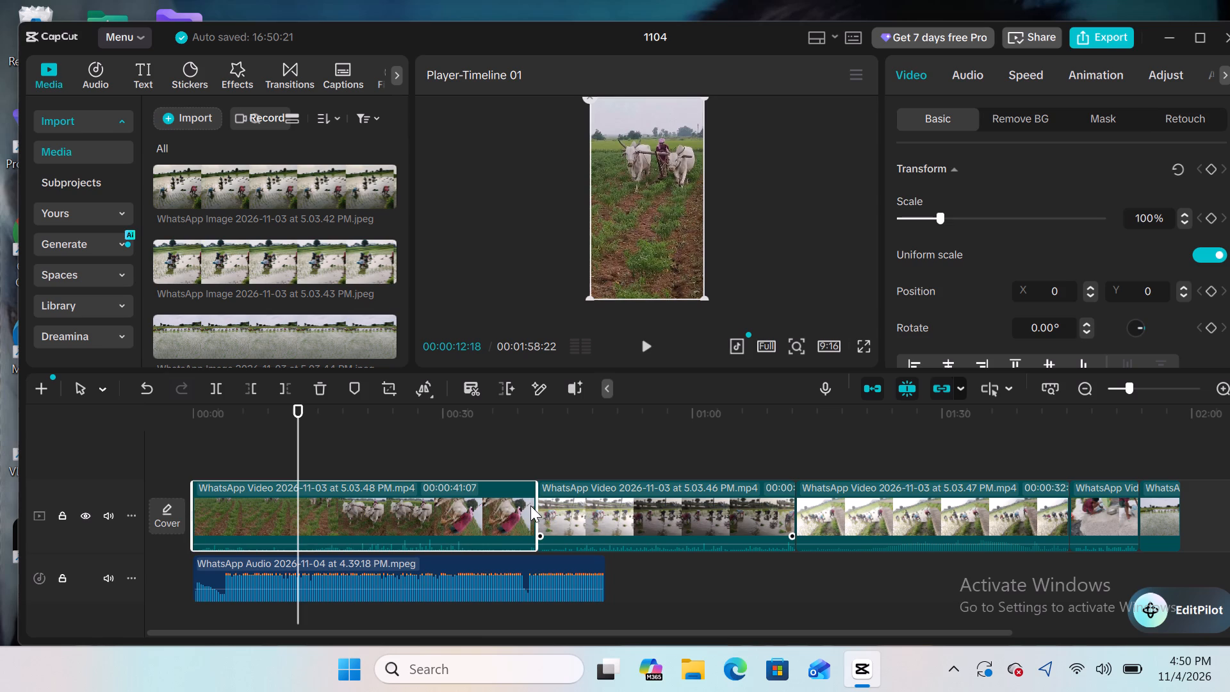
drag(534, 507, 298, 574)
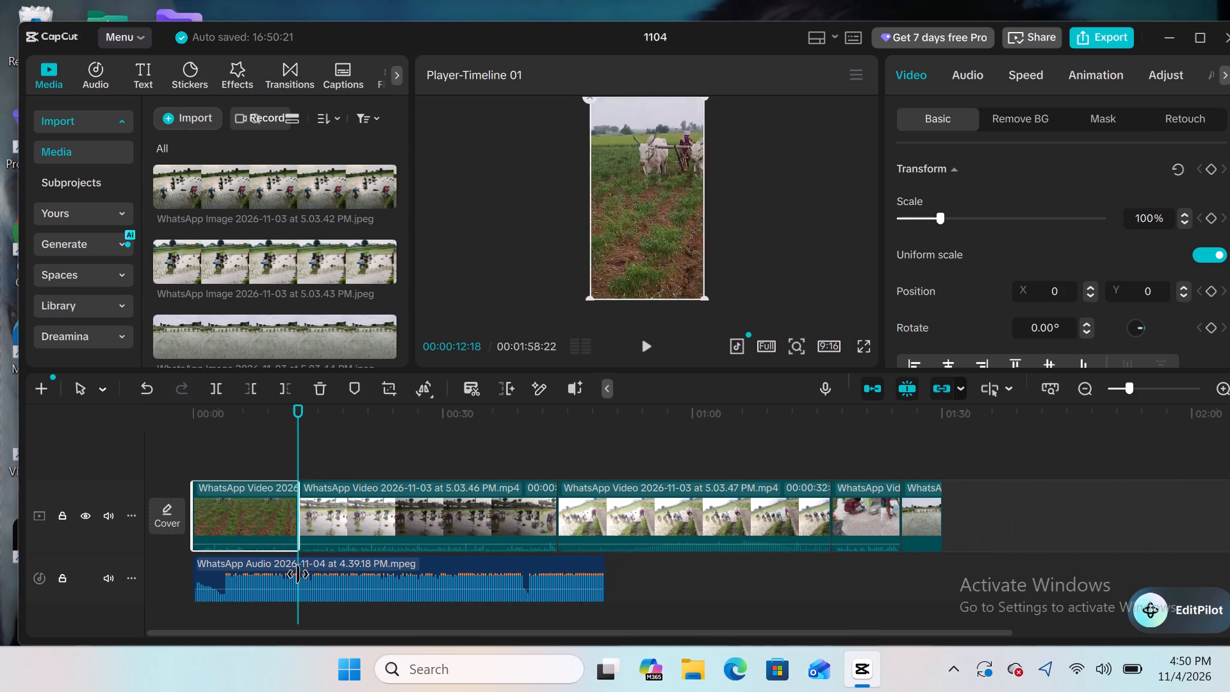
drag(298, 574, 297, 574)
Scrub the second clip, 5.03.46 PM, to choose a cut point and trim its end to about 00:00:20:20.
drag(293, 440, 318, 440)
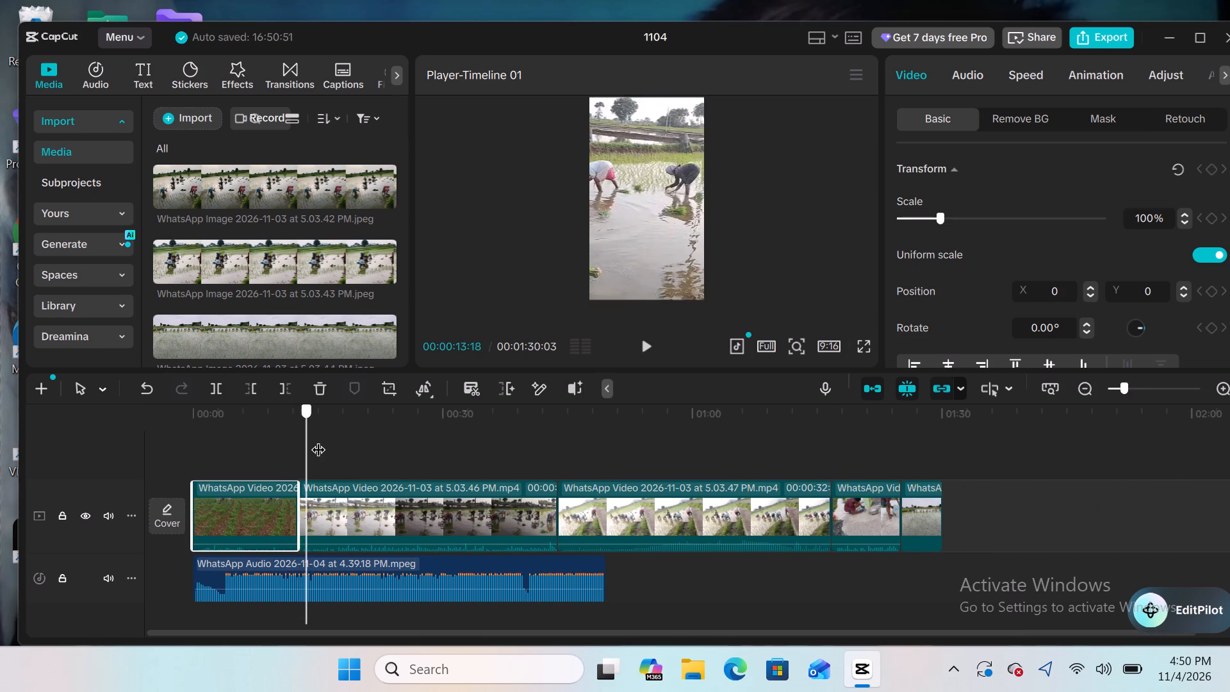
drag(318, 440, 422, 458)
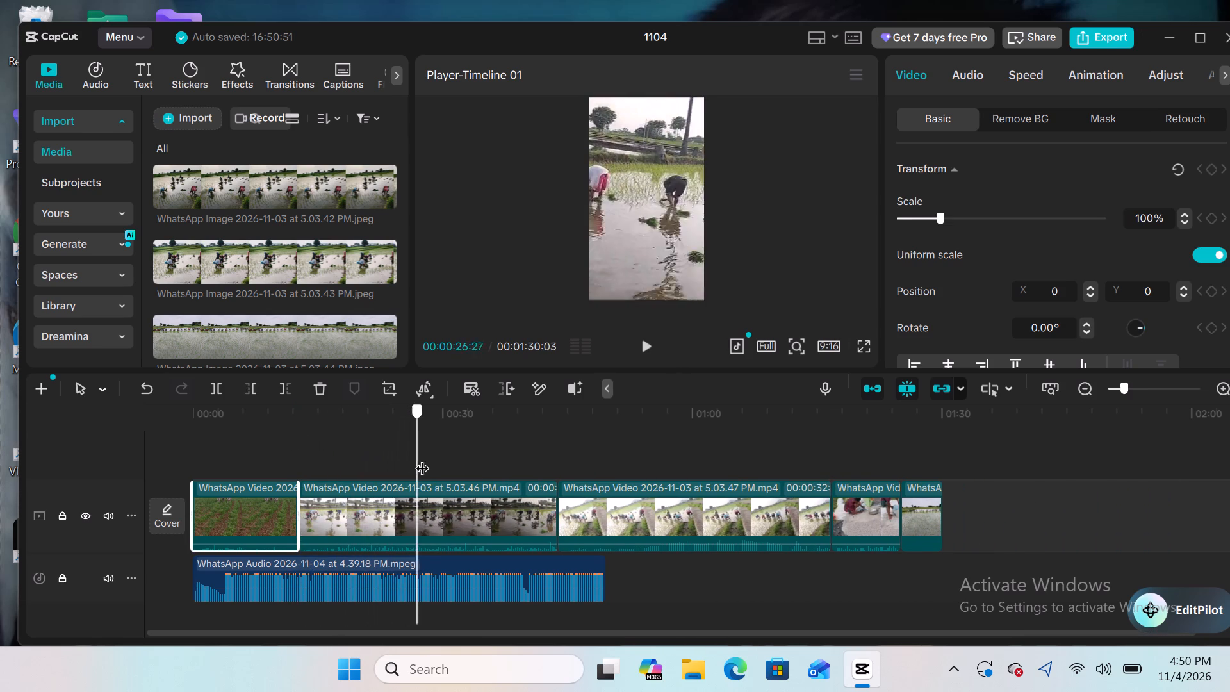
drag(422, 458, 365, 465)
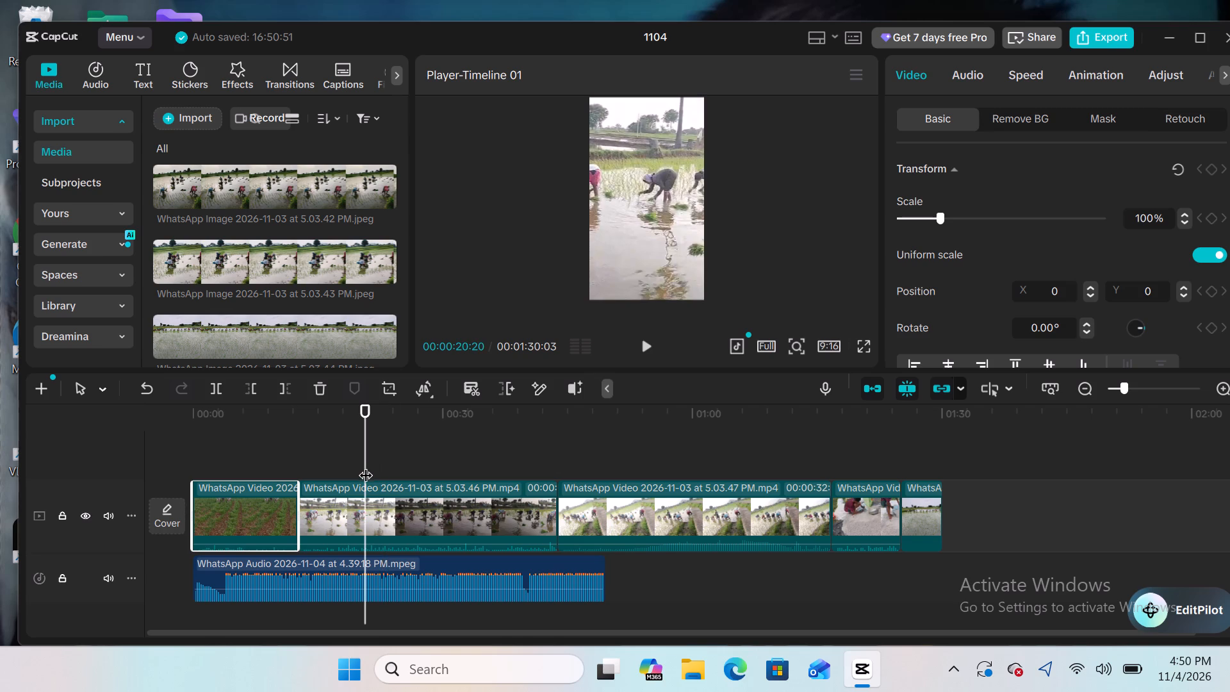
click(375, 505)
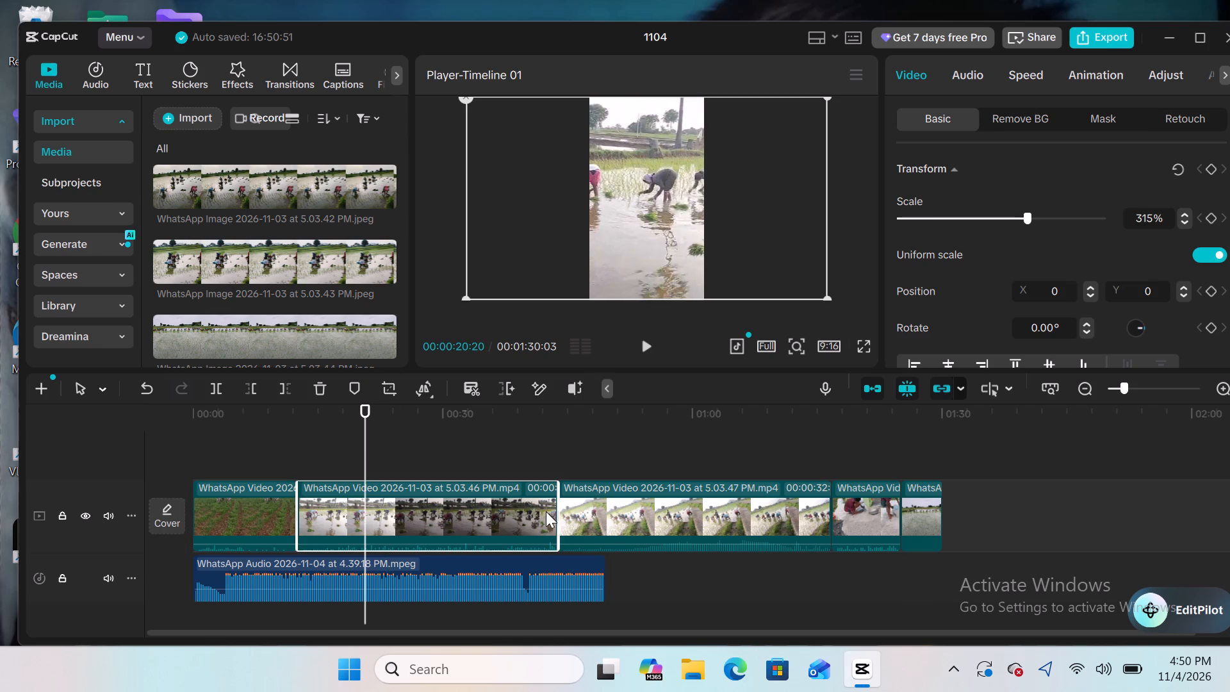
drag(556, 511, 376, 557)
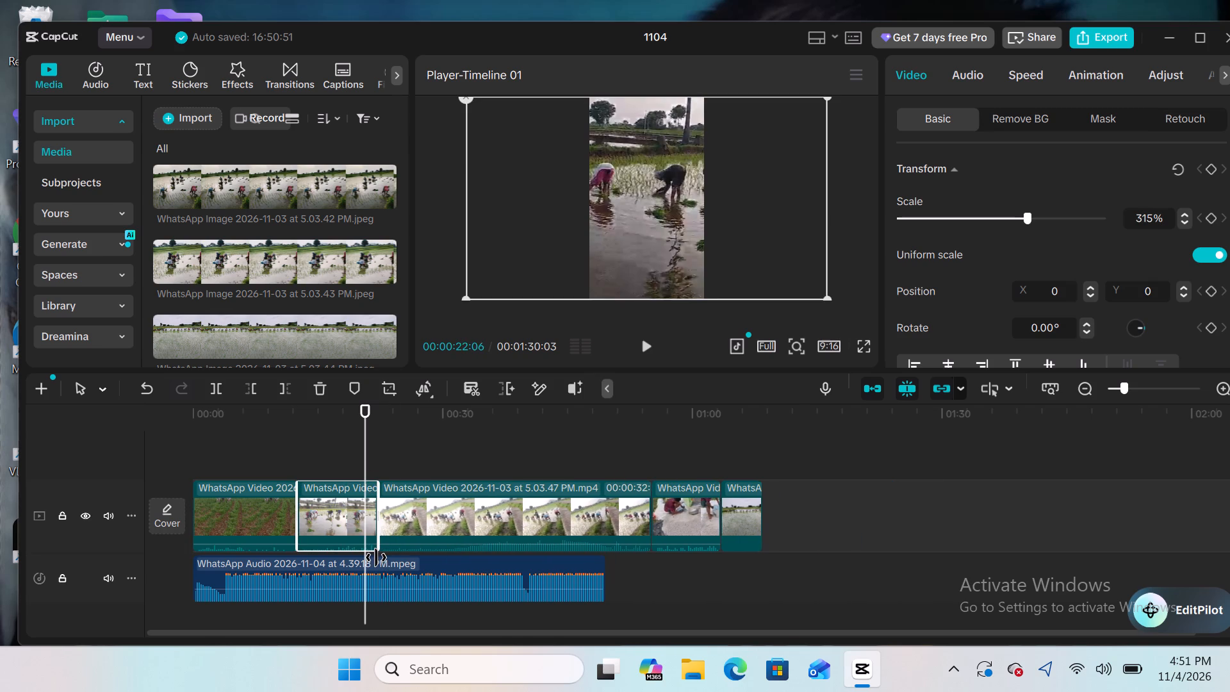
drag(376, 557, 366, 559)
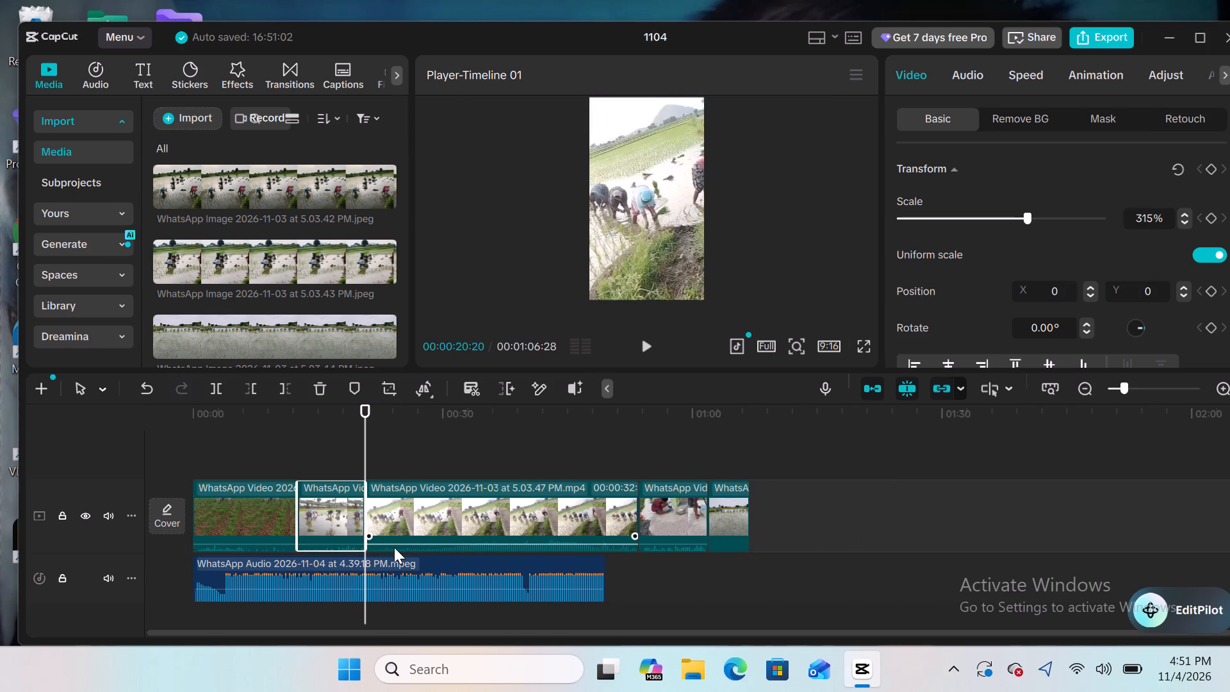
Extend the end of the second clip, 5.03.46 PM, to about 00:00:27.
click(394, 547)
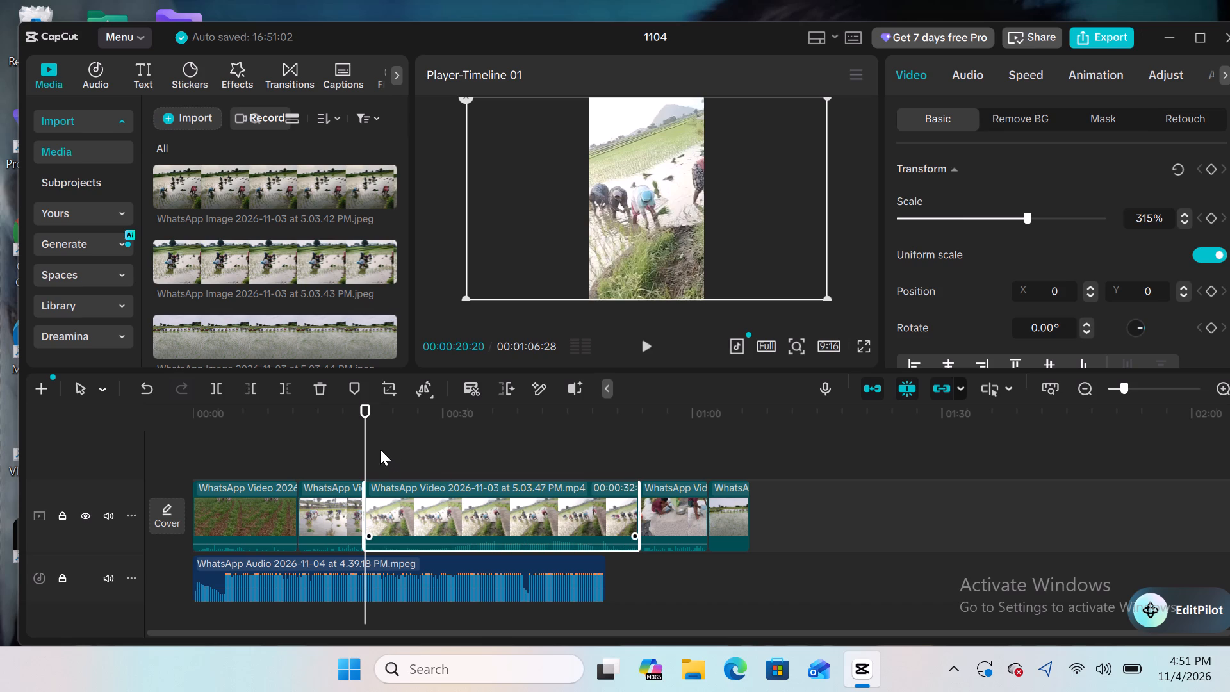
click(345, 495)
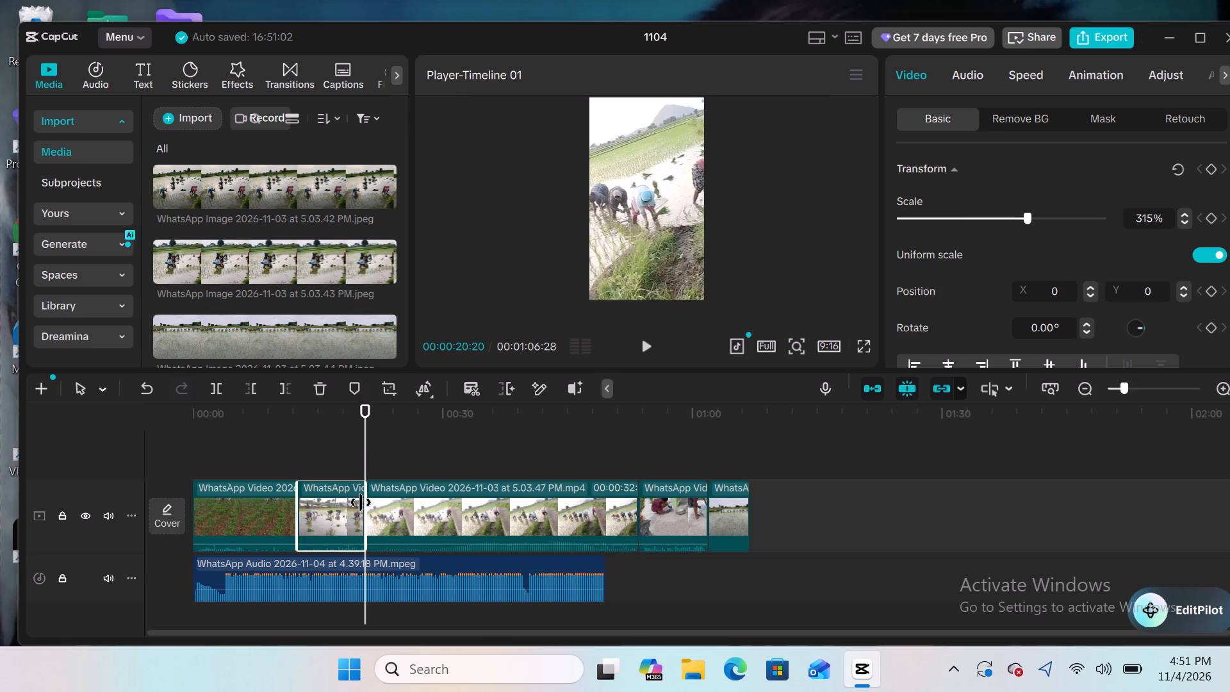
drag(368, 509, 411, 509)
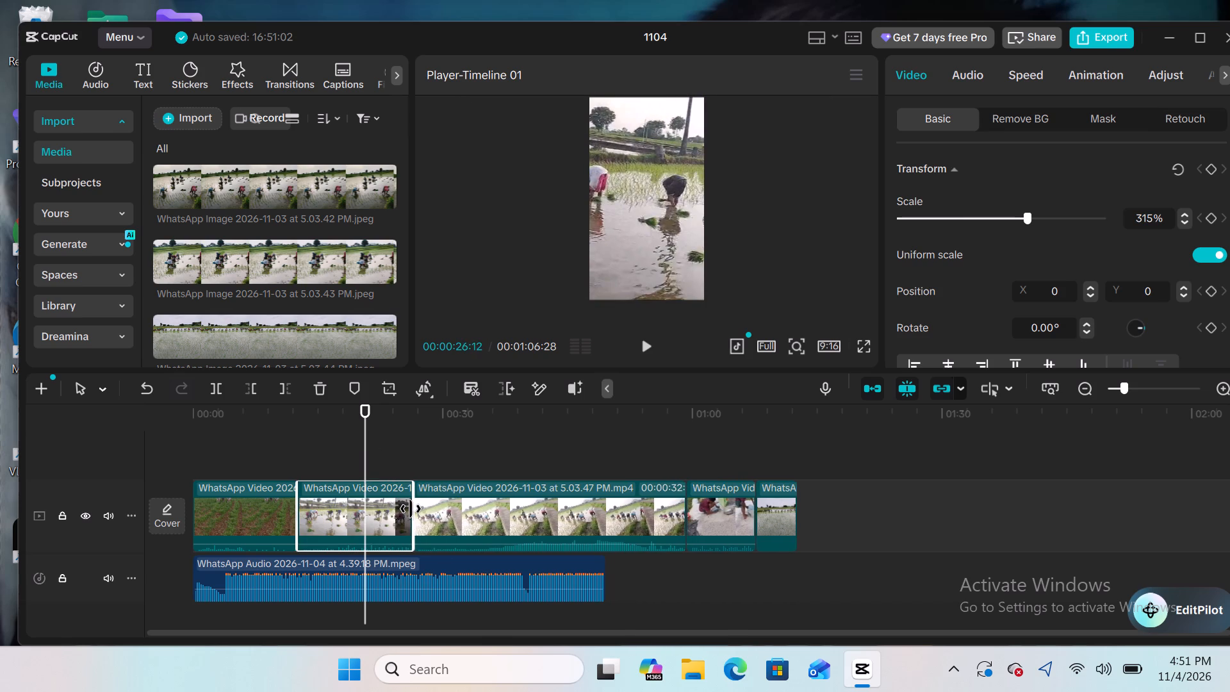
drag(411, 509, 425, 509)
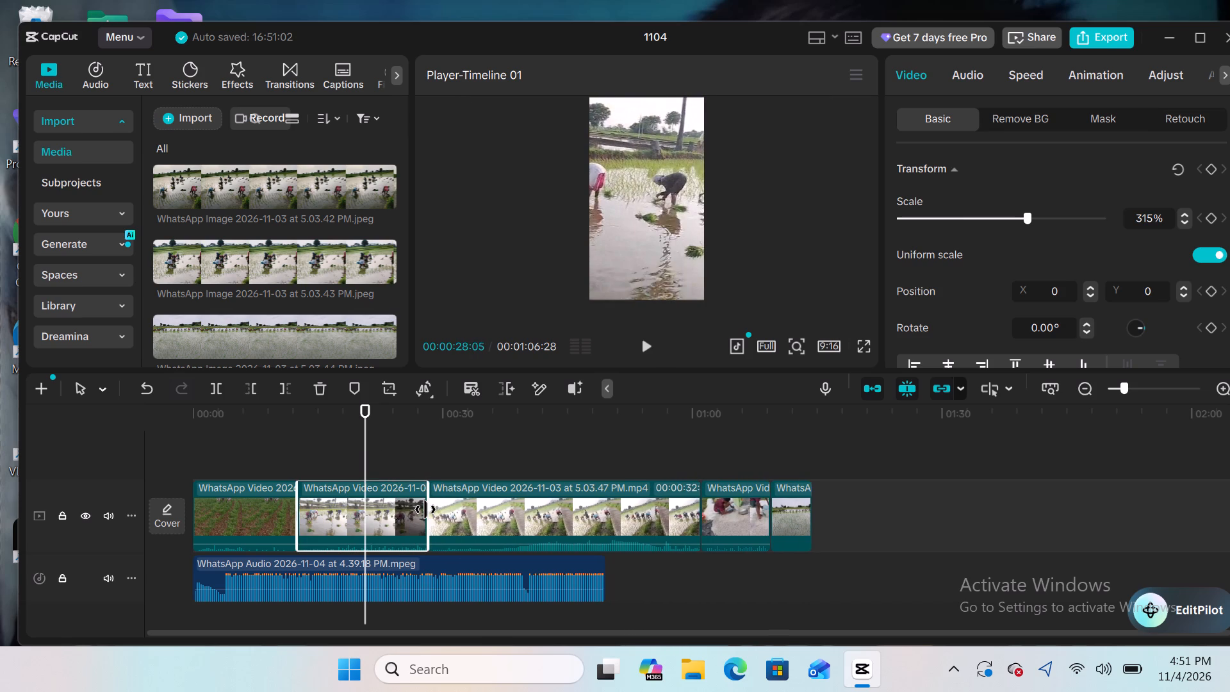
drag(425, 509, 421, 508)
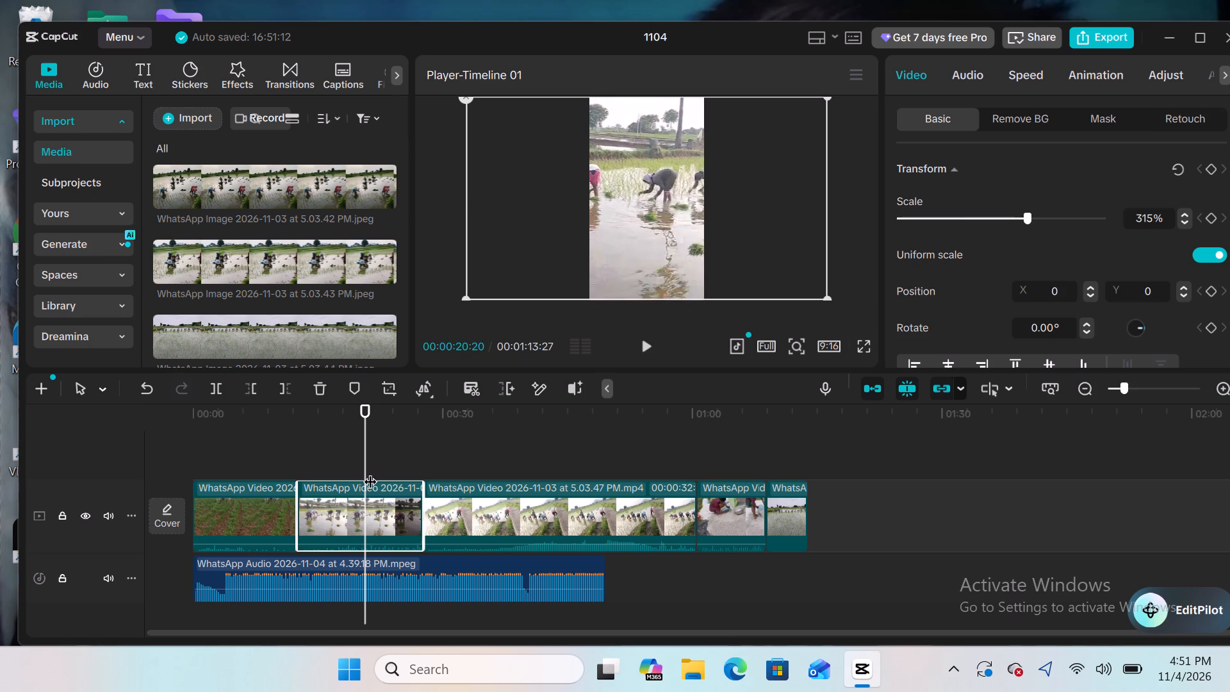
Scrub over the second and third clips to check the footage and trim the second clip's end to about 00:00:21.
drag(365, 460, 418, 454)
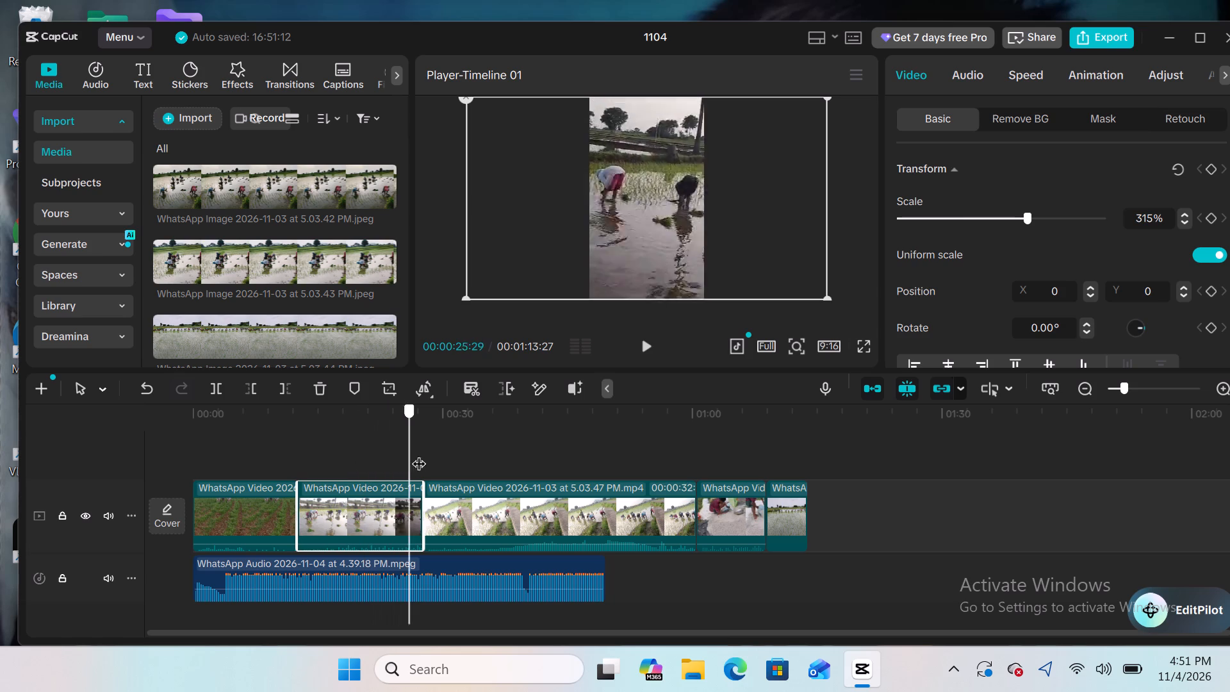
drag(418, 454, 514, 443)
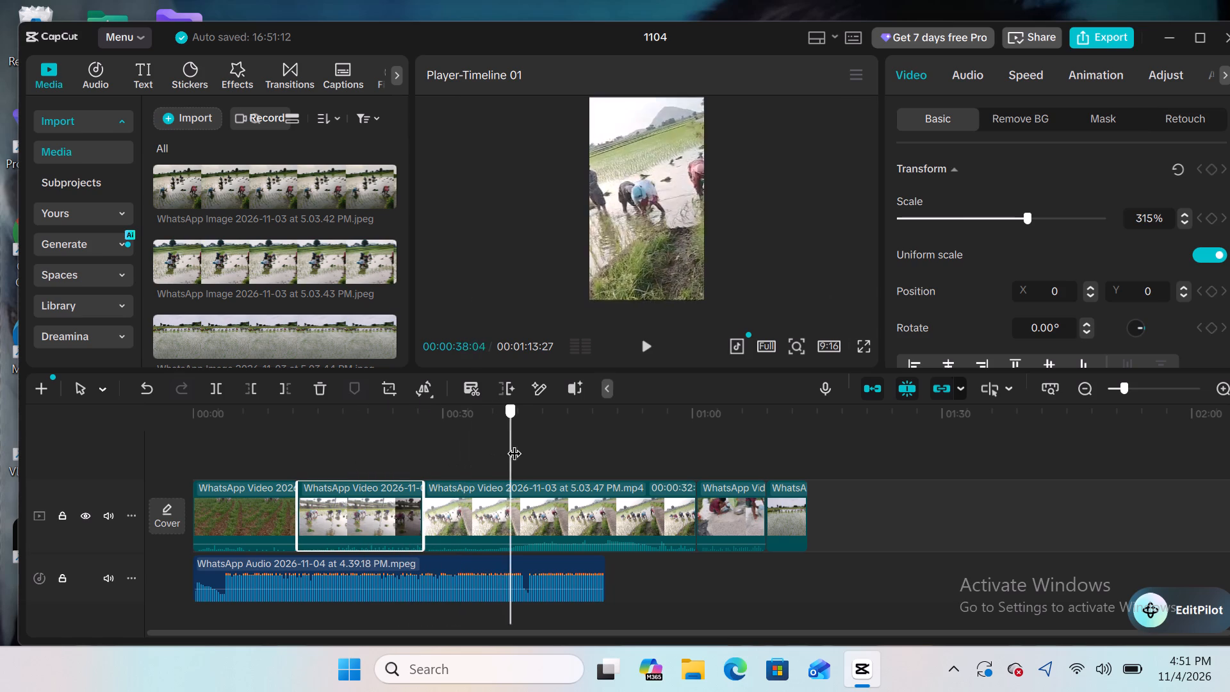
drag(514, 443, 470, 447)
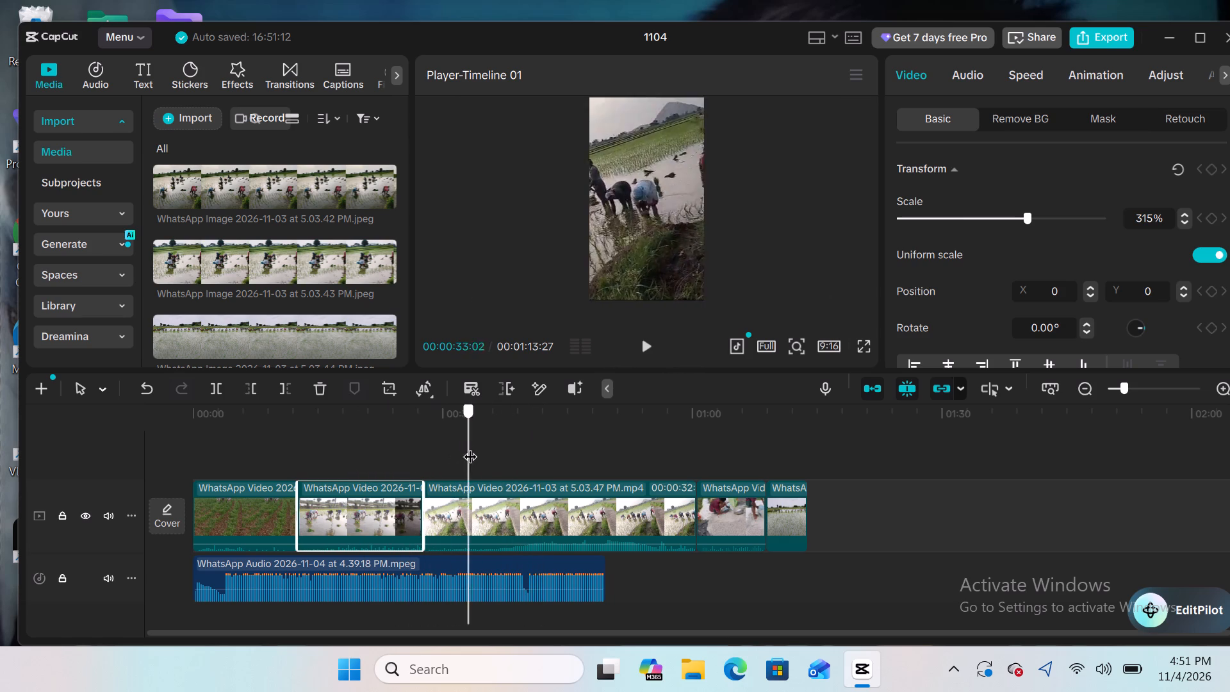
drag(470, 447, 542, 449)
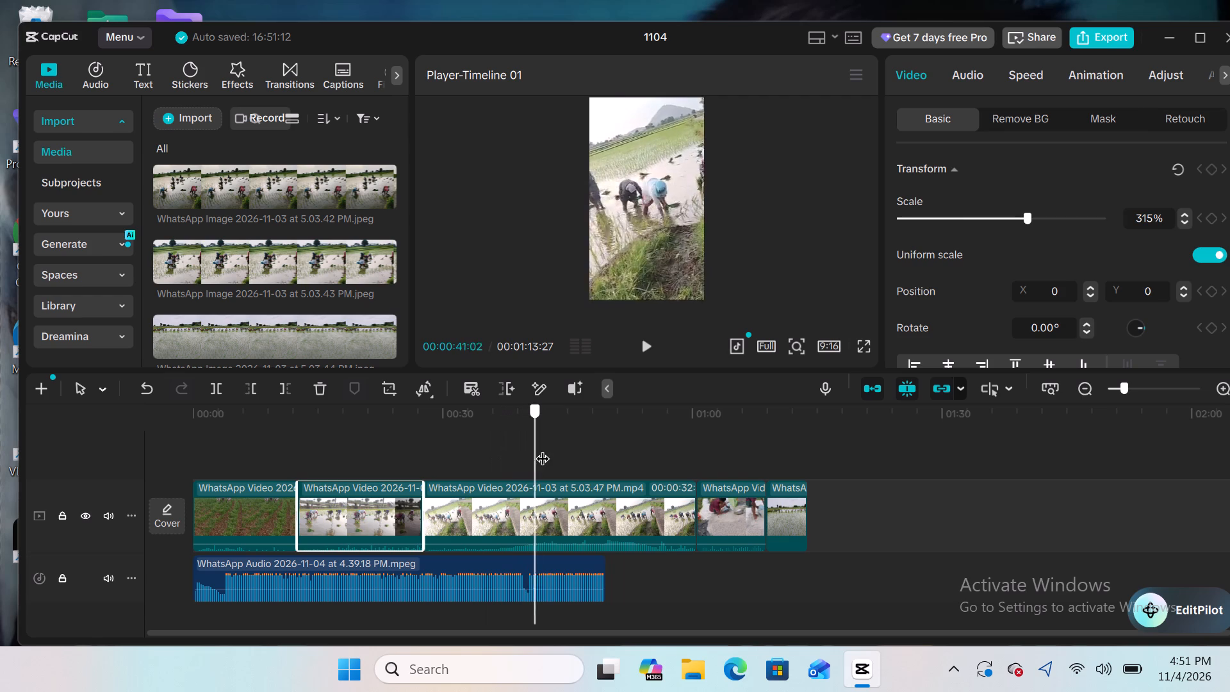
drag(542, 449, 545, 456)
drag(543, 462, 519, 462)
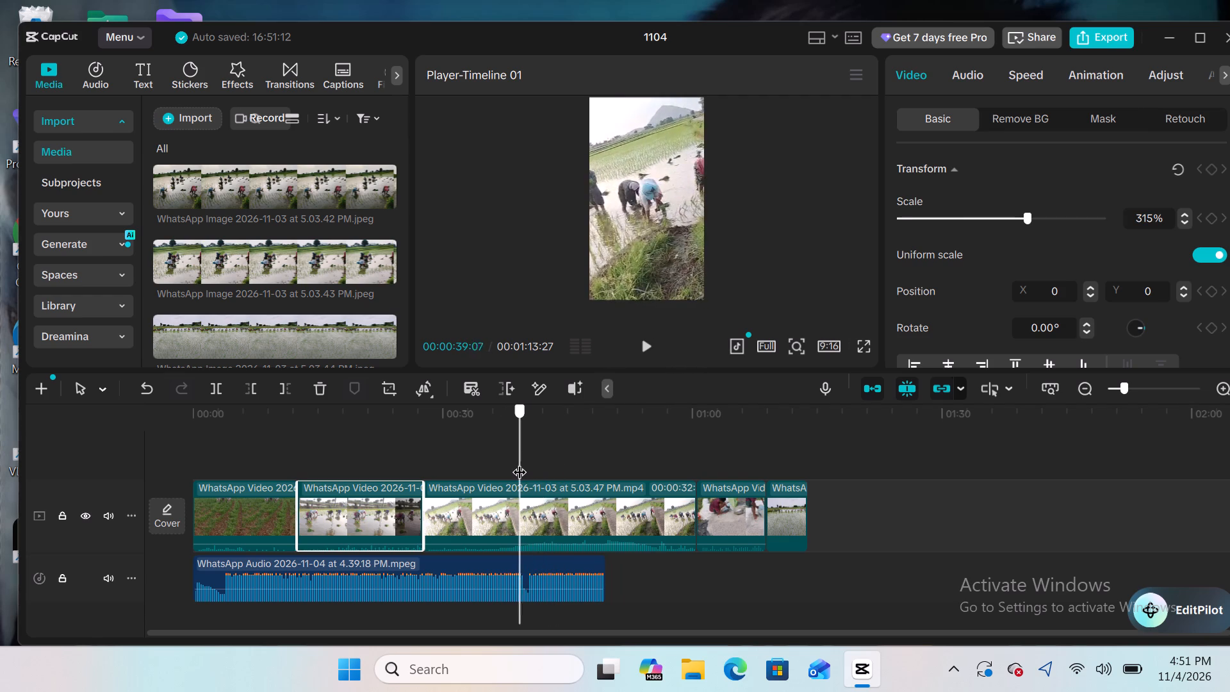
drag(519, 462, 507, 467)
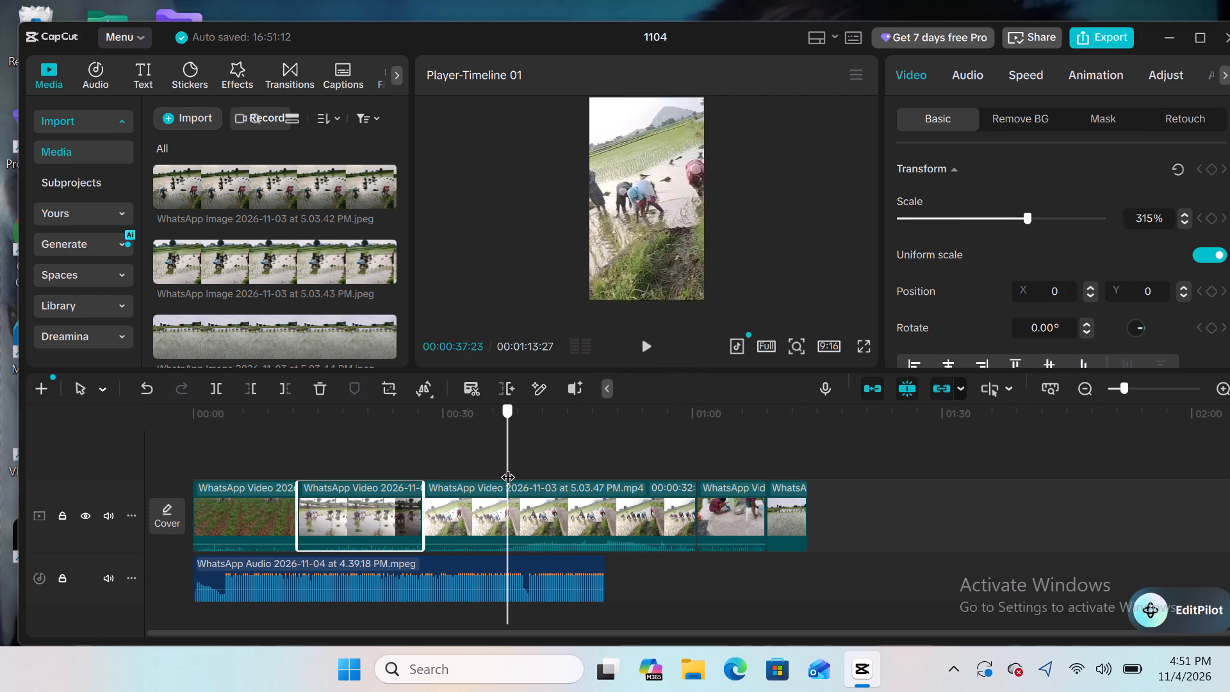
drag(507, 467, 461, 513)
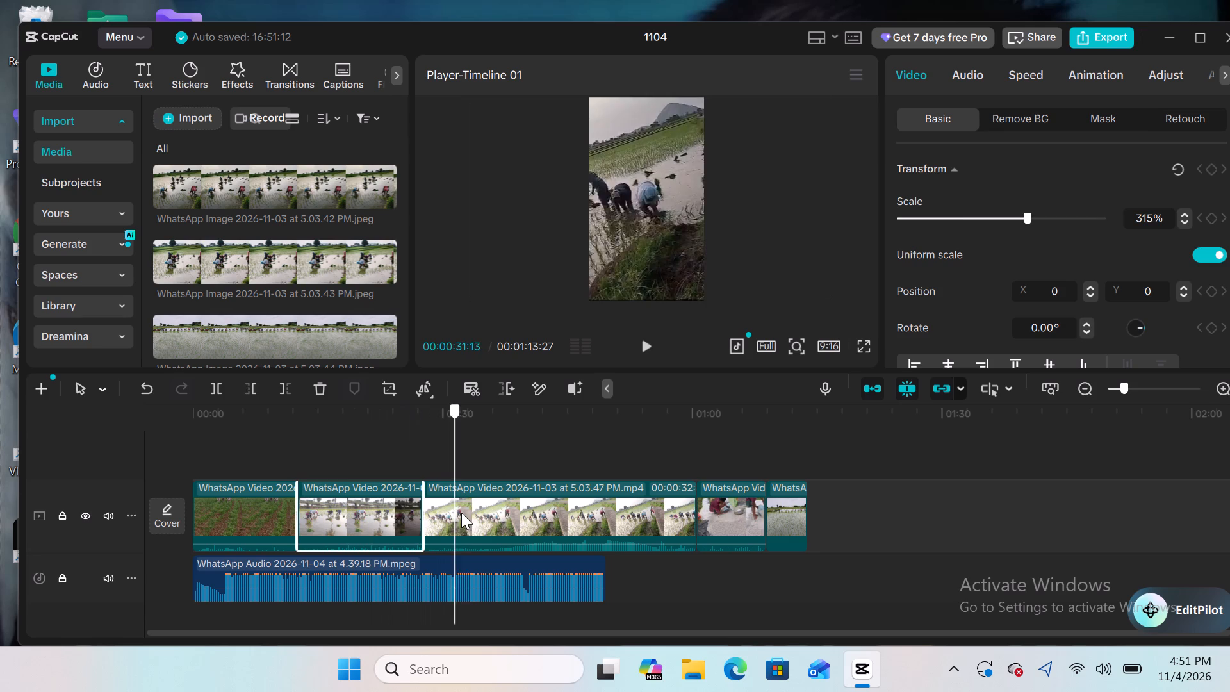
drag(461, 513, 322, 543)
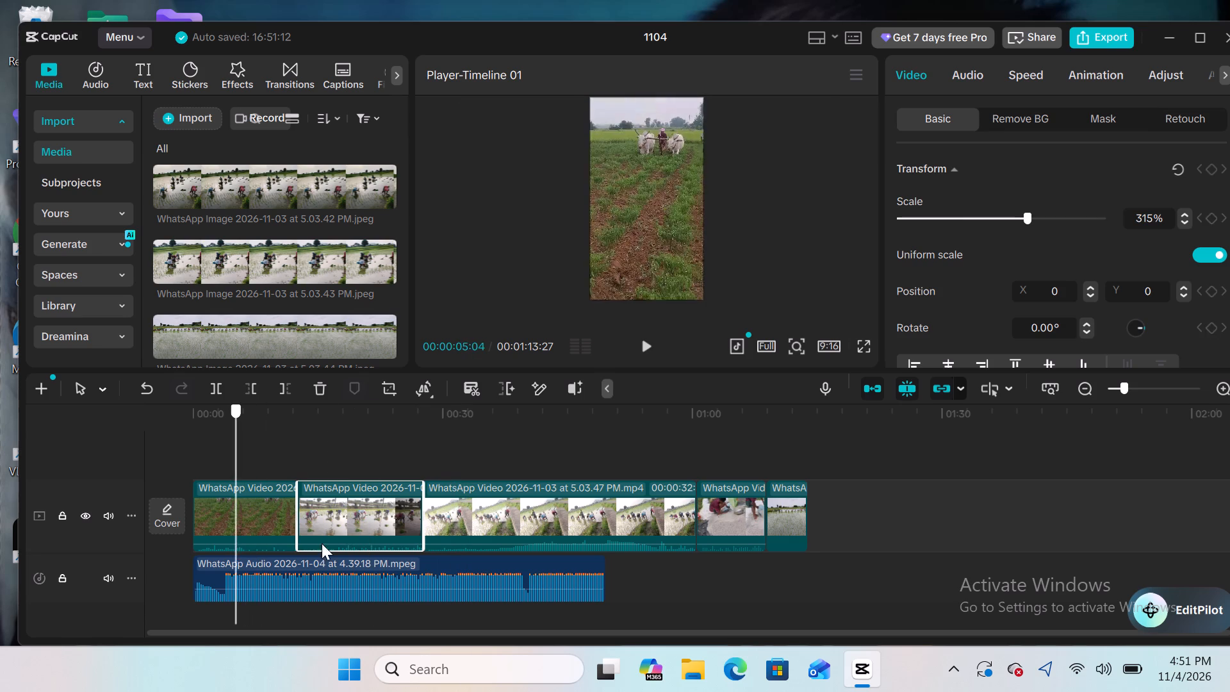
drag(322, 543, 467, 543)
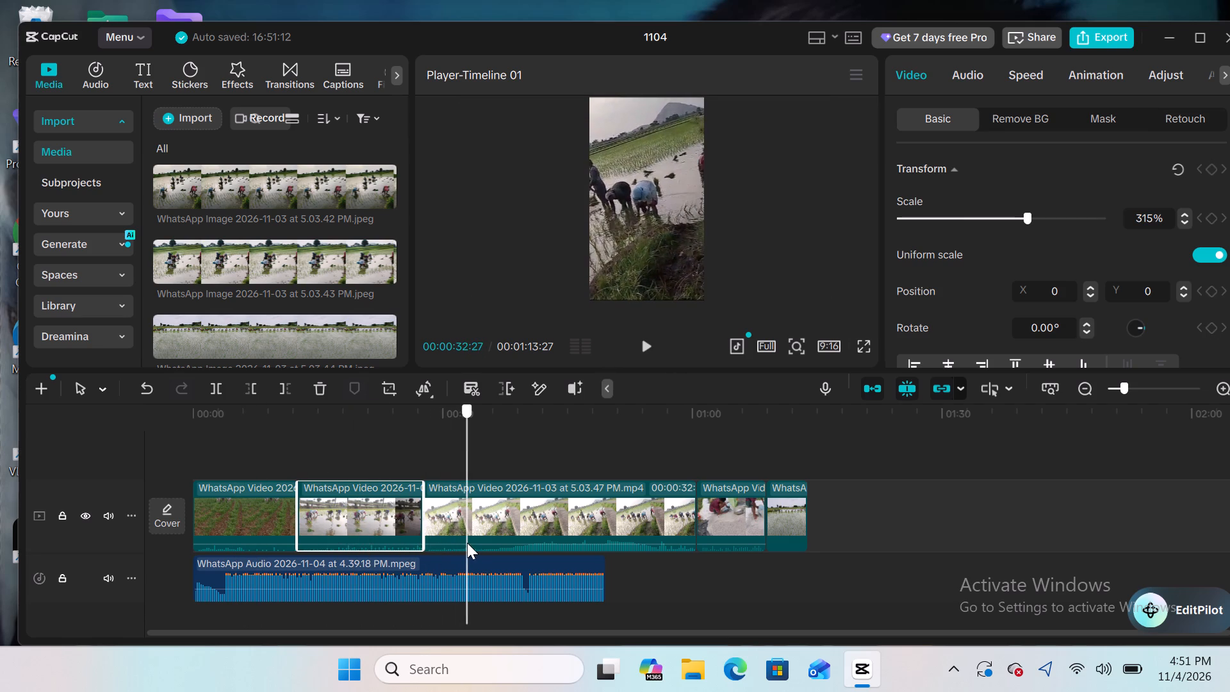
drag(467, 543, 438, 541)
drag(422, 522, 384, 522)
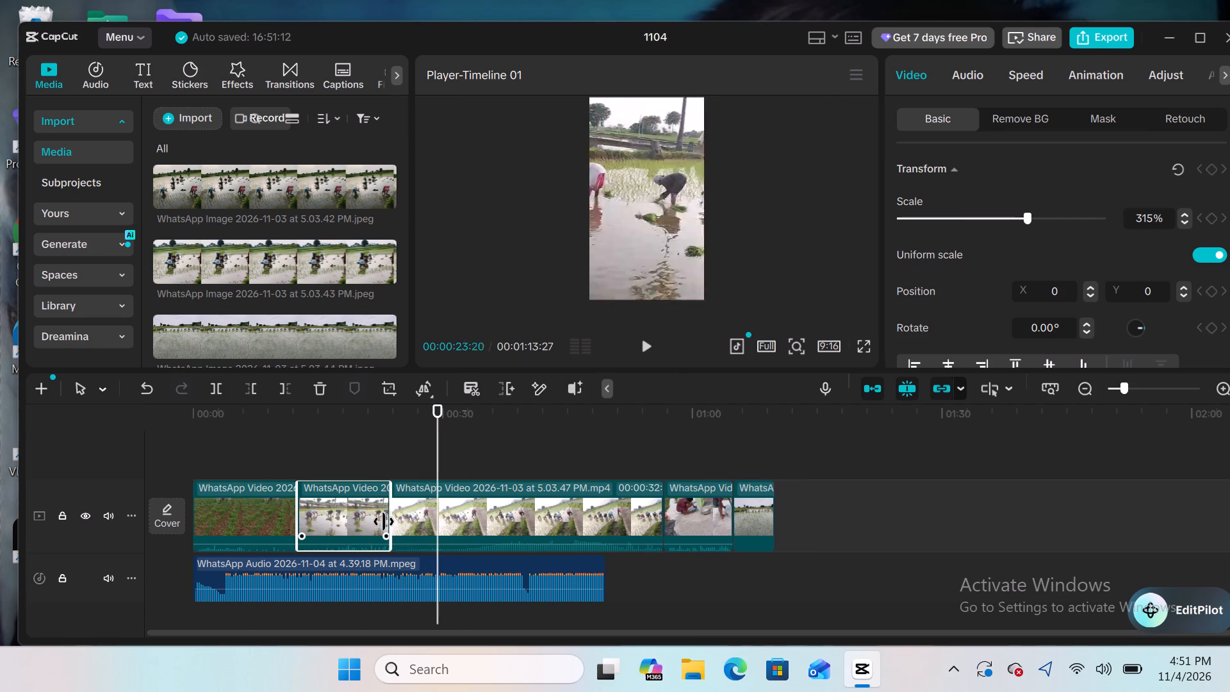
drag(384, 522, 366, 522)
Trim the end of the third clip, 5.03.47 PM, to the playhead at 00:00:29:11.
click(411, 515)
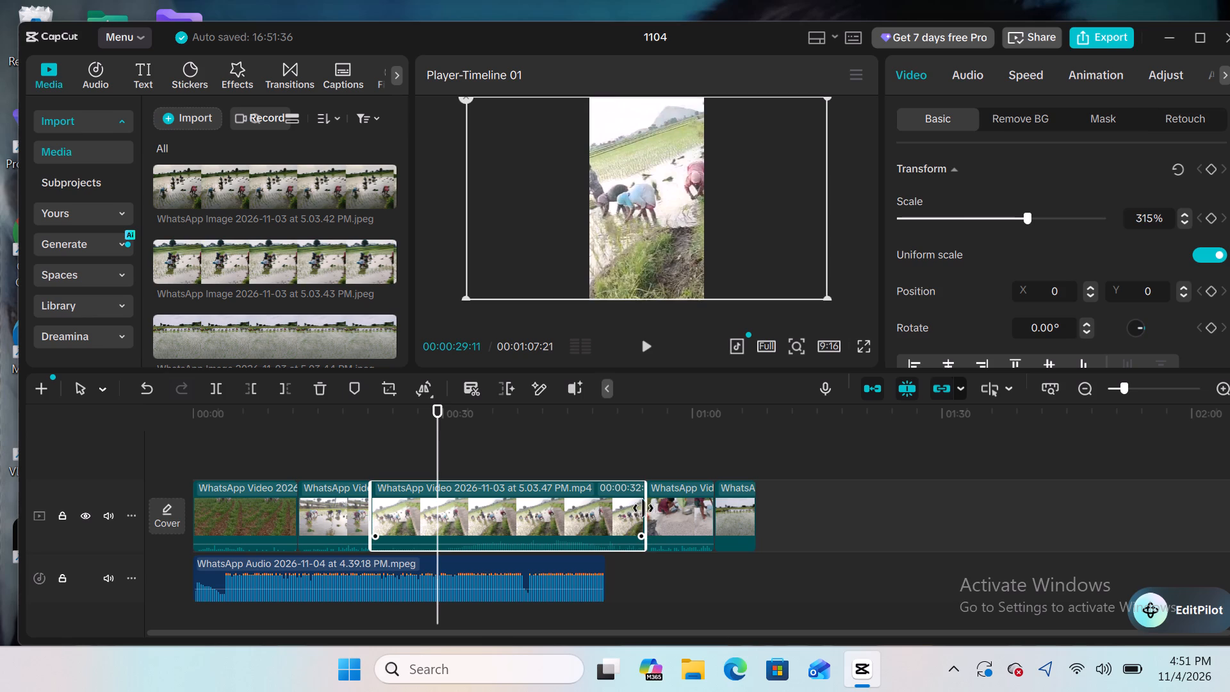
drag(645, 505, 465, 572)
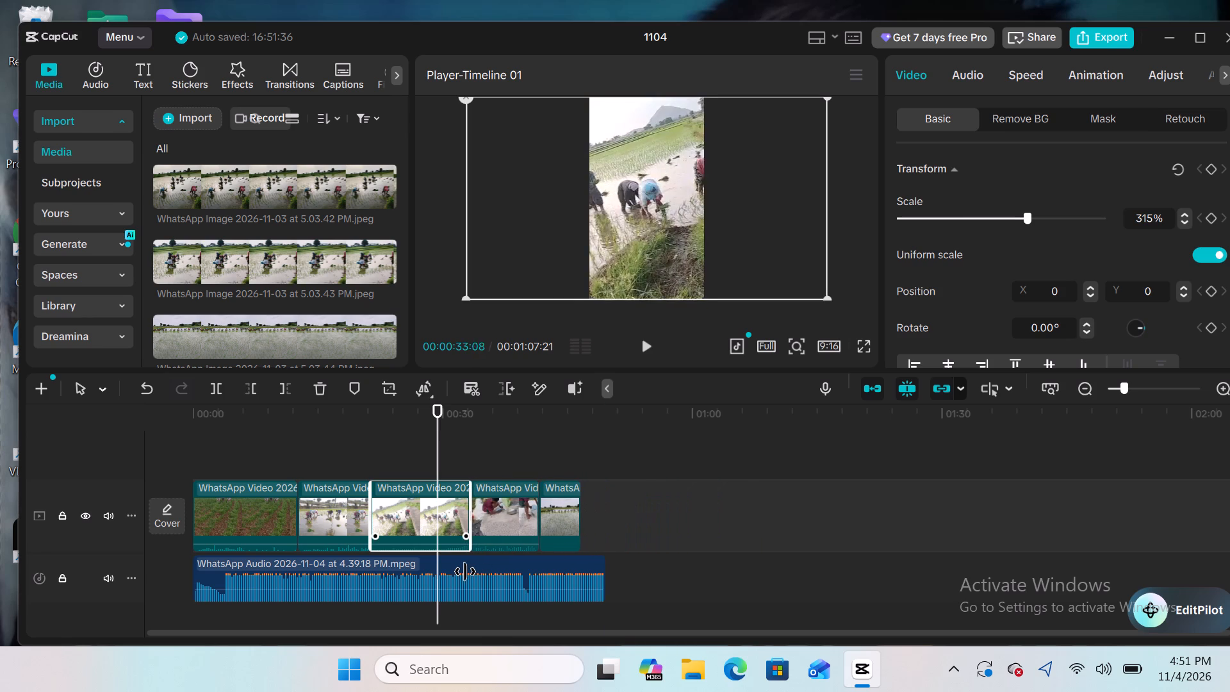
drag(465, 572, 436, 573)
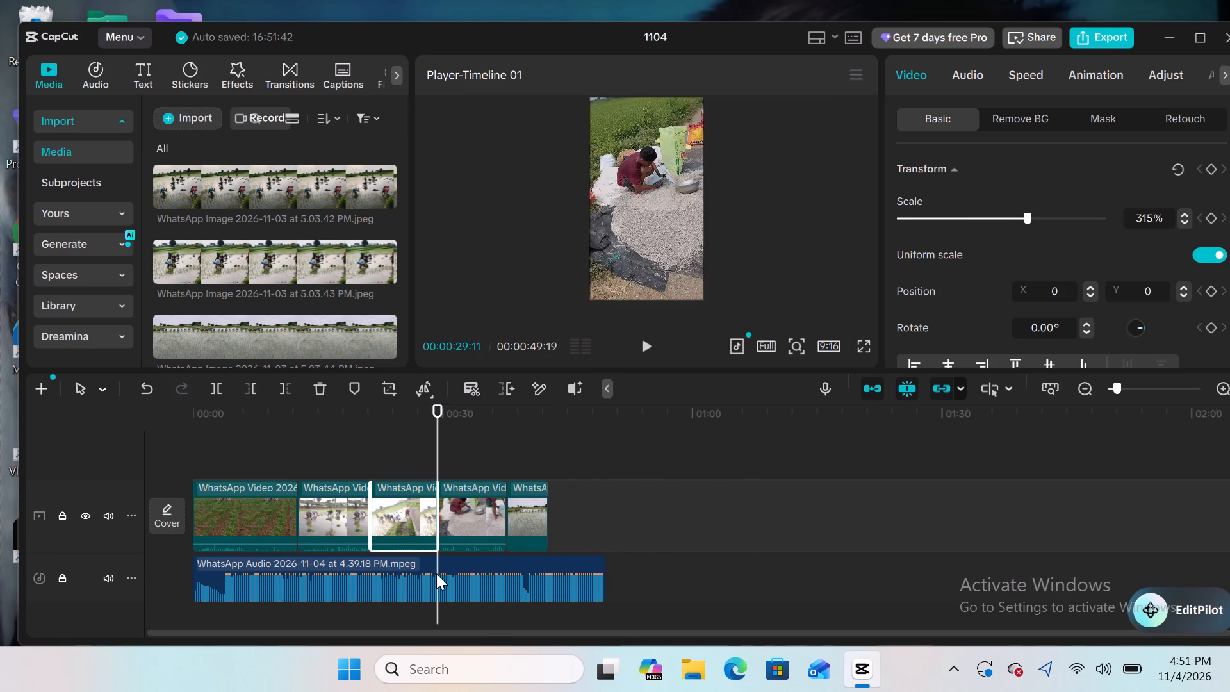
Trim the end of the fourth clip, 5.03.44 PM (2), to about 00:00:33.
click(449, 511)
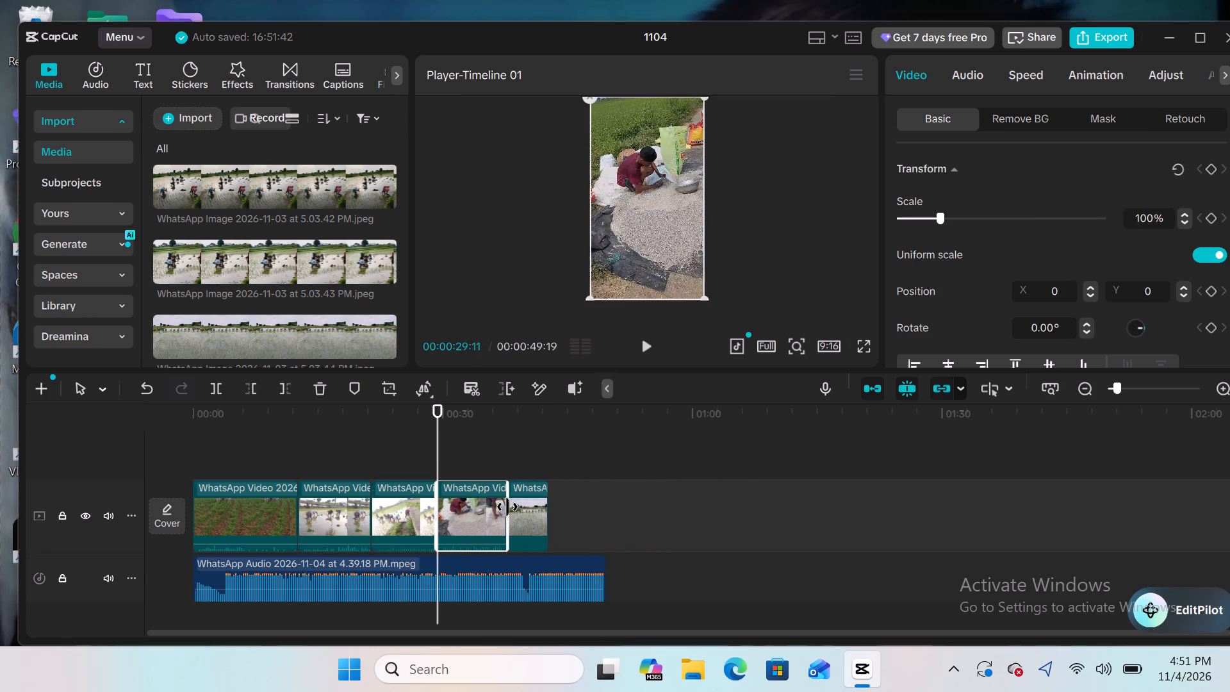
drag(507, 507, 471, 515)
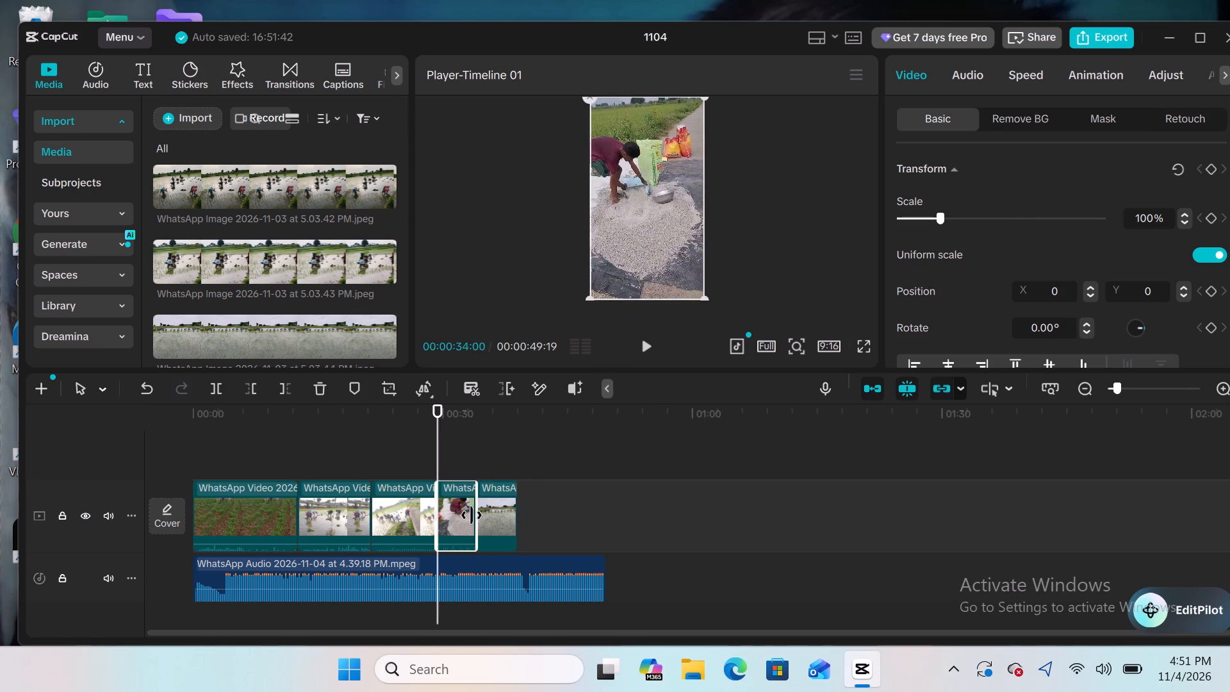
drag(471, 515, 468, 516)
Scrub over the fourth clip and the closing image to check the end of the sequence, then return to the timeline's start.
click(483, 516)
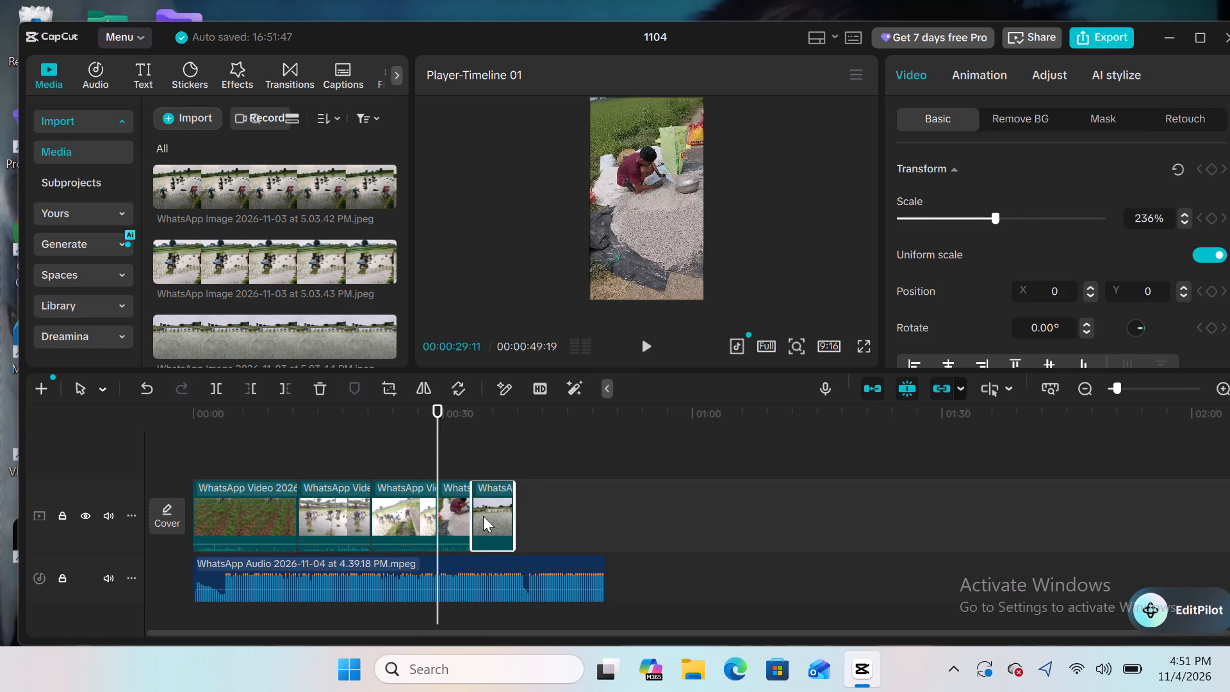
drag(432, 449, 516, 452)
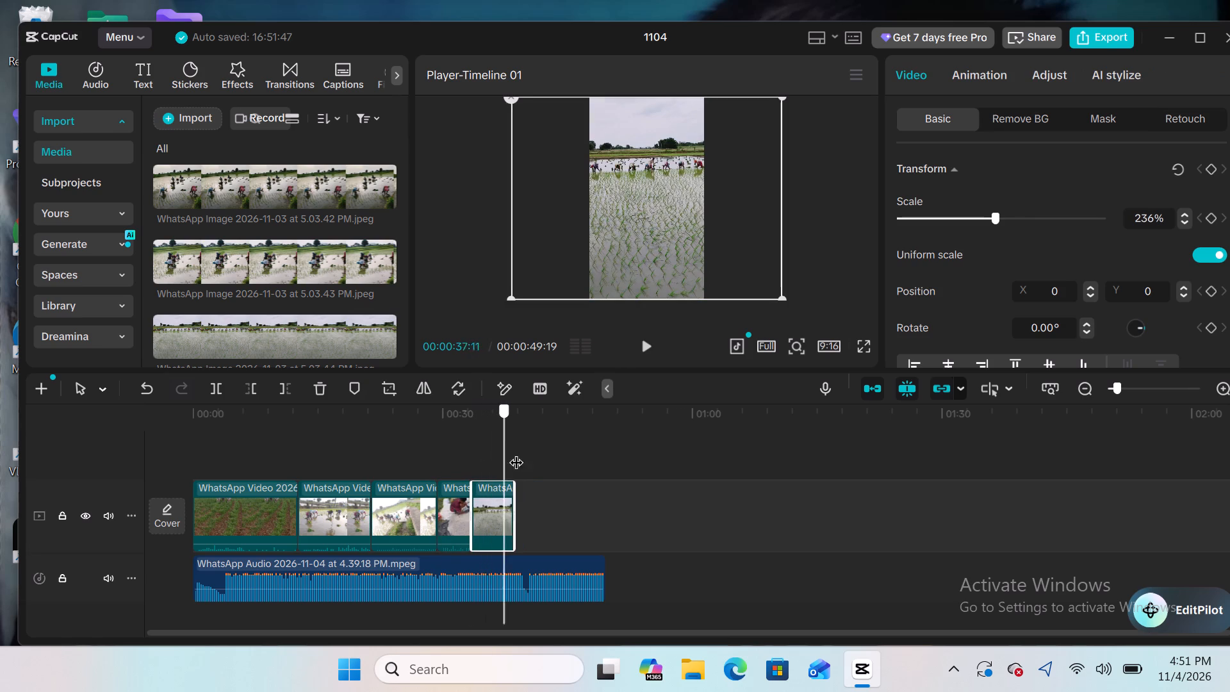
drag(516, 452, 493, 467)
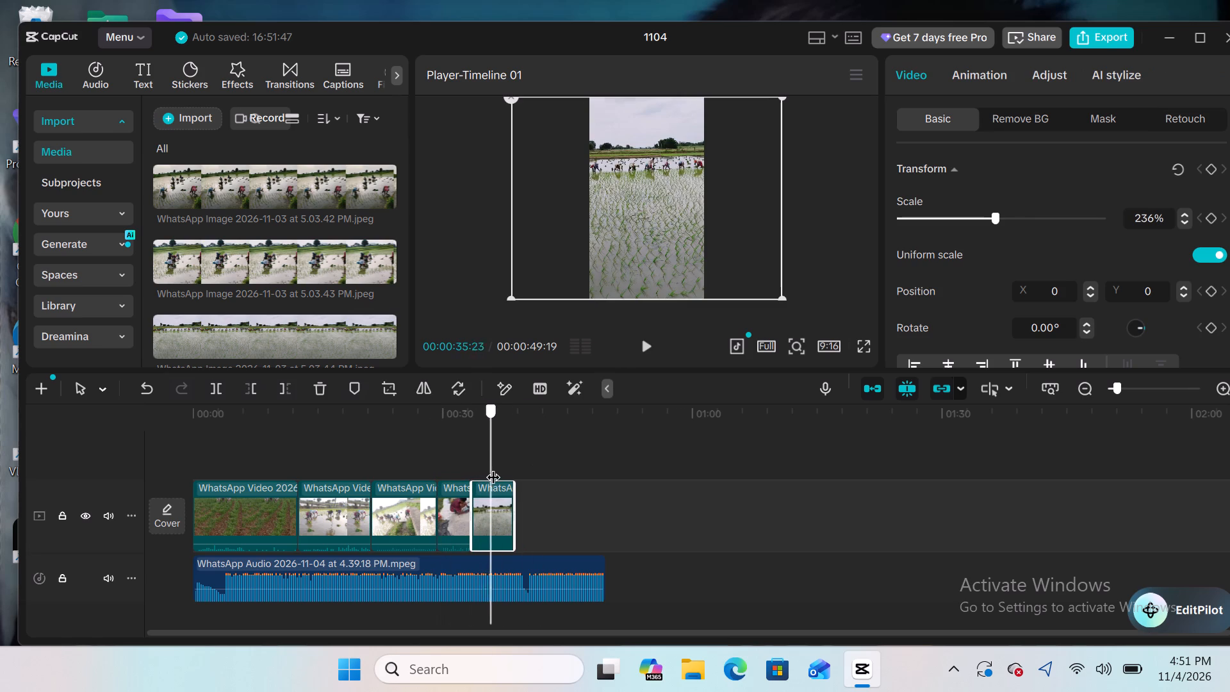
drag(493, 467, 466, 521)
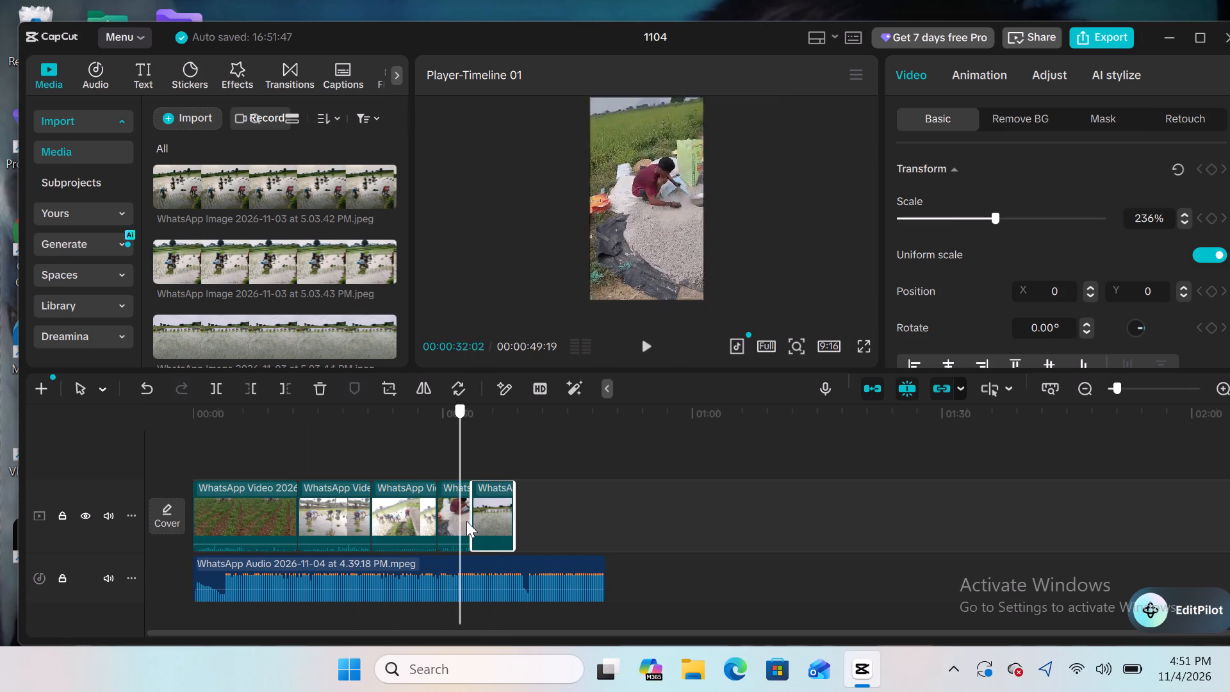
drag(466, 521, 517, 520)
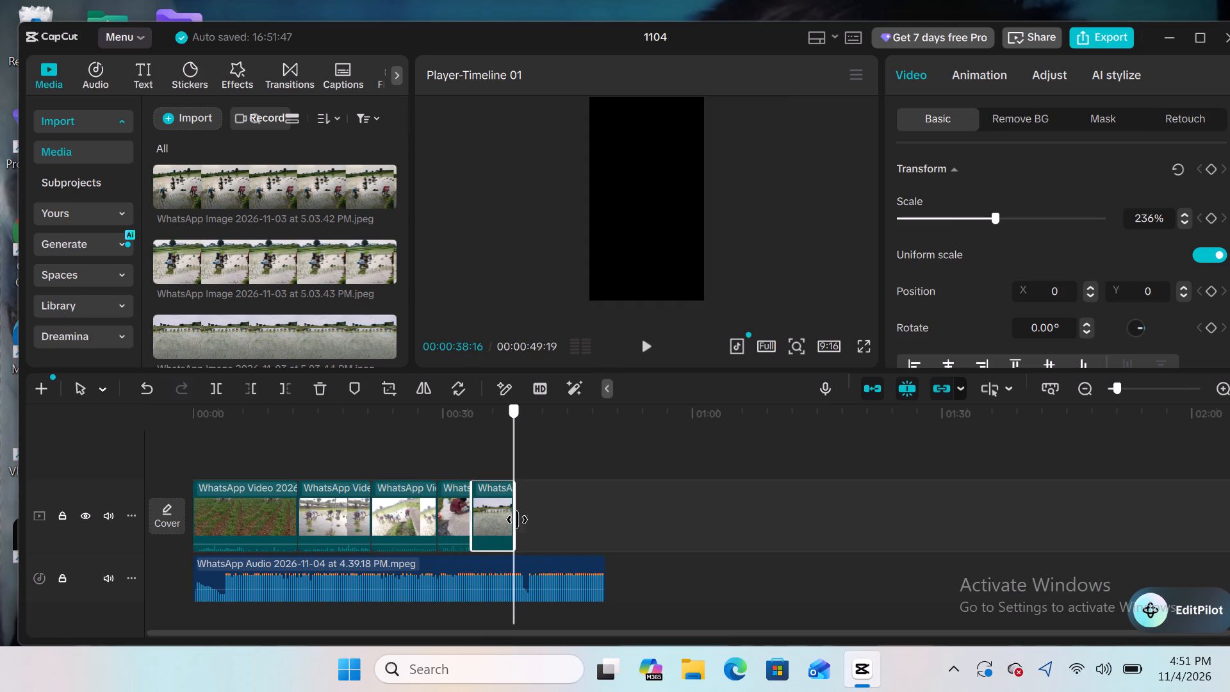
drag(517, 520, 552, 488)
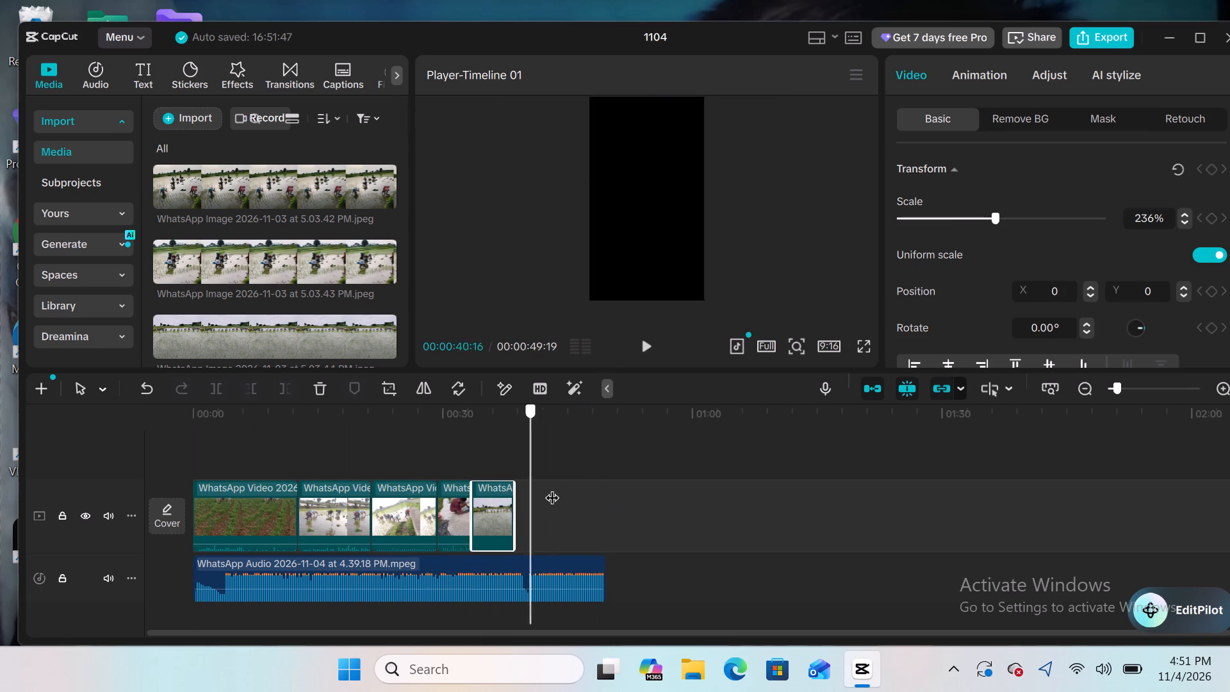
drag(552, 488, 129, 336)
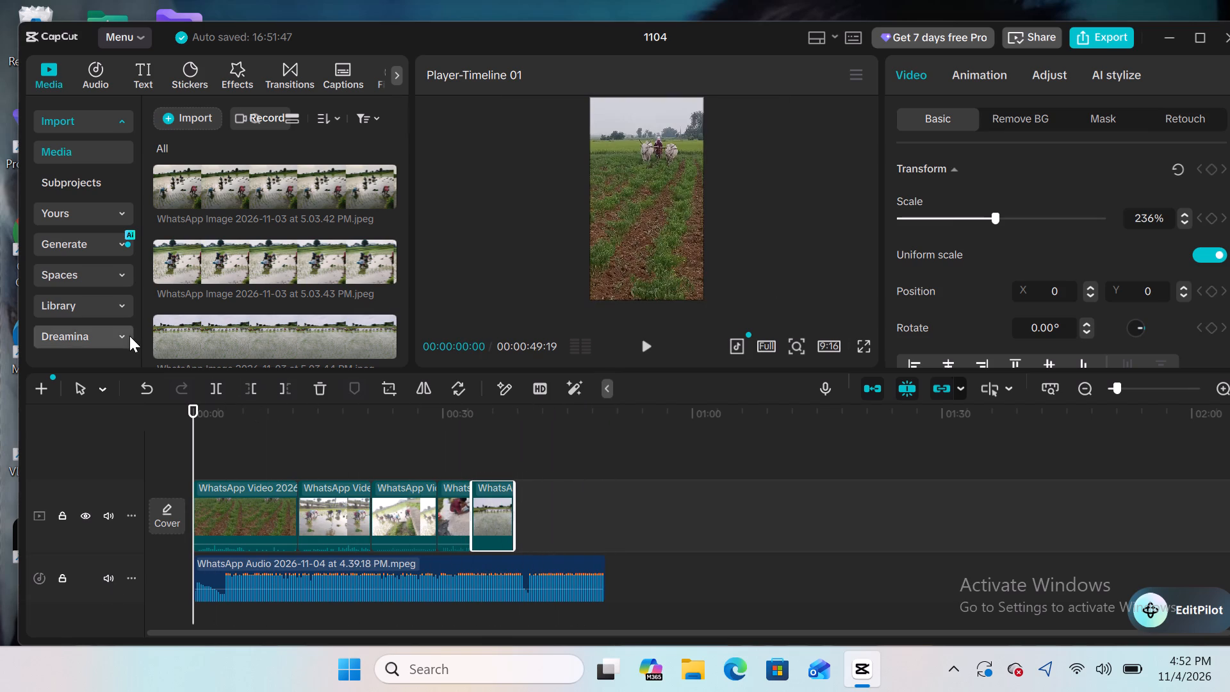
Find the 5.06.12 PM green field image in the imported media and add it to the end of the main track.
scroll(239, 242, down, 15)
scroll(239, 242, left, 1)
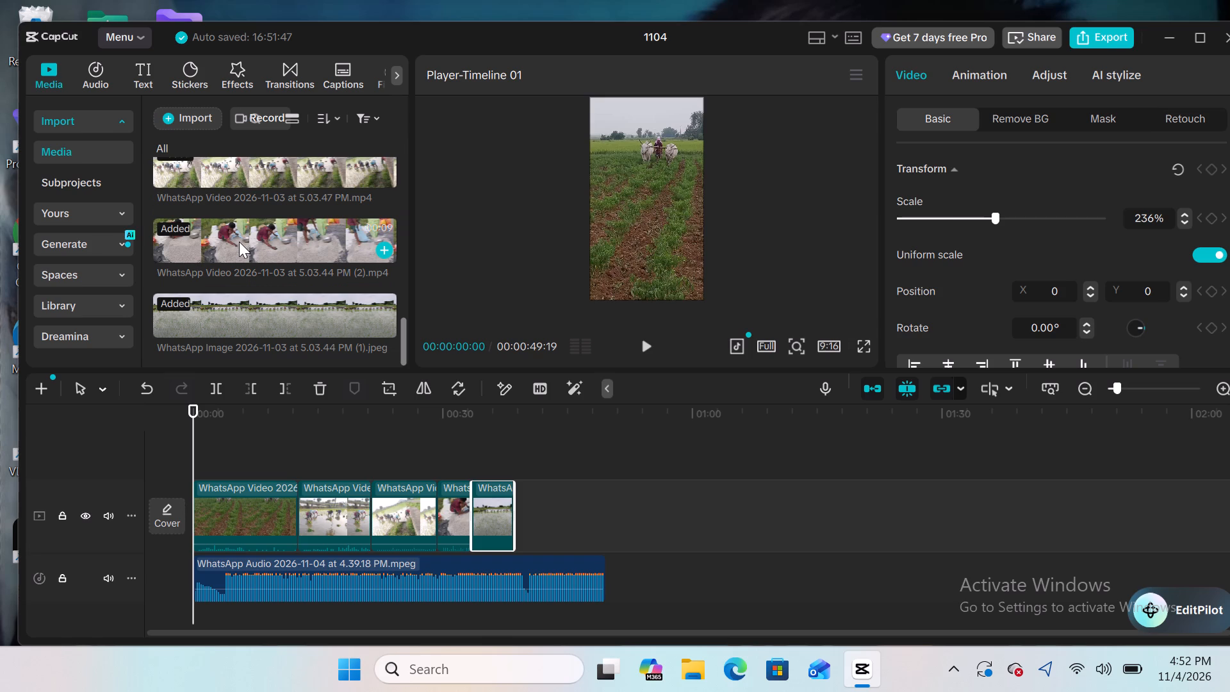
scroll(239, 242, left, 1)
scroll(239, 242, up, 2)
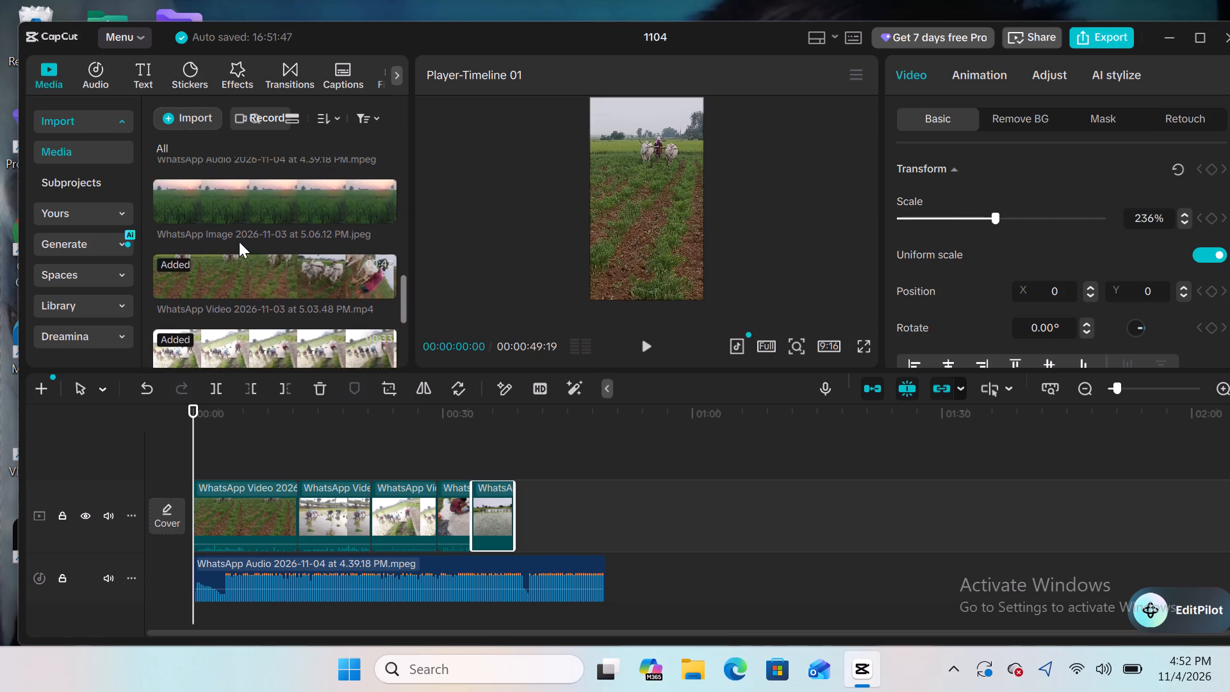
scroll(239, 242, up, 1)
scroll(239, 242, up, 20)
scroll(239, 242, up, 20)
scroll(239, 242, up, 20)
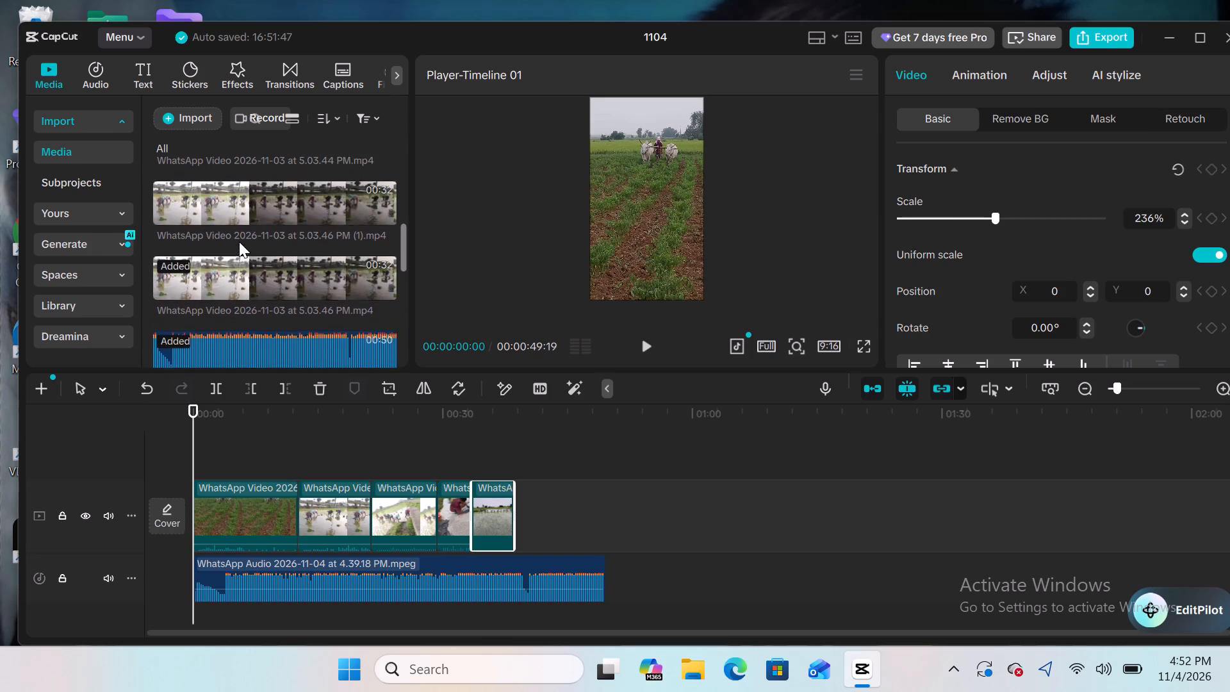
scroll(239, 242, up, 20)
scroll(239, 242, up, 20)
scroll(239, 242, up, 20)
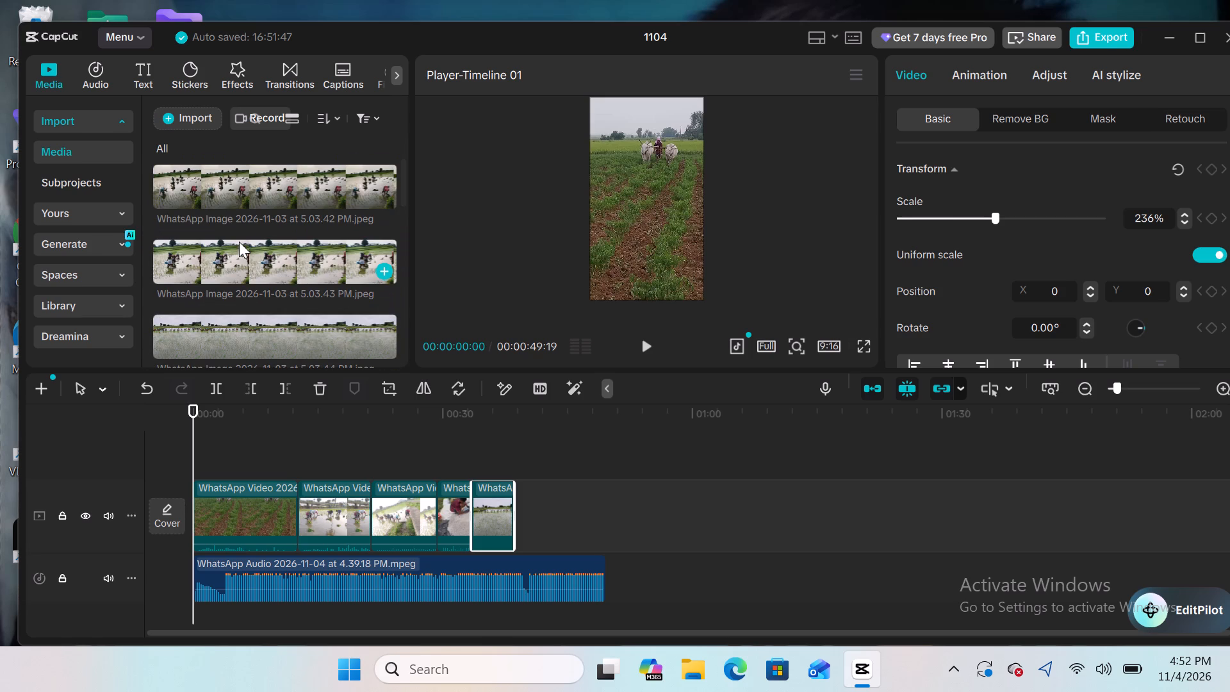
scroll(239, 242, up, 20)
scroll(239, 242, up, 20)
scroll(239, 242, up, 15)
scroll(239, 242, down, 1)
scroll(239, 242, up, 1)
scroll(239, 242, down, 5)
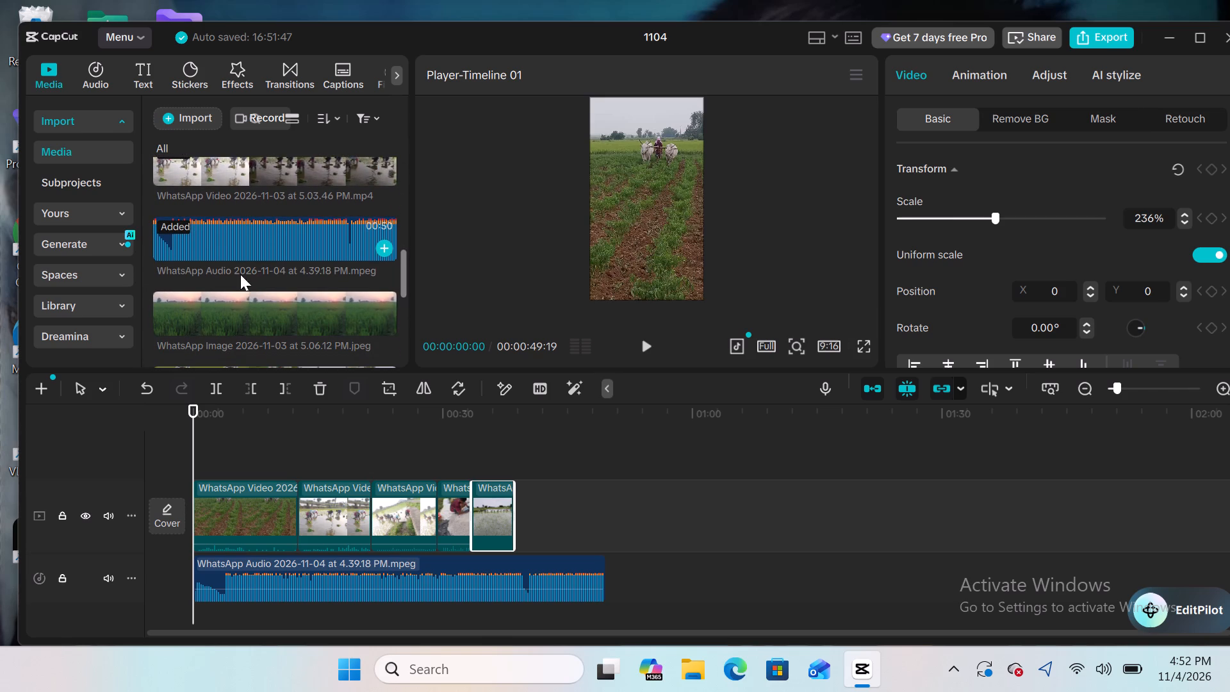
click(236, 313)
click(382, 314)
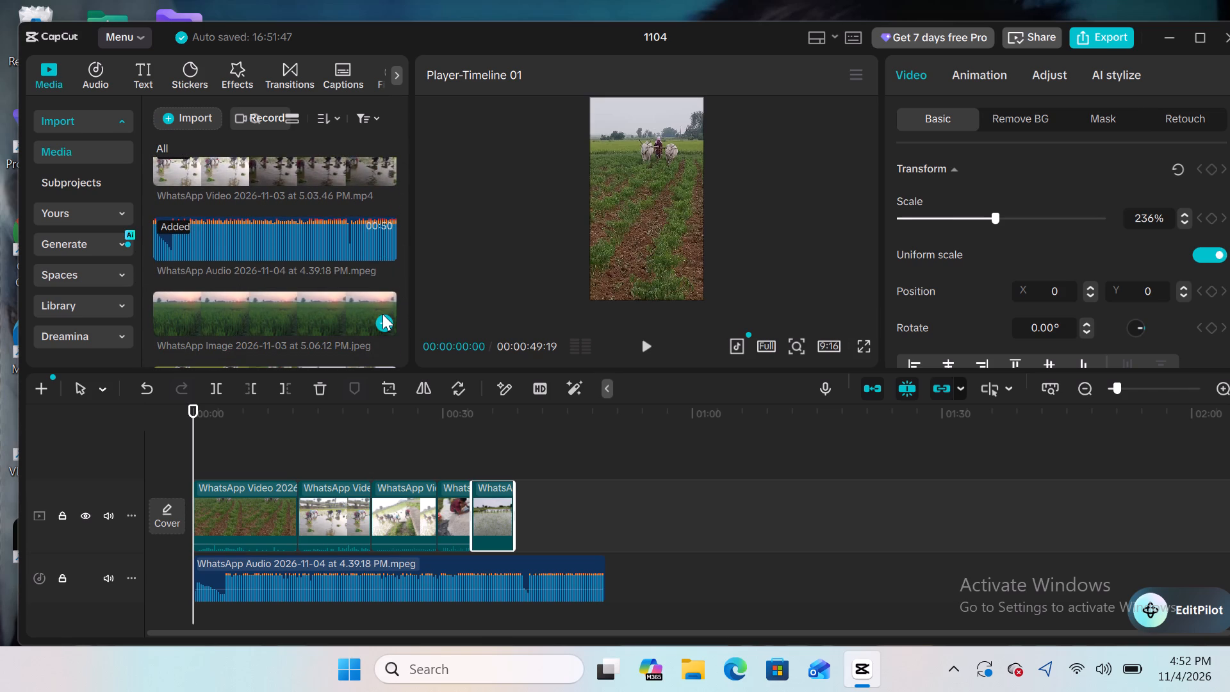
drag(382, 314, 520, 502)
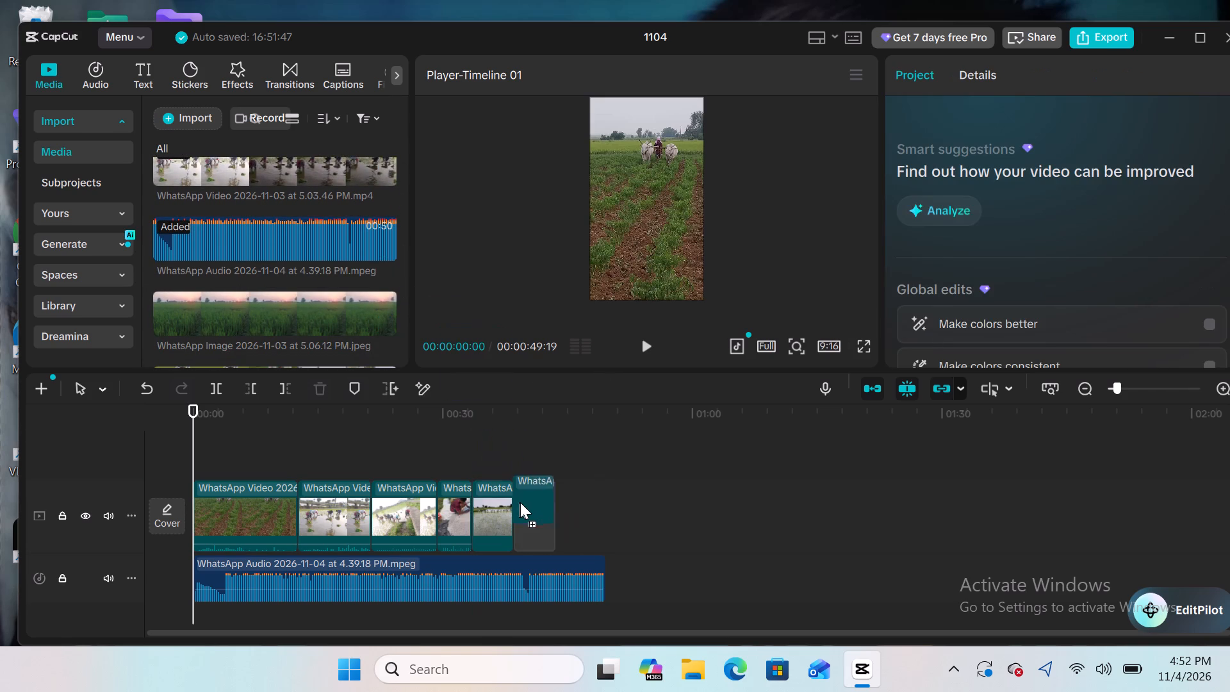
Place the 5.06.12 PM green field image after the last image on the main track.
drag(520, 502, 520, 514)
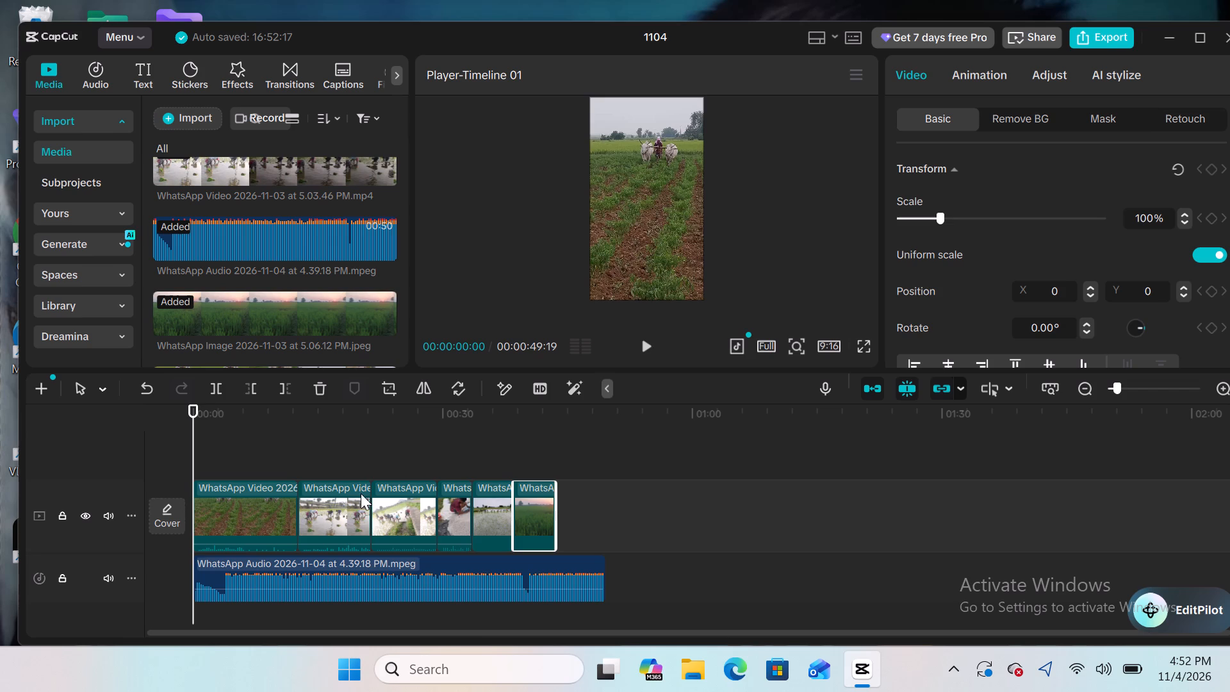
Enlarge the green field image at the end of the sequence to 133% so it fills the vertical frame.
drag(192, 443, 522, 443)
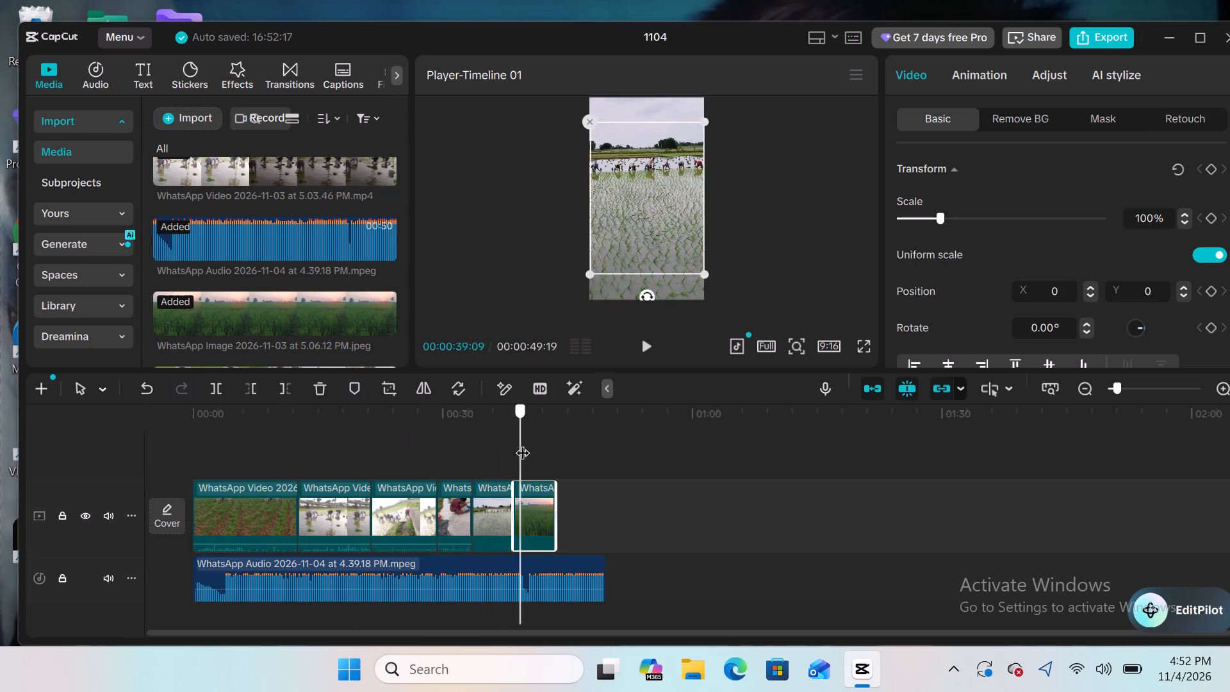
drag(522, 443, 507, 489)
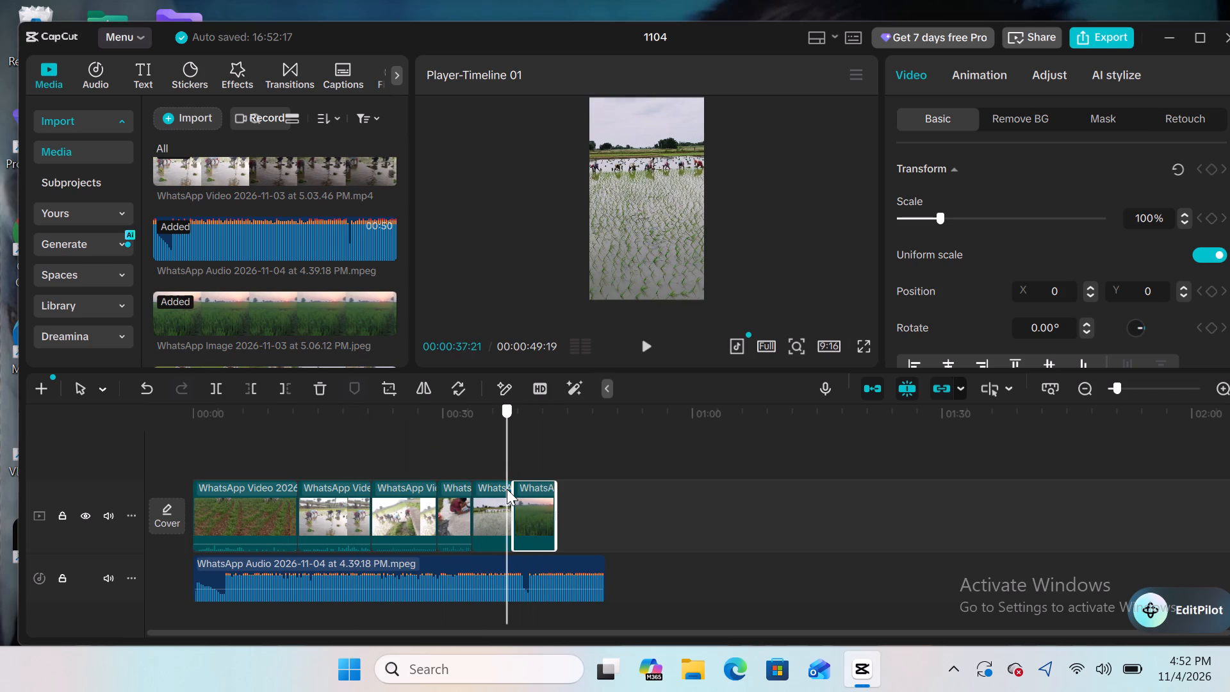
drag(507, 489, 521, 489)
drag(700, 122, 721, 92)
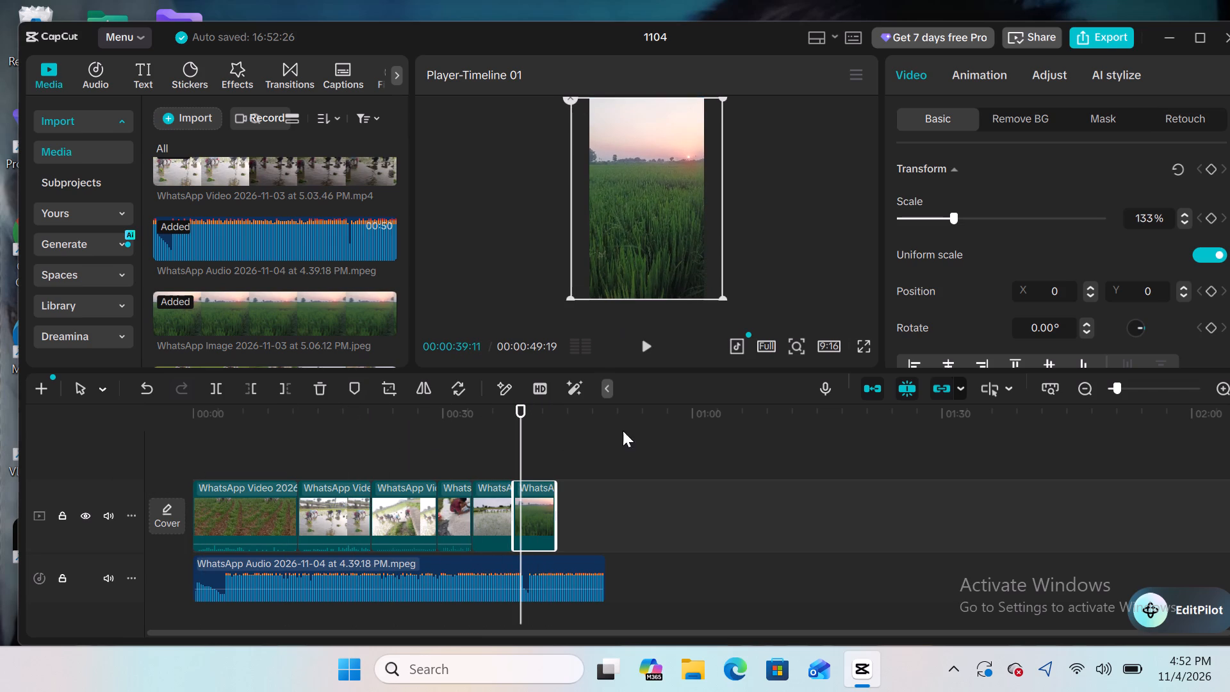
Scrub back to the timeline's start and play the first seconds to check the opening against the audio.
drag(526, 439, 392, 454)
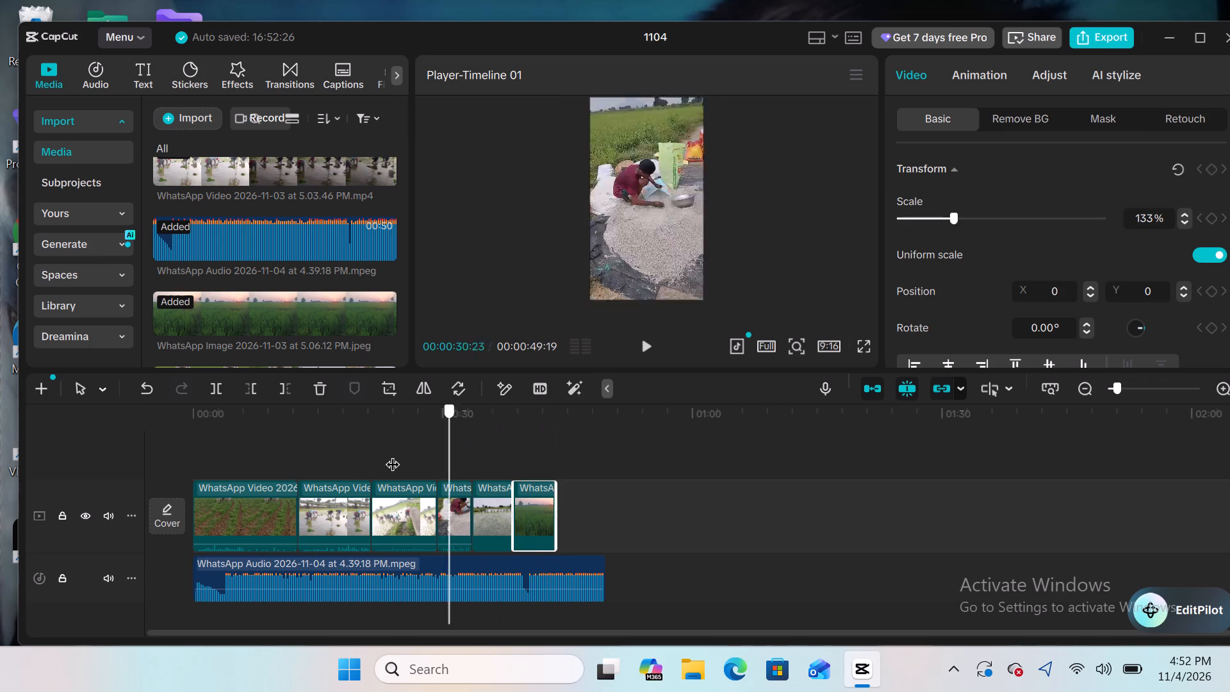
drag(392, 454, 320, 483)
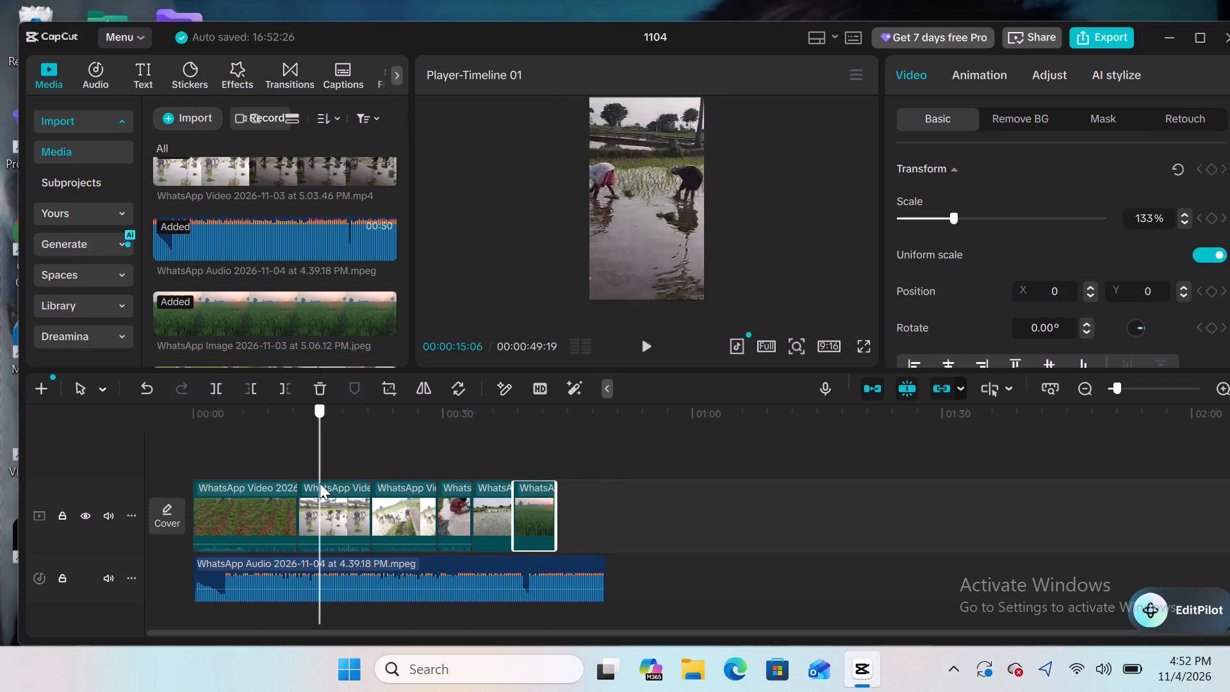
drag(320, 483, 20, 574)
click(644, 346)
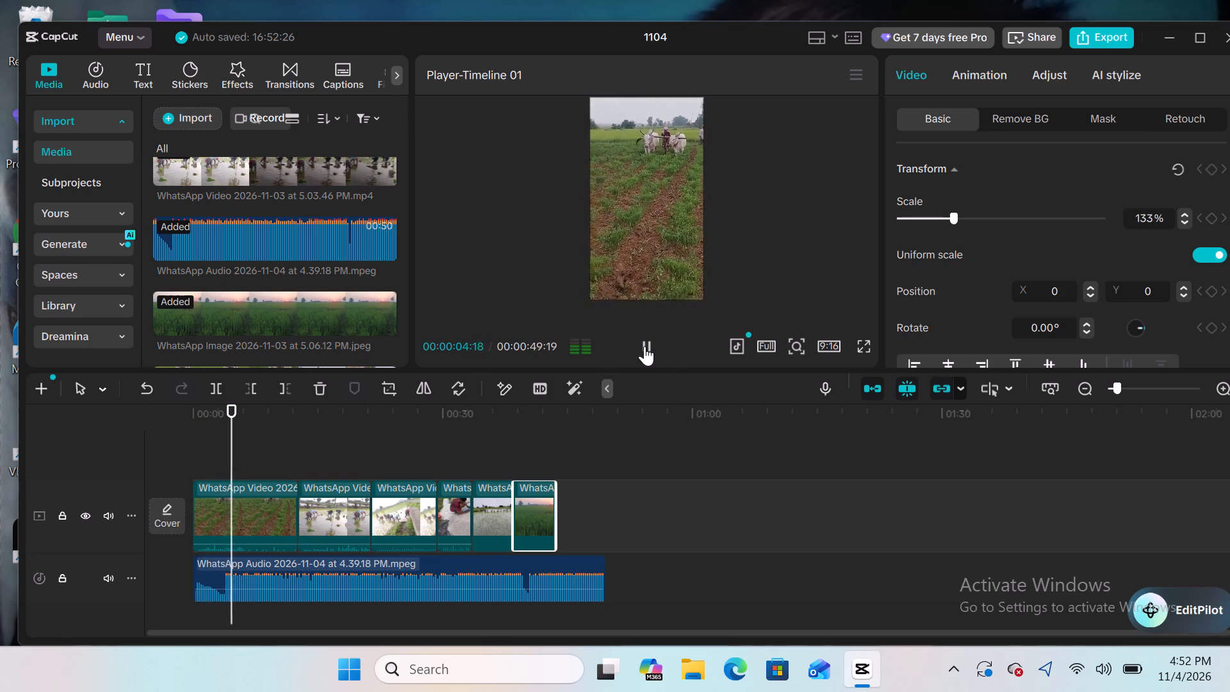
click(644, 346)
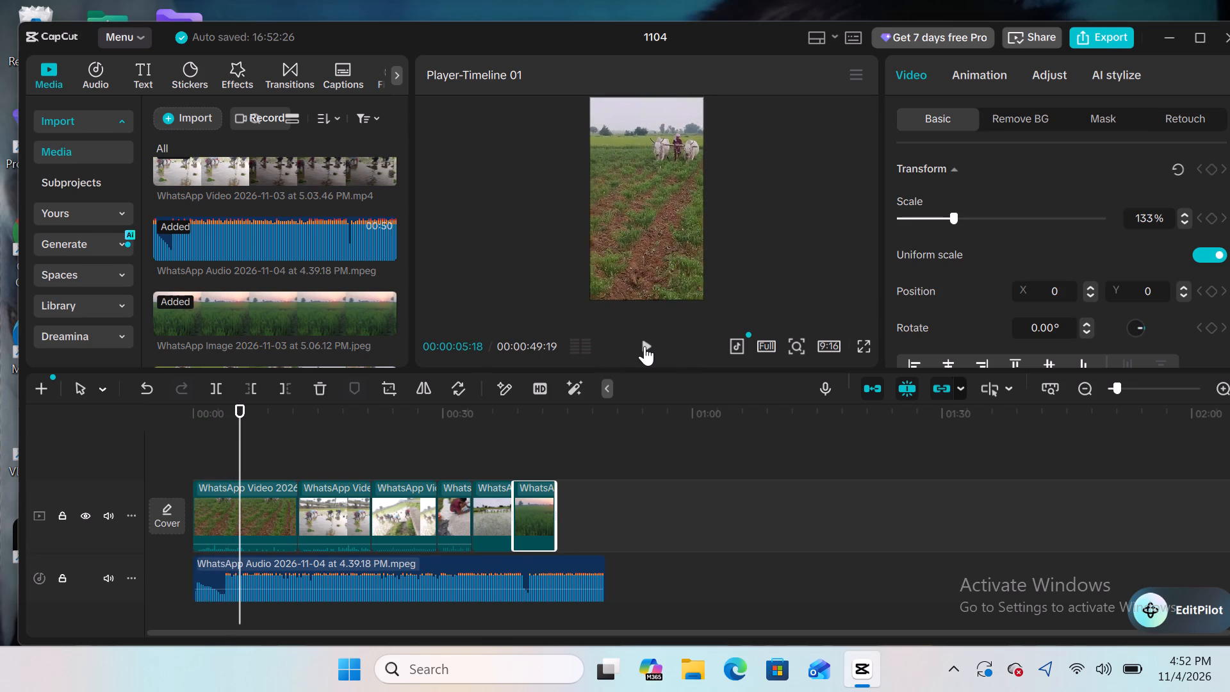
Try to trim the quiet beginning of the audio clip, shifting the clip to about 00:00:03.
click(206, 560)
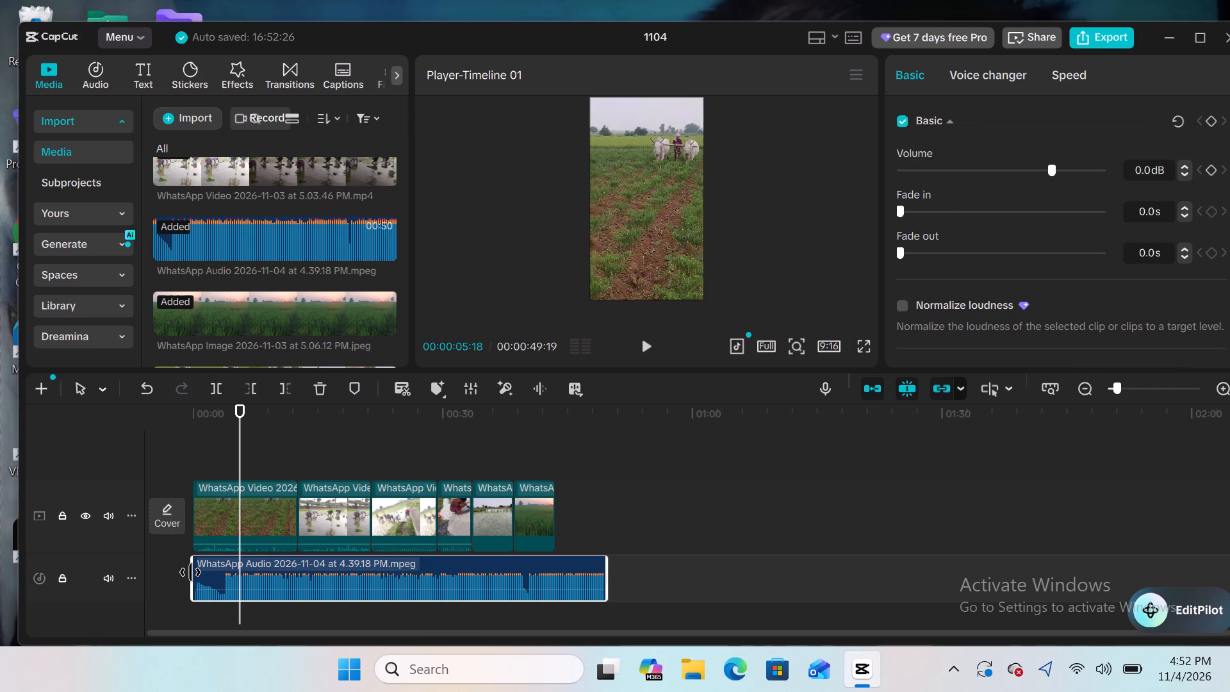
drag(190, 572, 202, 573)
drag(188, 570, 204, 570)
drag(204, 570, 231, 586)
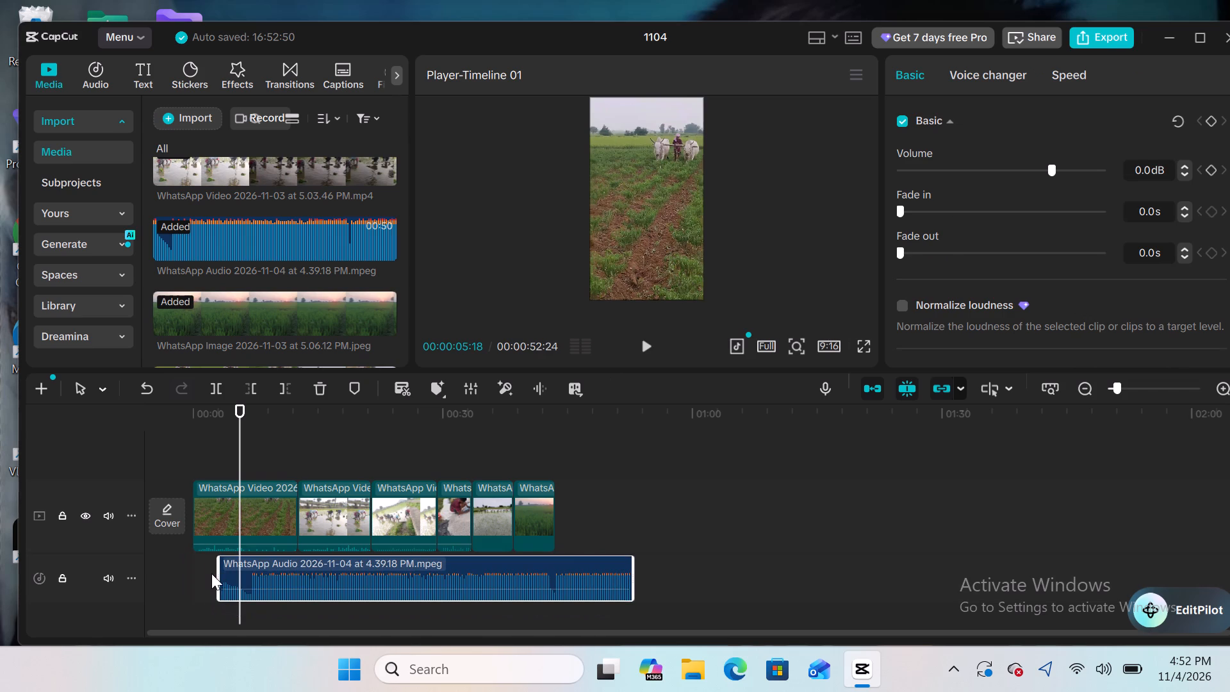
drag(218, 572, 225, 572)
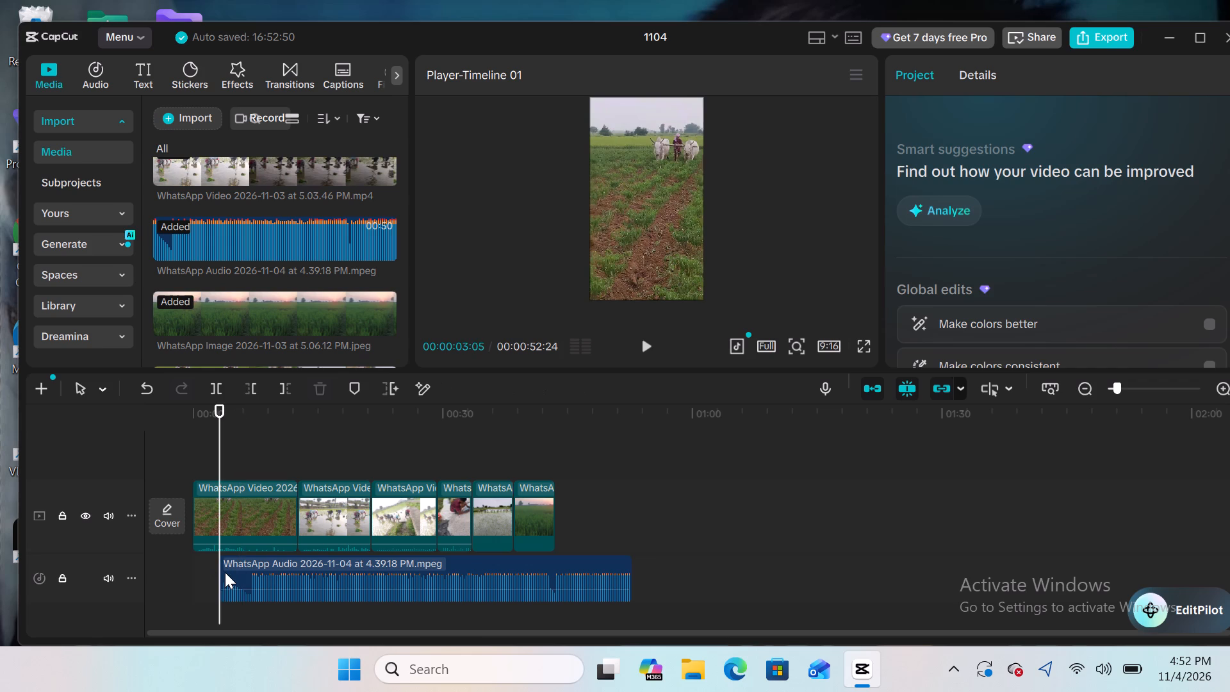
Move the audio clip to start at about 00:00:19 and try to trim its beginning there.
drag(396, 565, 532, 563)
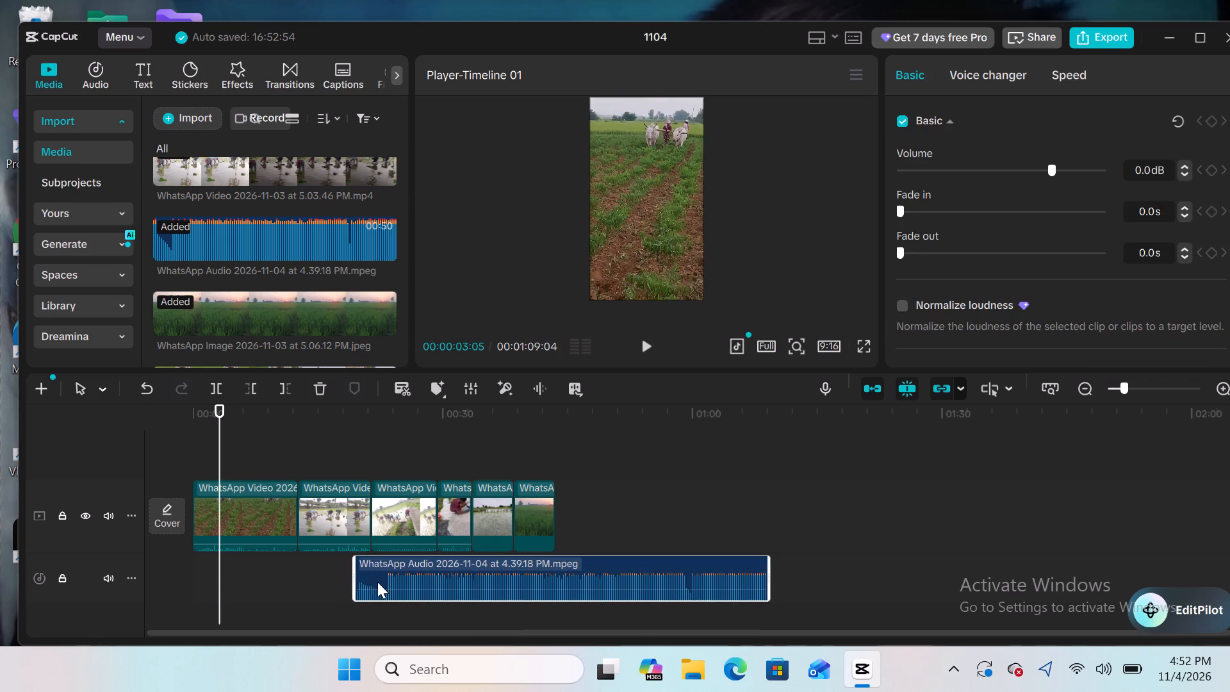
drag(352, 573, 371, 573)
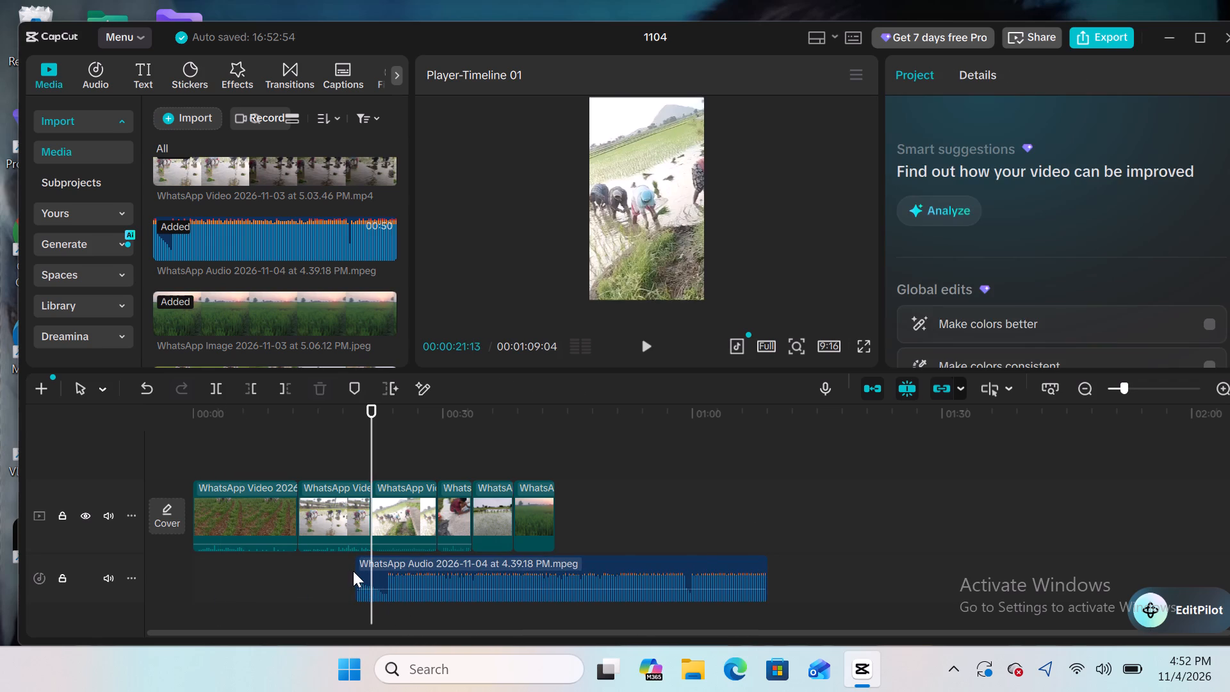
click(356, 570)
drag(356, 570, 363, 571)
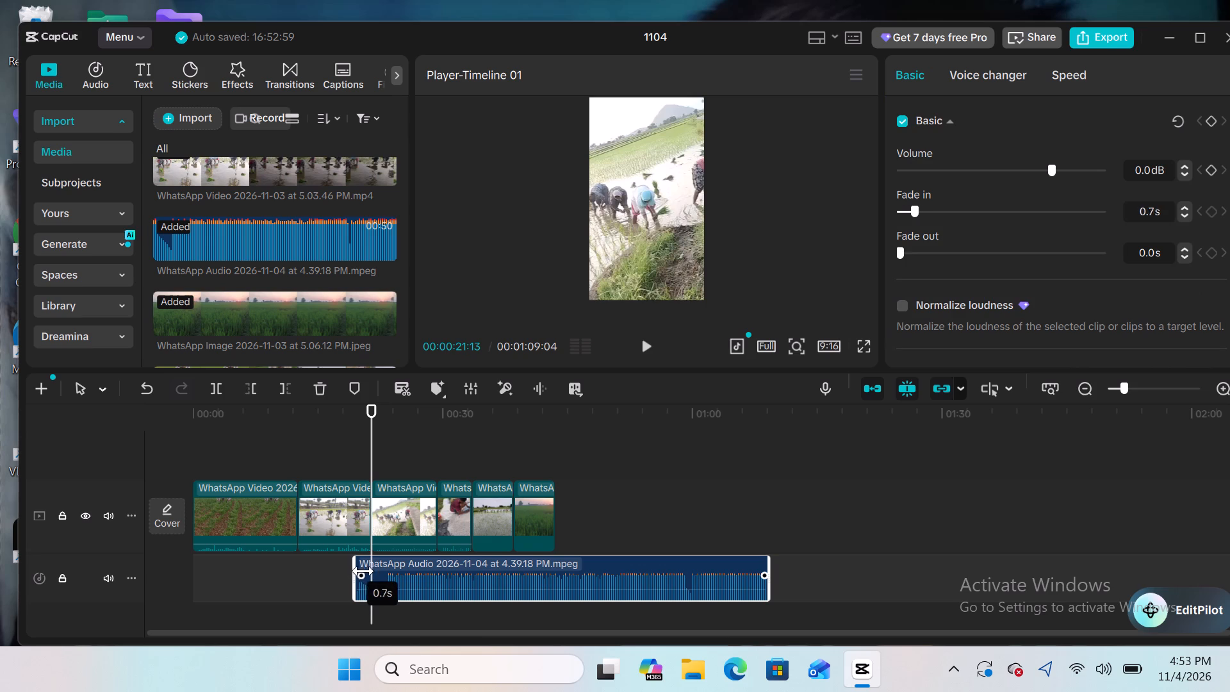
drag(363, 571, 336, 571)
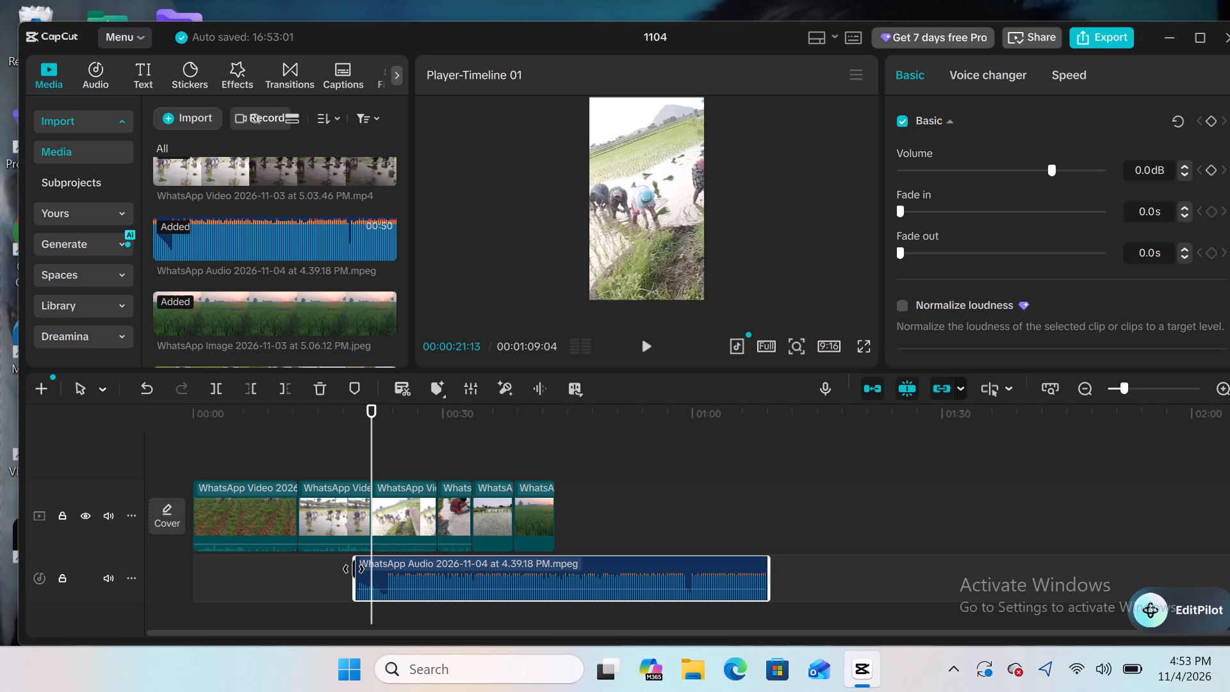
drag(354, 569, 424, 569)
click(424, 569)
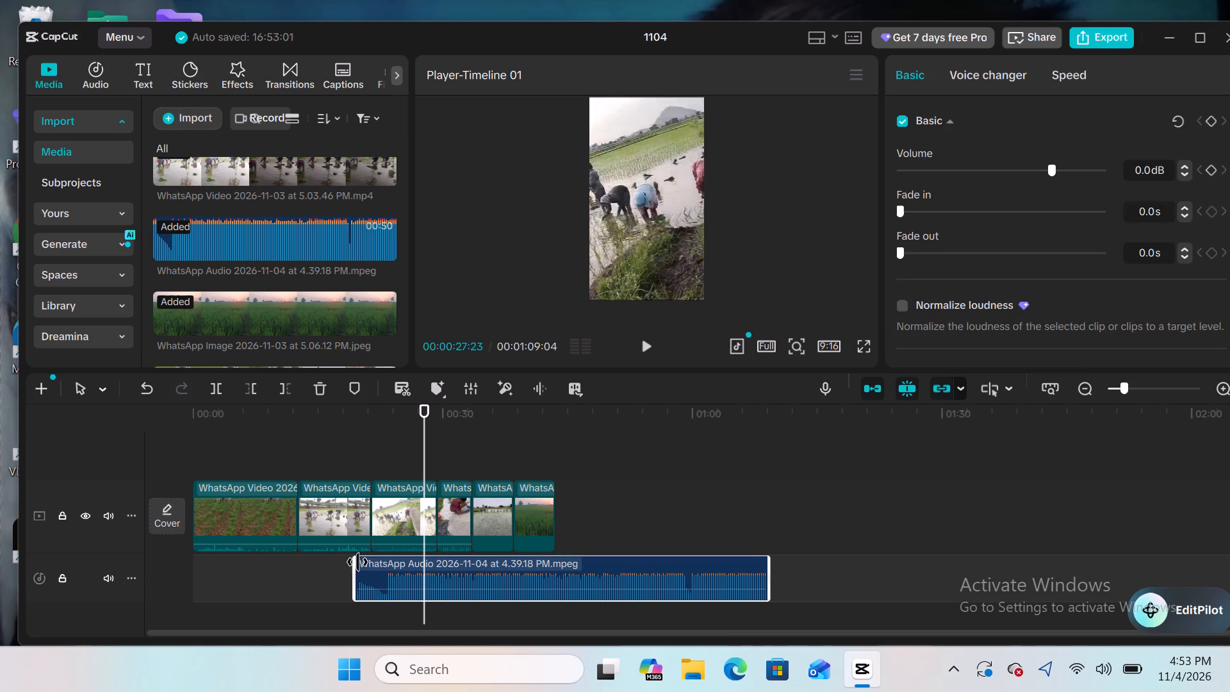
Trim about 2.7 s off the beginning of the audio clip and align it with the timeline's start.
drag(355, 562, 381, 564)
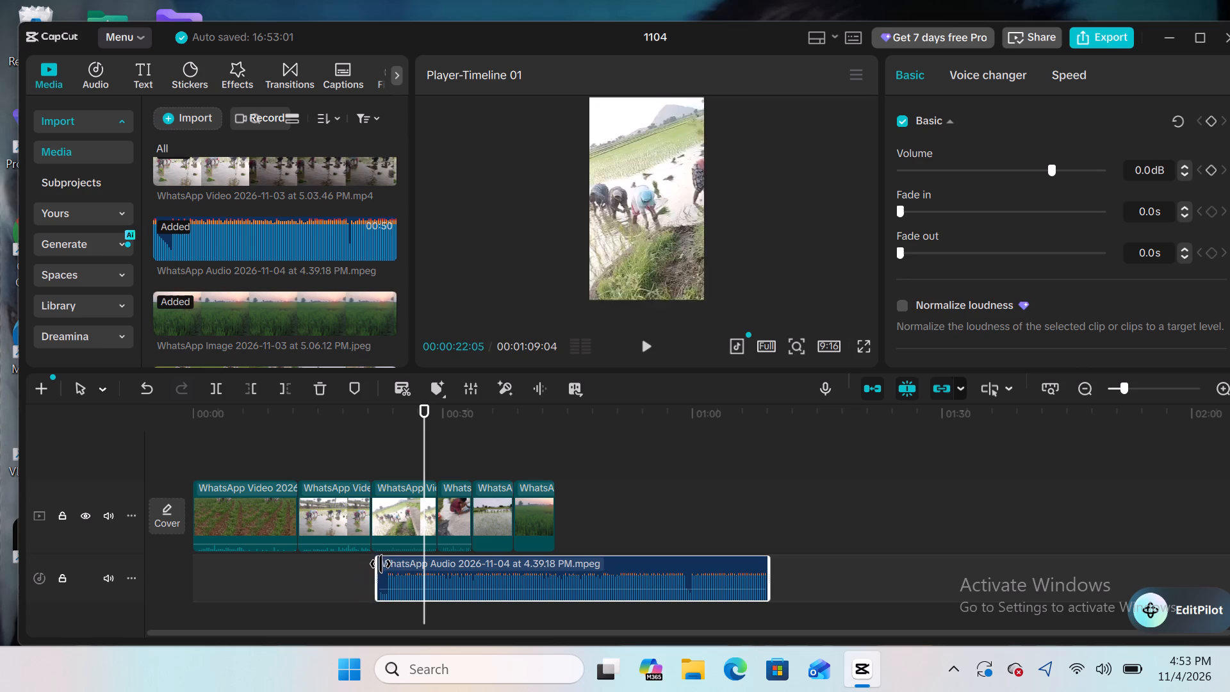
drag(381, 564, 380, 565)
drag(427, 578, 245, 575)
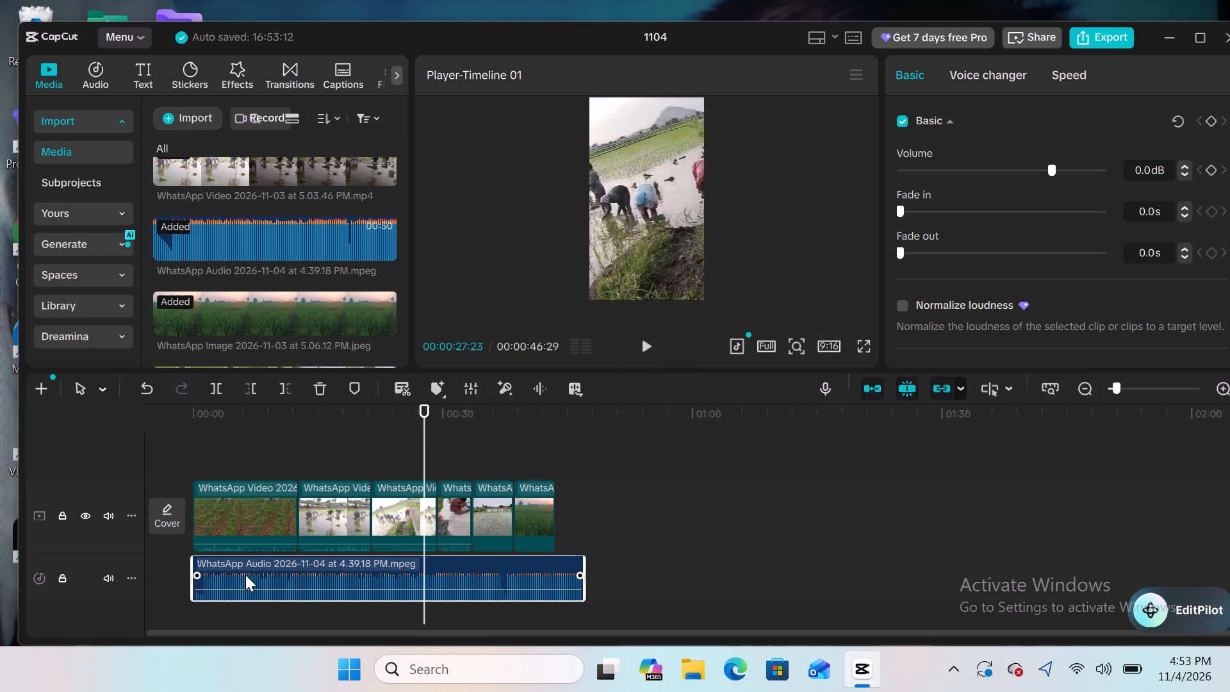
Play the first seconds from the timeline's start to check how the trimmed audio begins.
drag(426, 428, 156, 472)
click(645, 340)
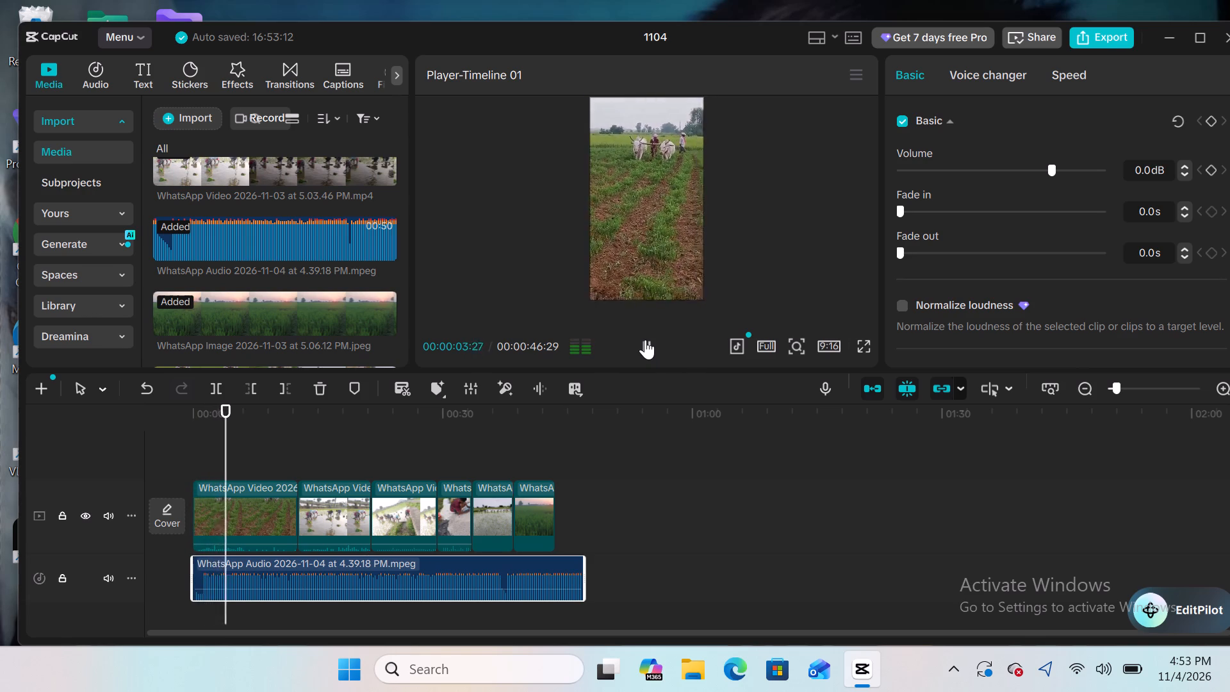
click(645, 340)
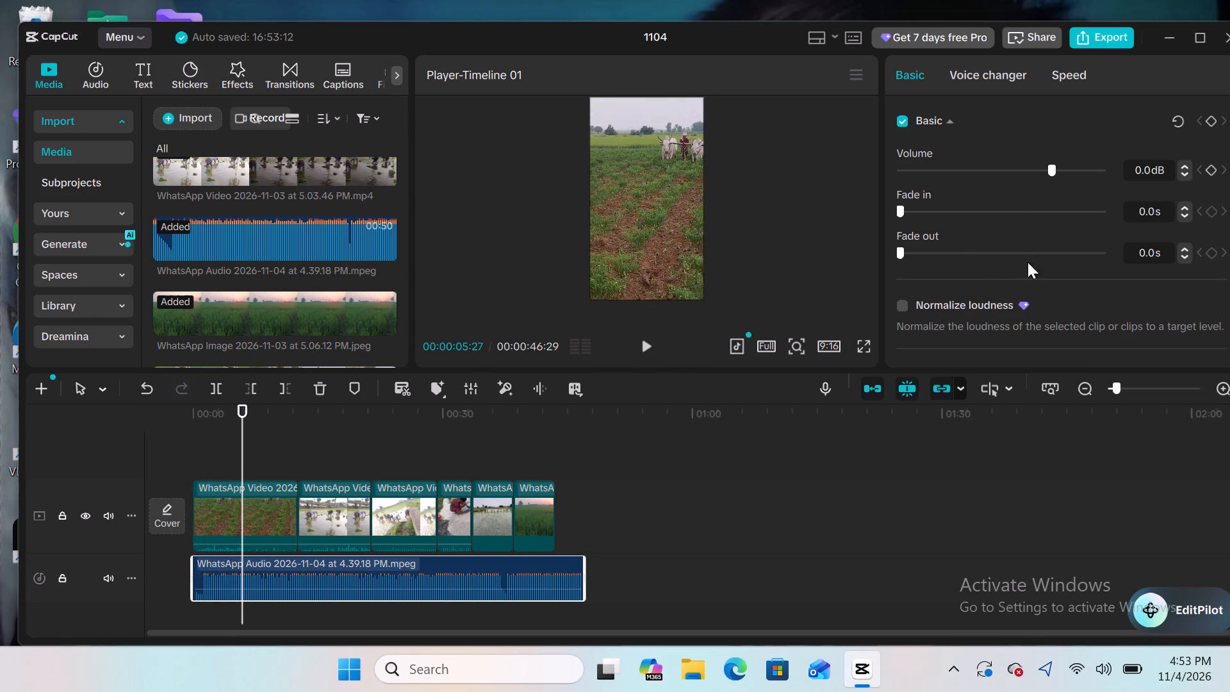
Open the trending video effects and return the playhead to 00:00:00:00.
click(239, 70)
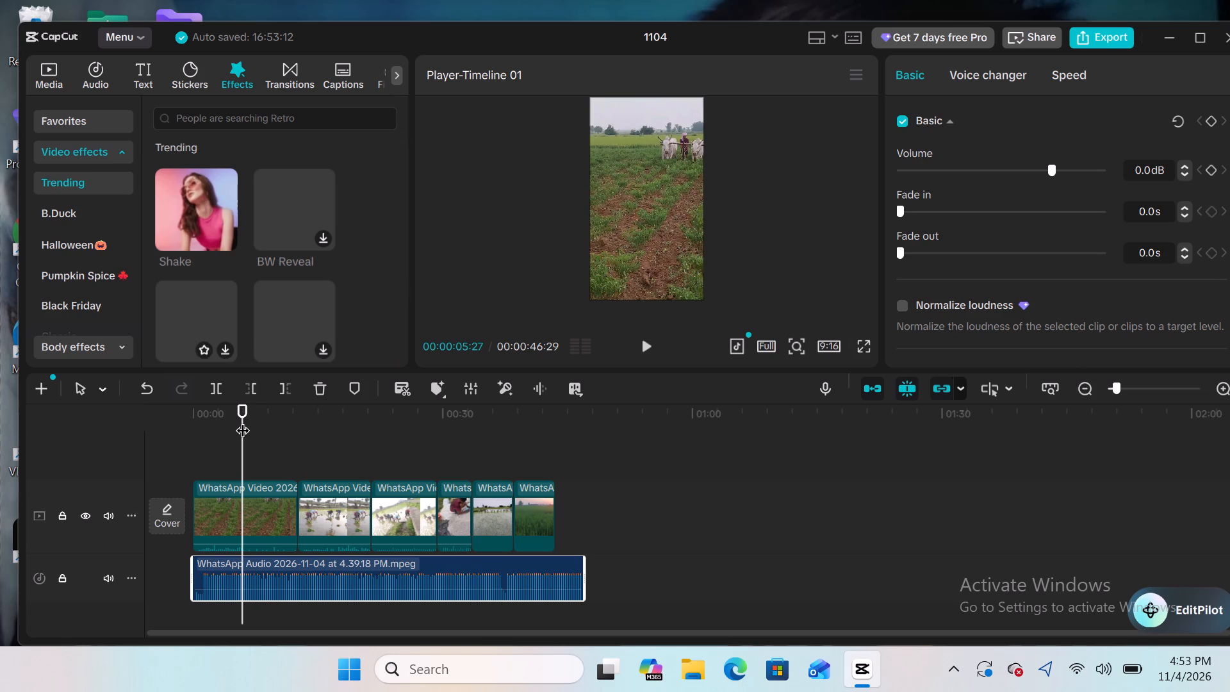
drag(235, 420, 244, 448)
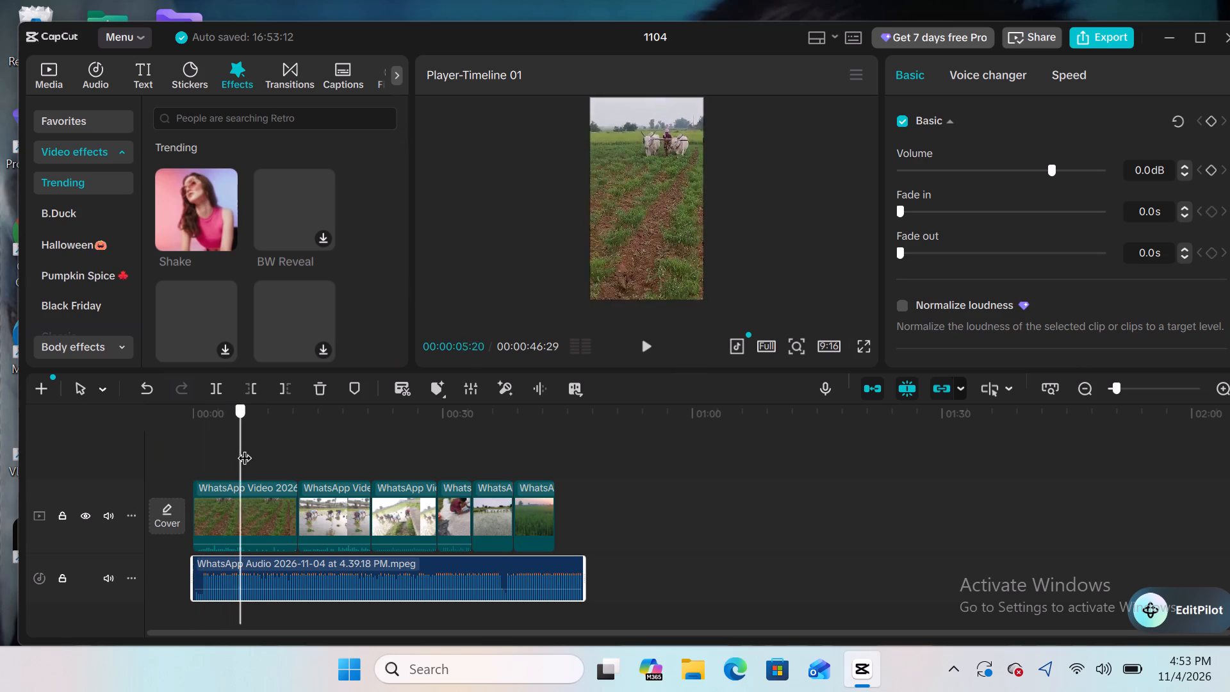
drag(244, 448, 147, 462)
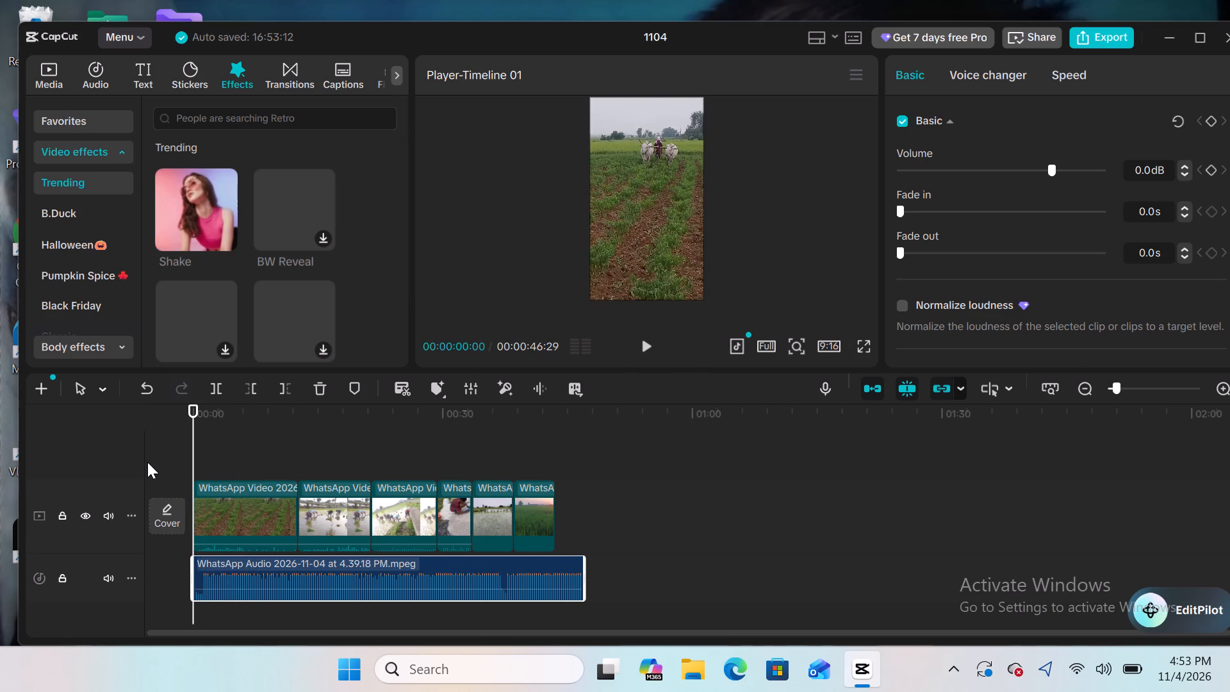
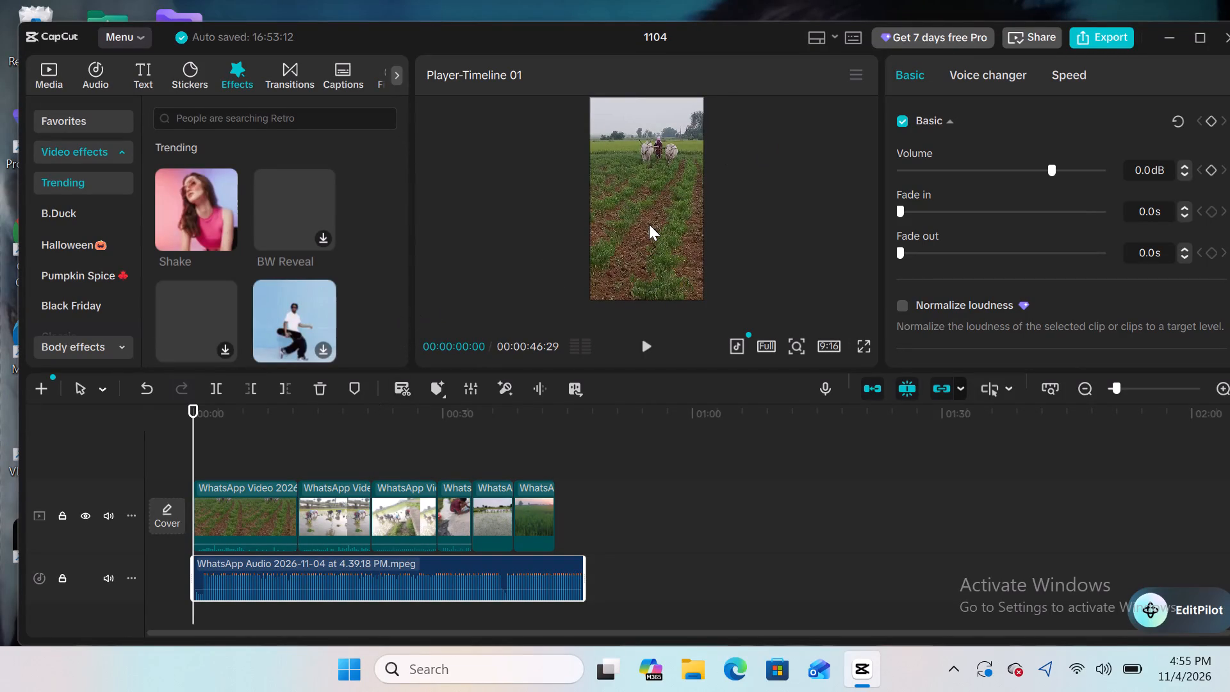
Add a default text clip at the start of the timeline, above the farming clips.
ctrl+scroll(649, 224, up, 3)
click(147, 69)
click(147, 69)
click(222, 176)
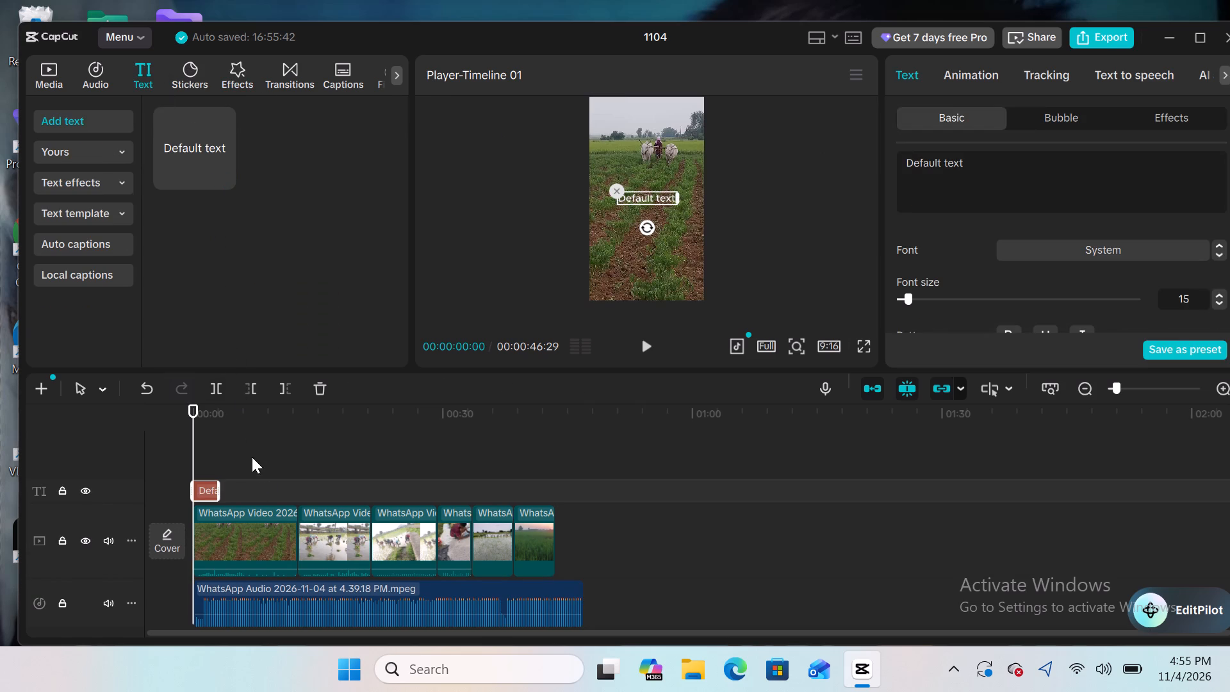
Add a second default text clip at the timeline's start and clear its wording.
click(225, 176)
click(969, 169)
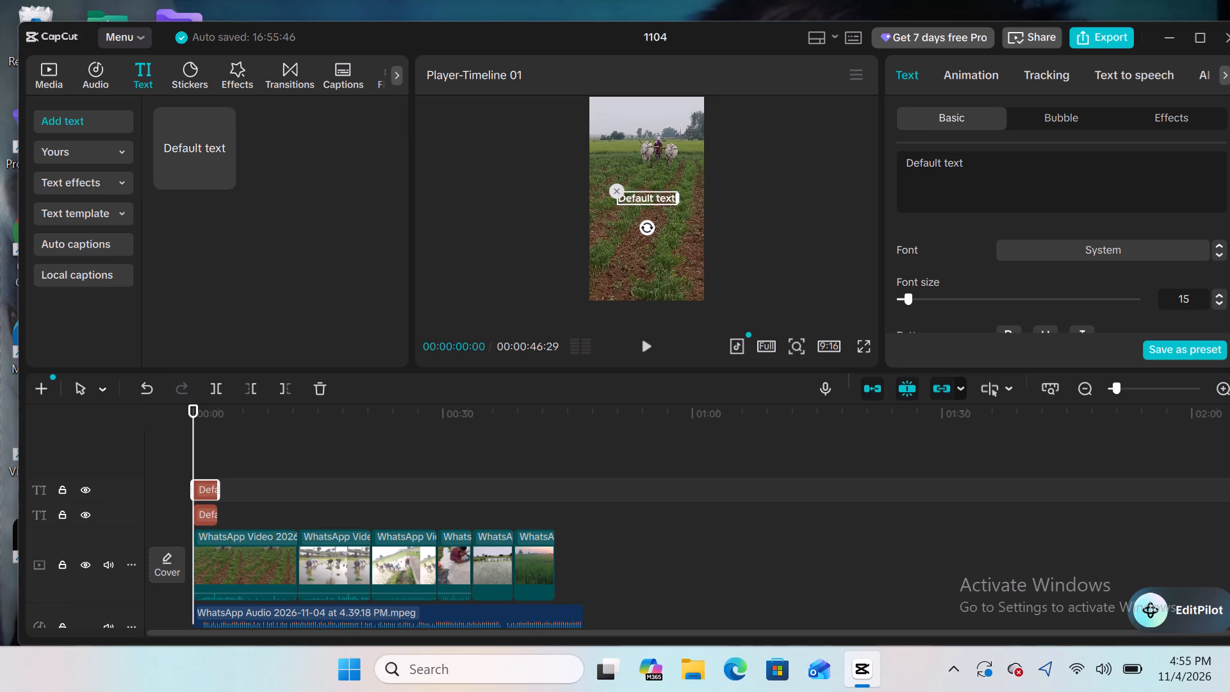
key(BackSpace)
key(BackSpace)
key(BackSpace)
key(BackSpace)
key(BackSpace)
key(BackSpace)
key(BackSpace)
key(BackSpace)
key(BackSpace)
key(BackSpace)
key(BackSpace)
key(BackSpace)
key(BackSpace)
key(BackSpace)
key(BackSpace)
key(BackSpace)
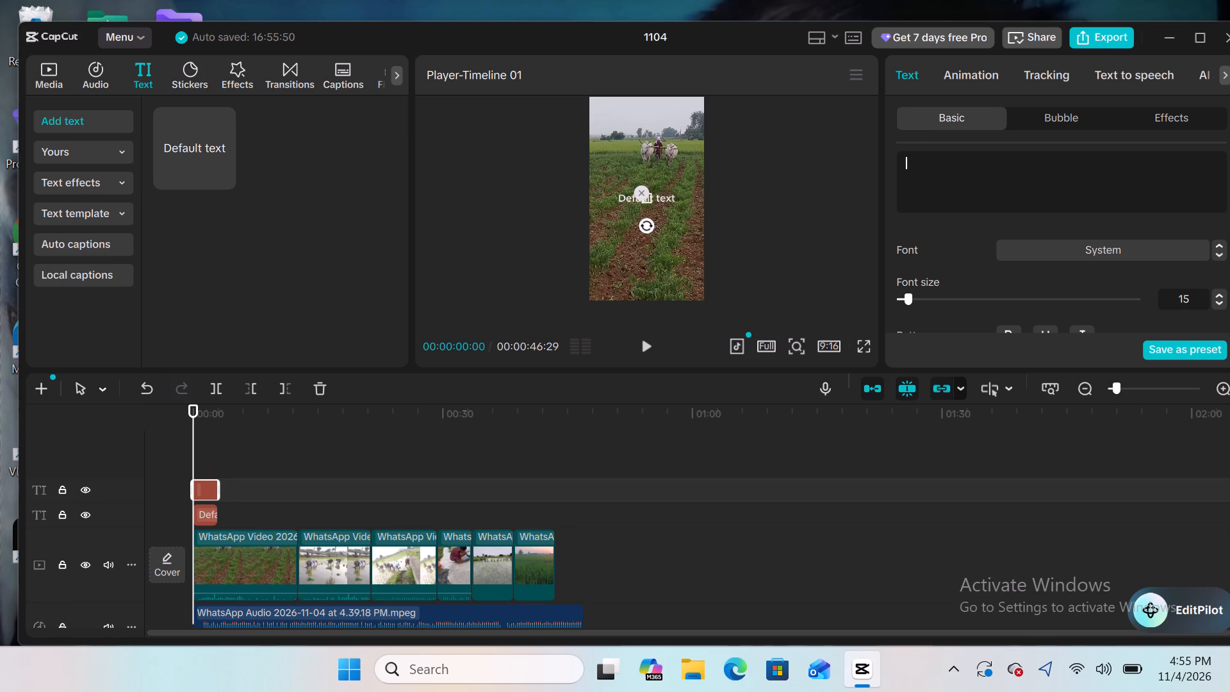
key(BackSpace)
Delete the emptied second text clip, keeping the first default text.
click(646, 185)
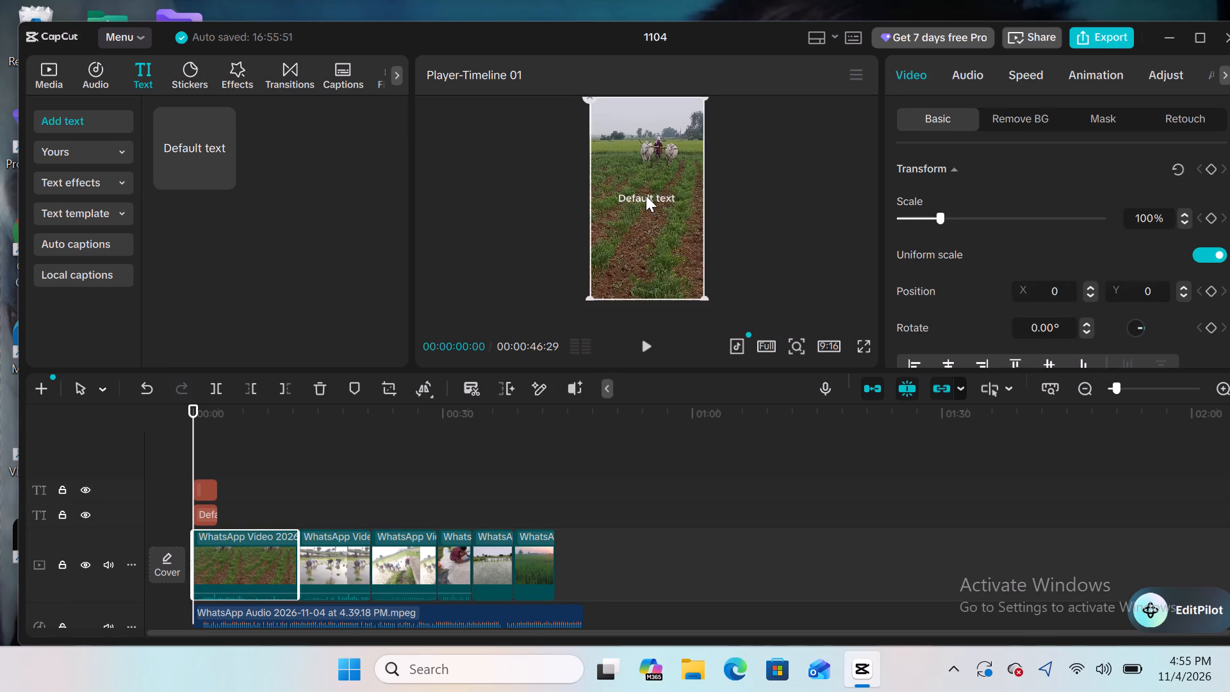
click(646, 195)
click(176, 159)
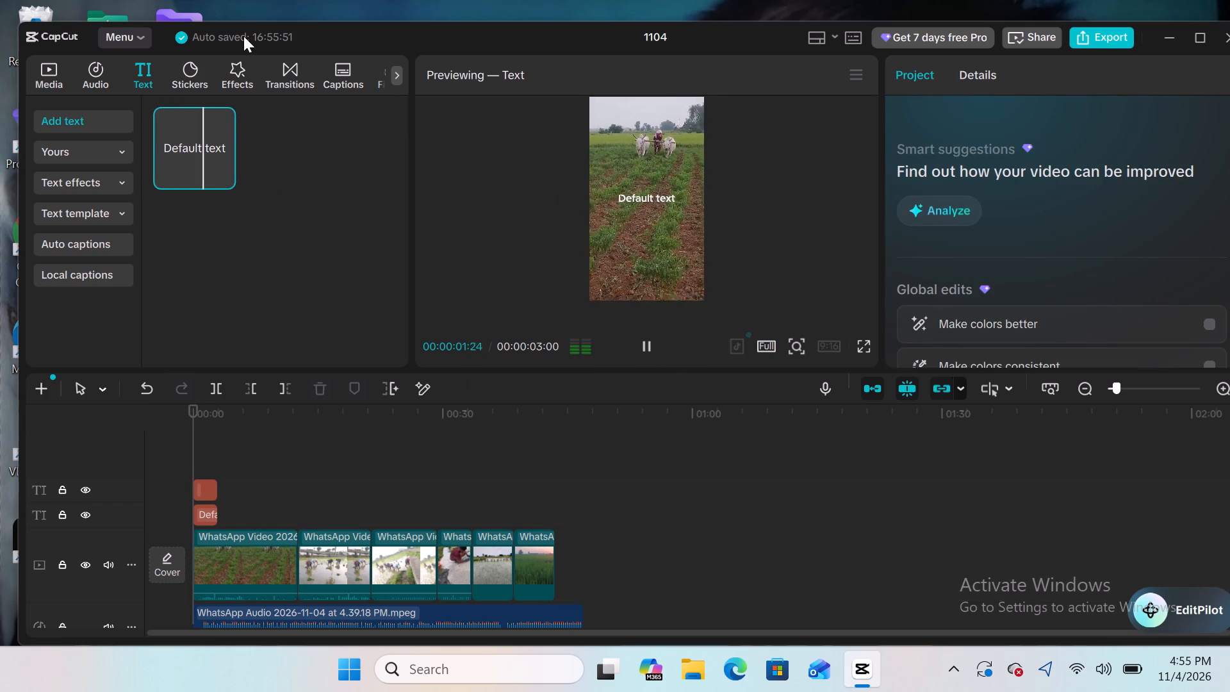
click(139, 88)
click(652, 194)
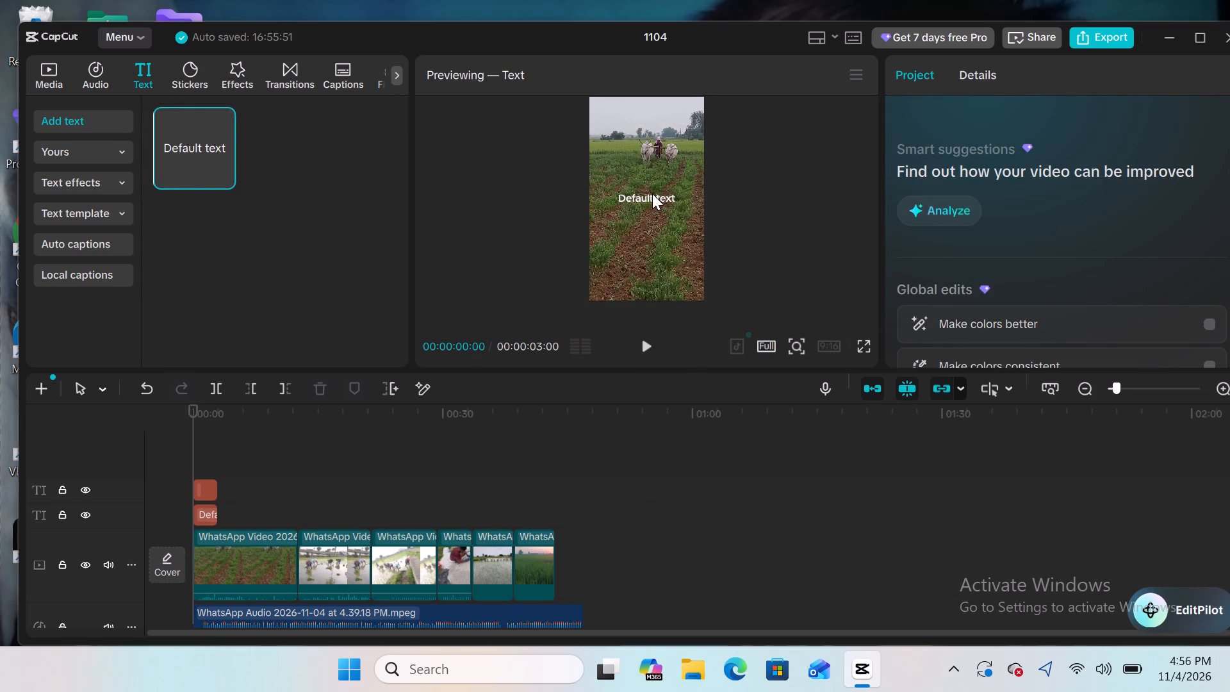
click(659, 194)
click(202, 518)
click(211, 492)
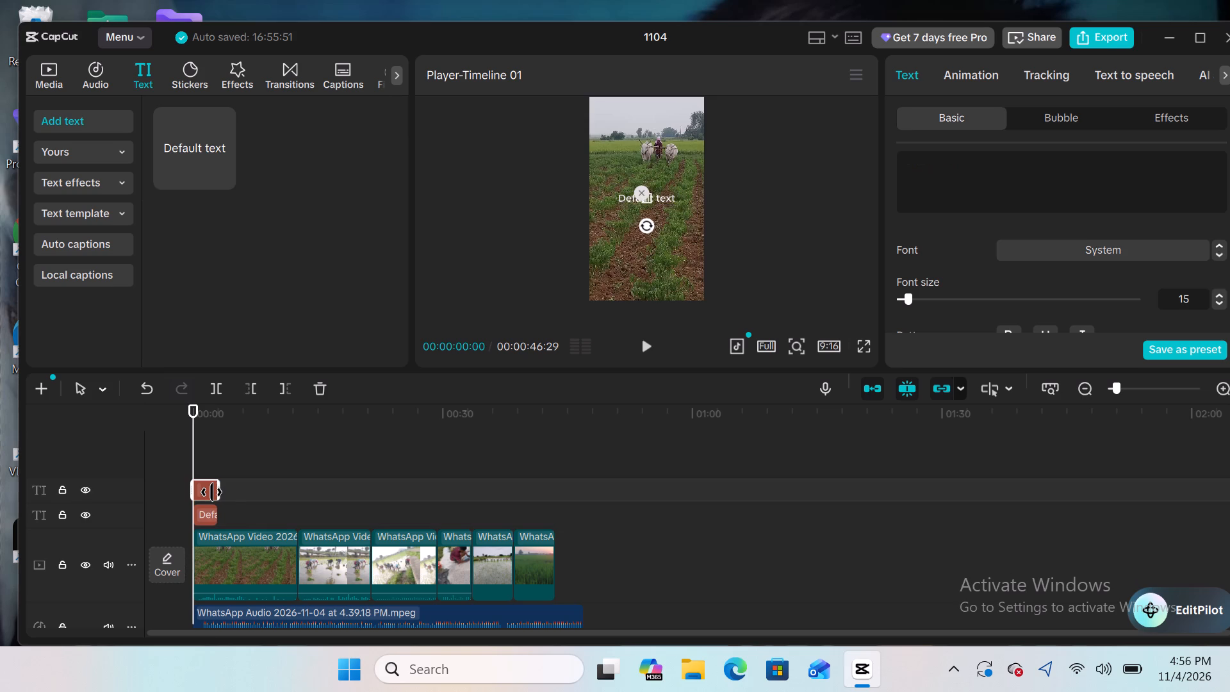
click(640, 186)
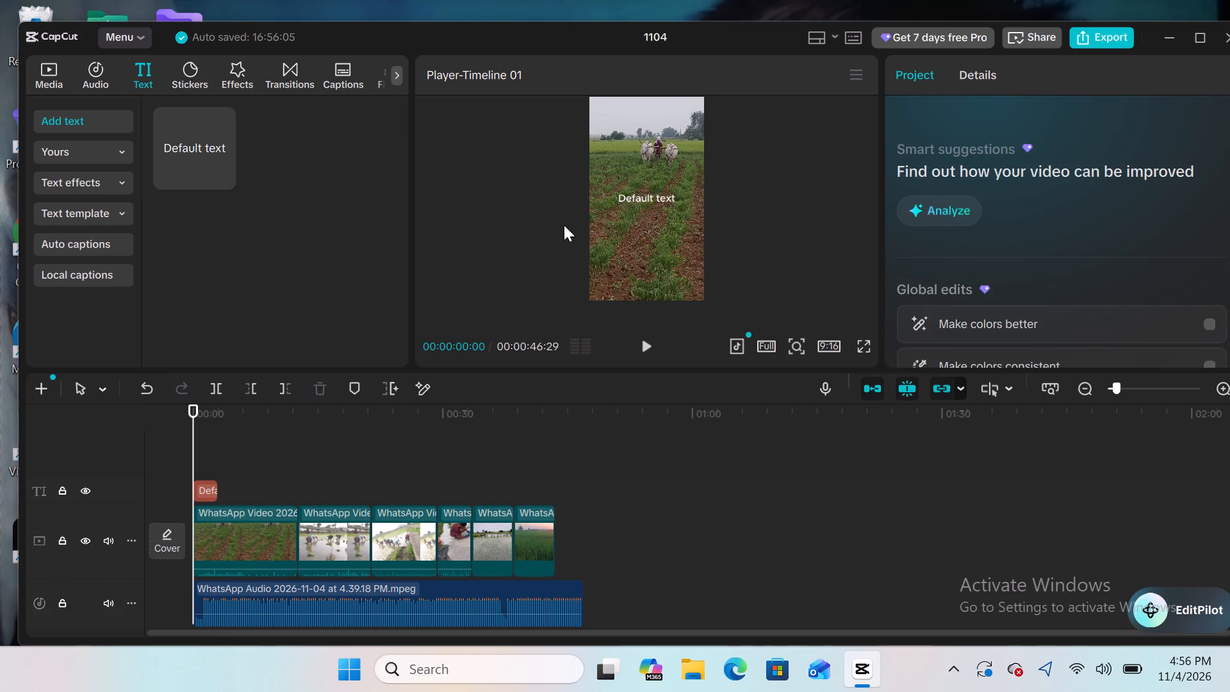
Replace the wording of the default text clip with "FARMING LIFE" in capital letters.
click(208, 490)
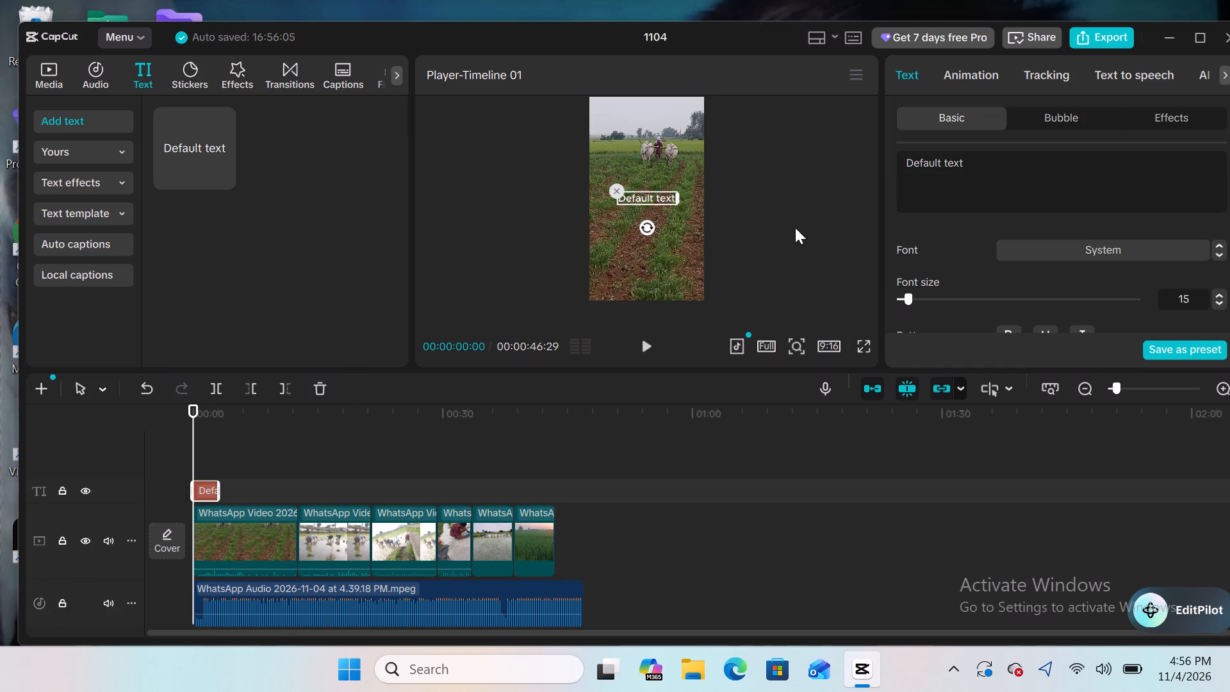
click(967, 161)
key(BackSpace)
key(BackSpace)
key(BackSpace)
key(BackSpace)
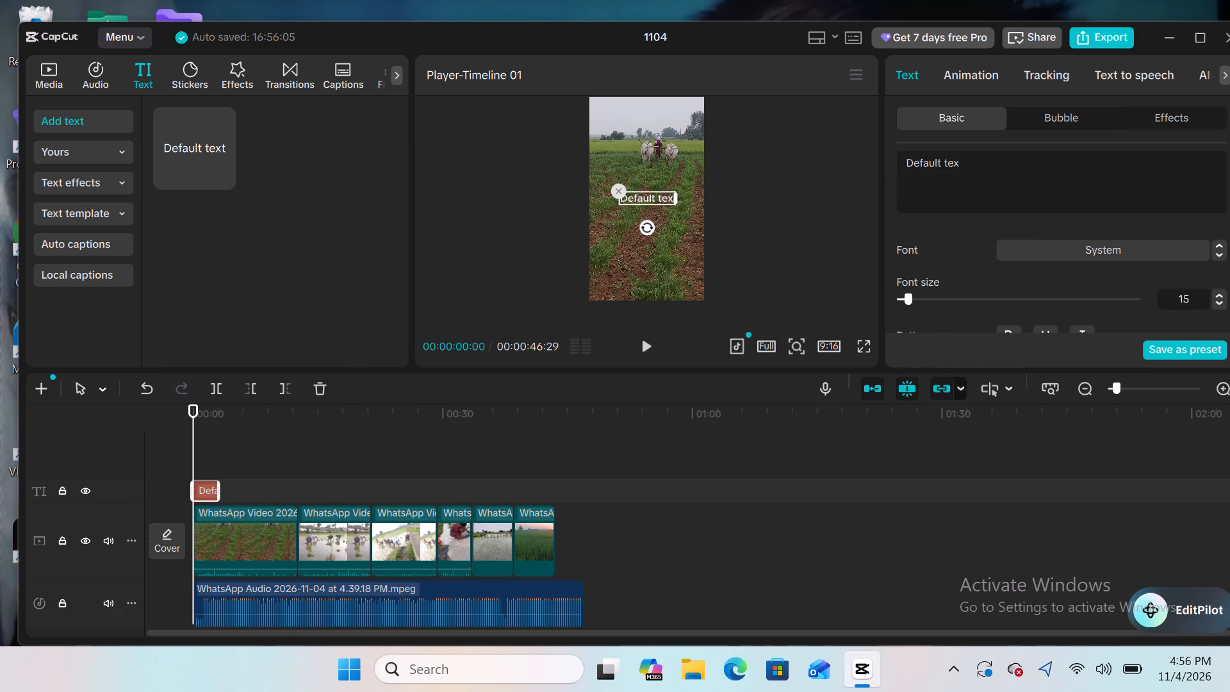
key(BackSpace)
key(BackSpace)
key(BackSpace)
key(BackSpace)
key(BackSpace)
key(BackSpace)
key(BackSpace)
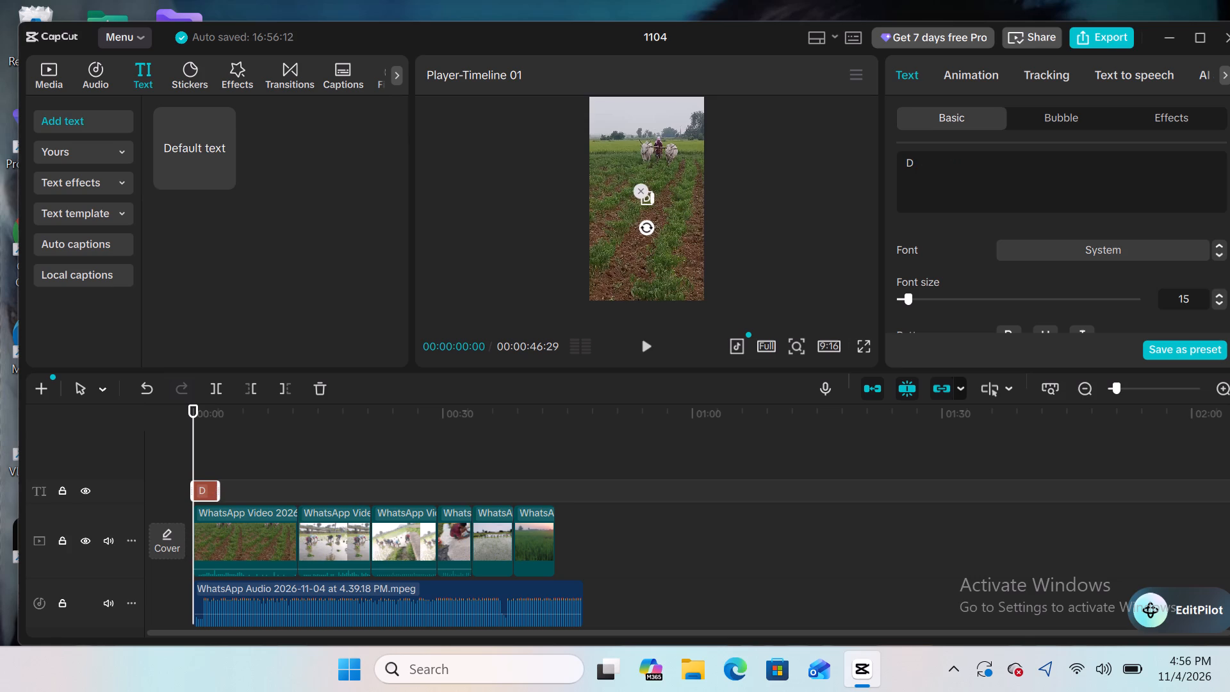
key(BackSpace)
text(fa)
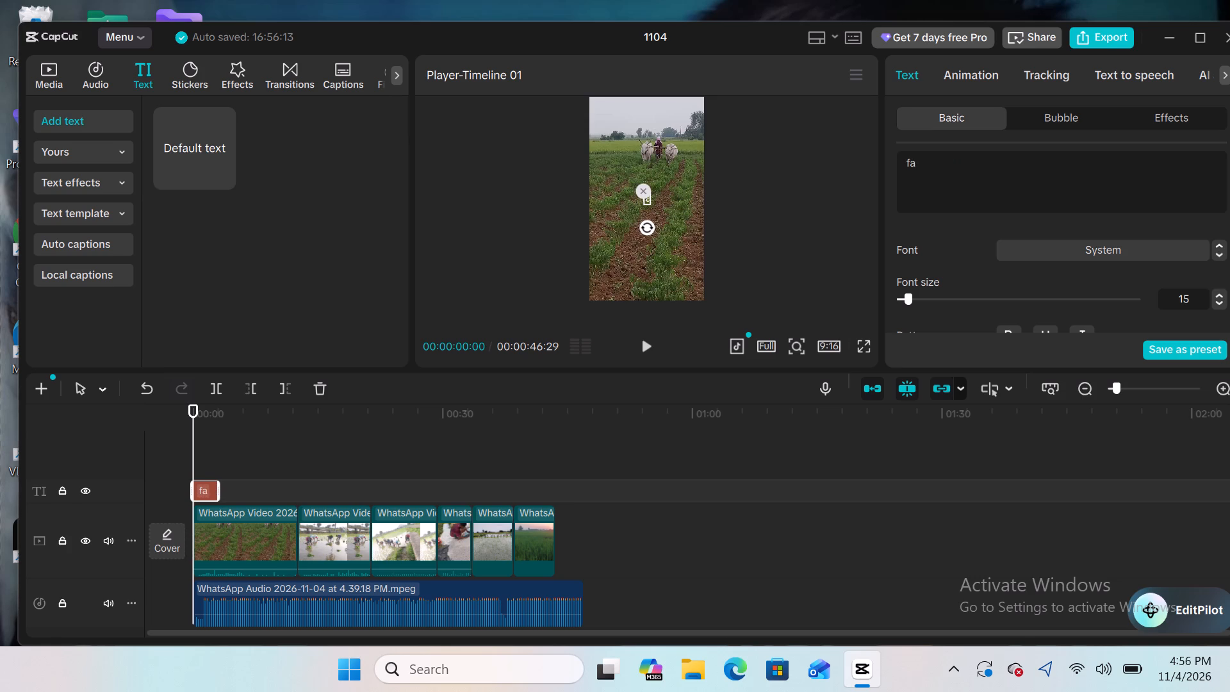
key(BackSpace)
key(BackSpace)
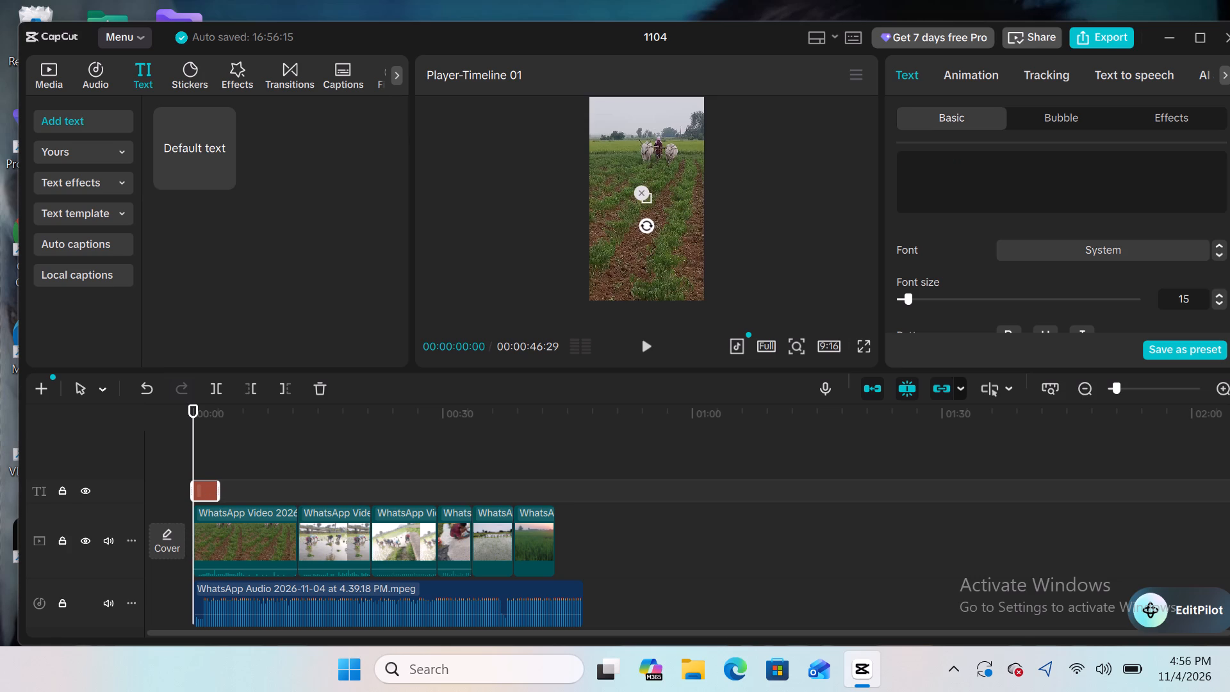
text(FA)
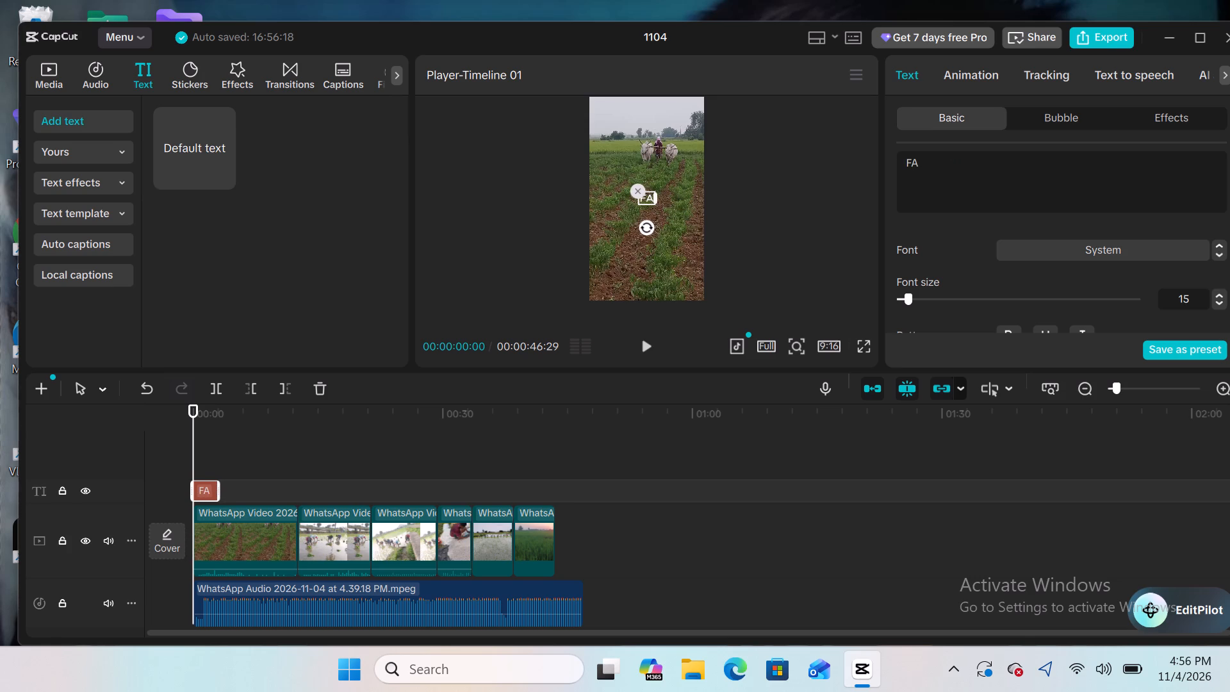
text(RM)
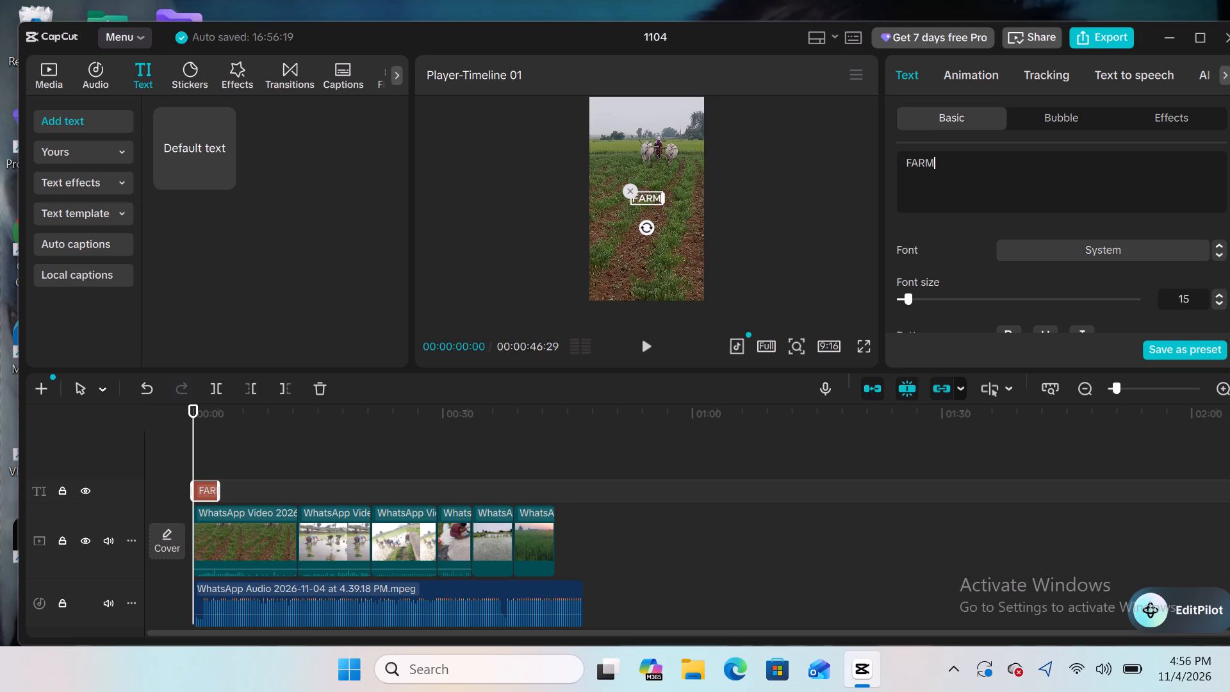
key(shift+i)
key(shift+n)
text(G LI)
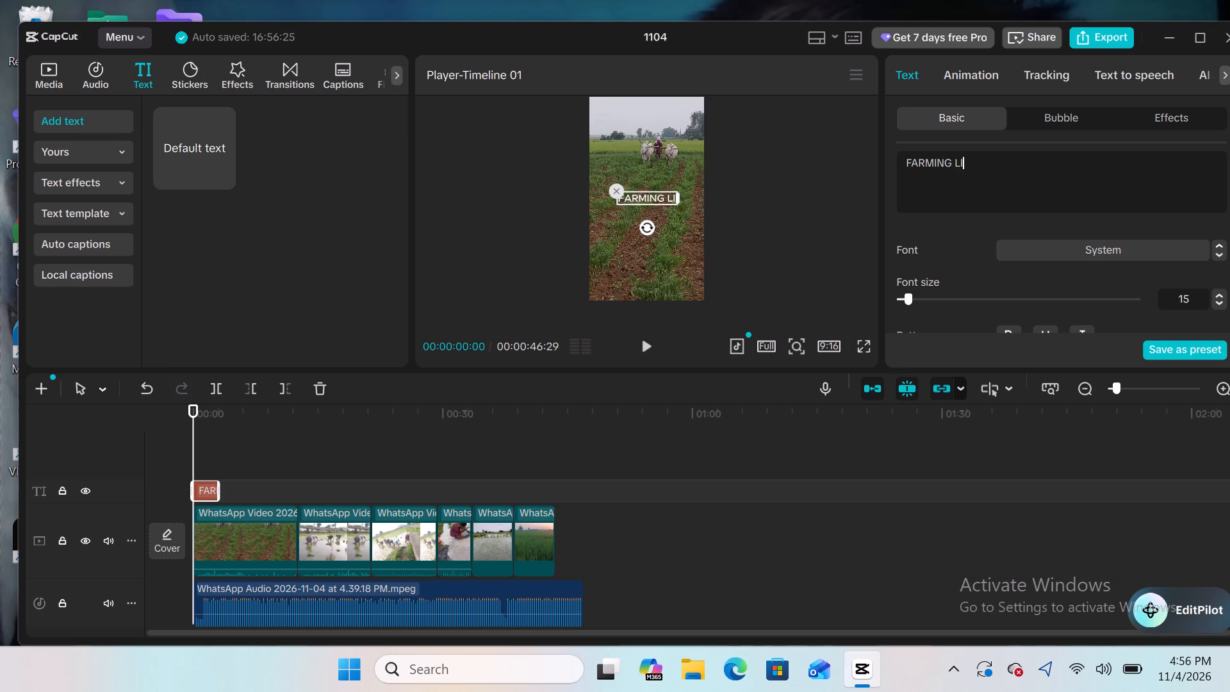
key(shift+f)
key(shift+e)
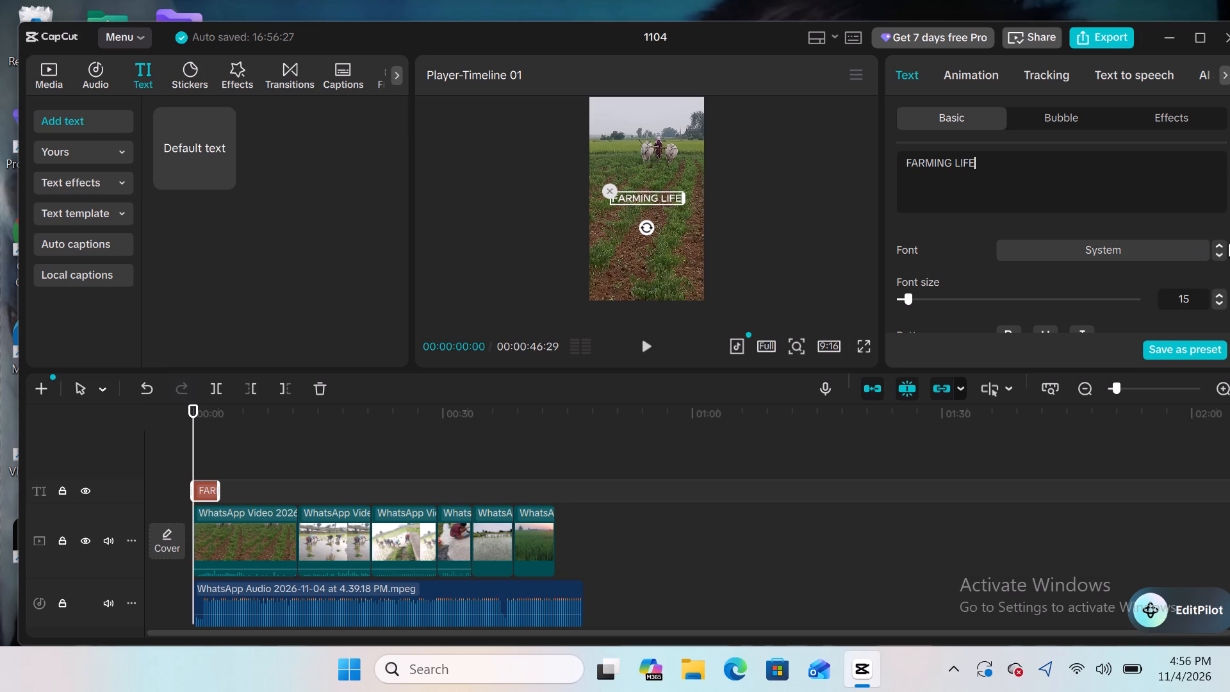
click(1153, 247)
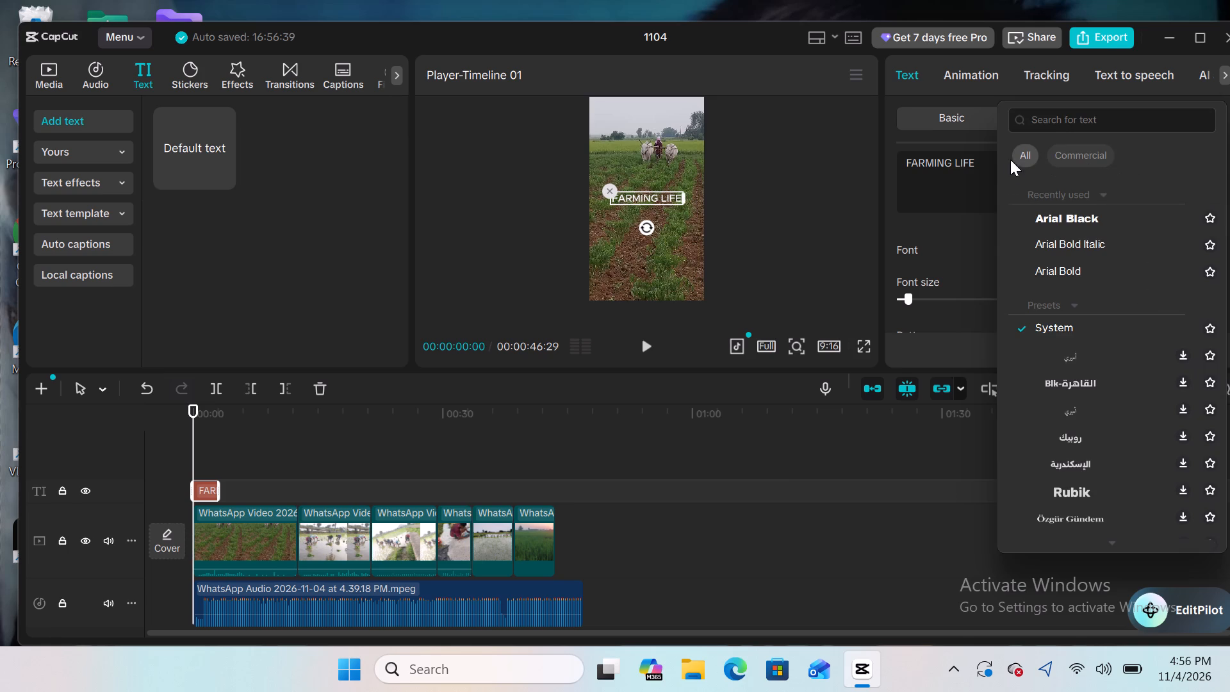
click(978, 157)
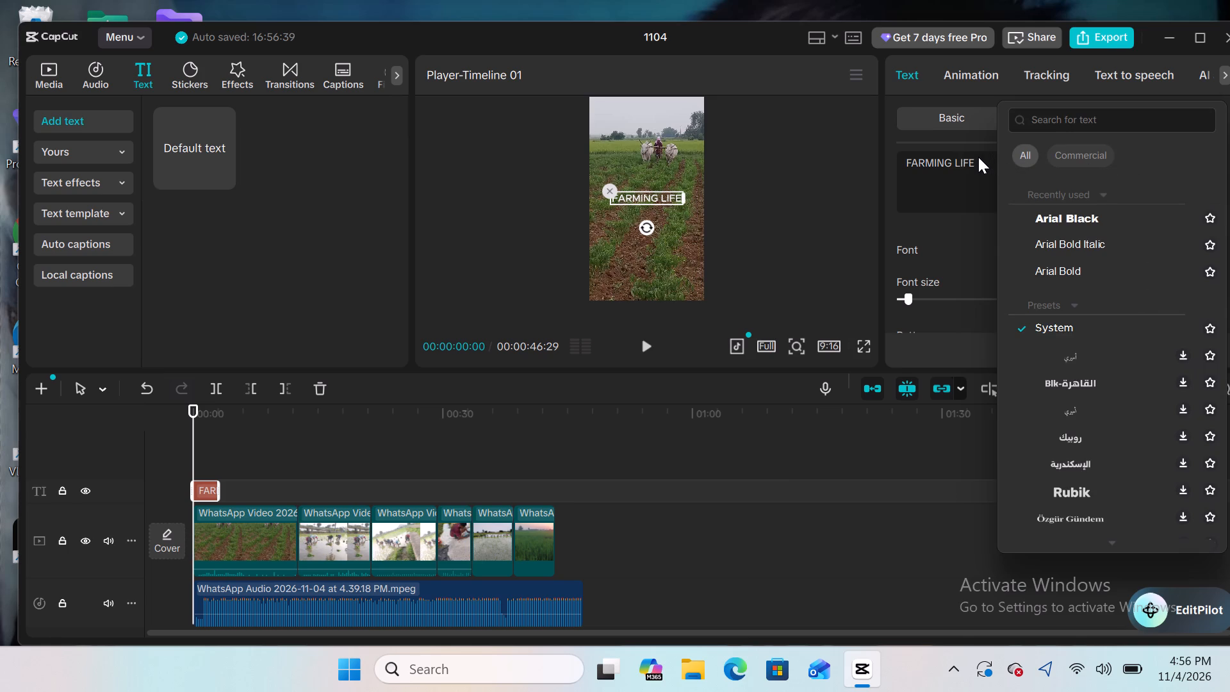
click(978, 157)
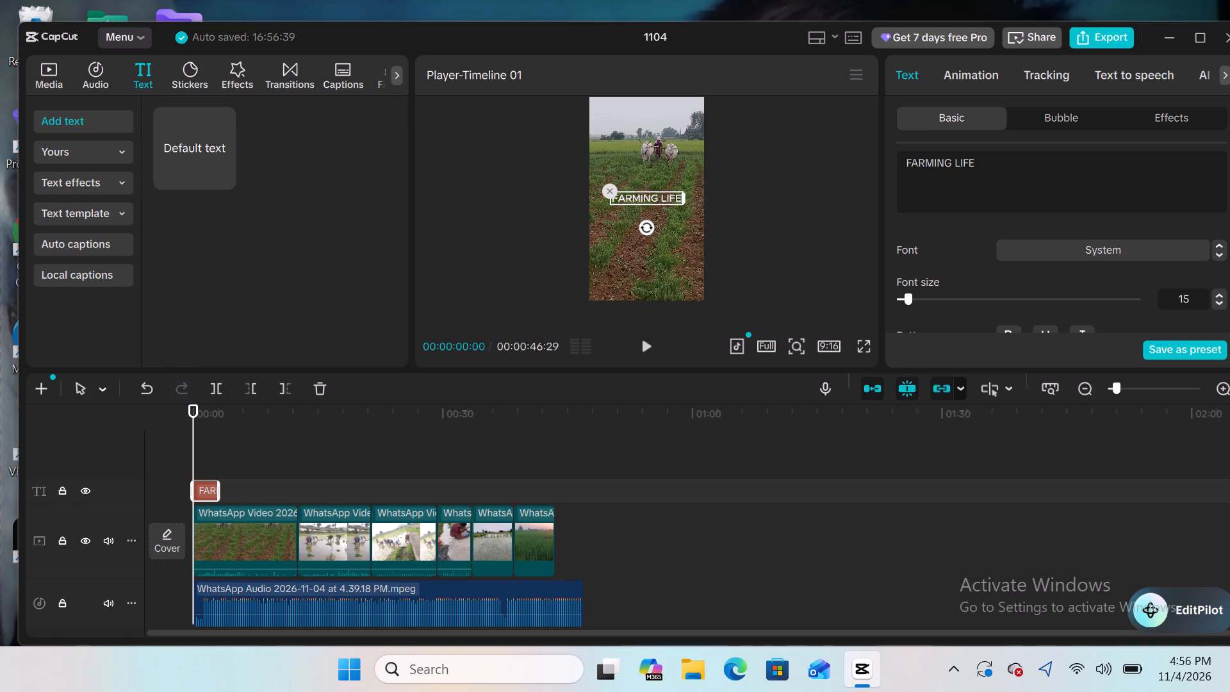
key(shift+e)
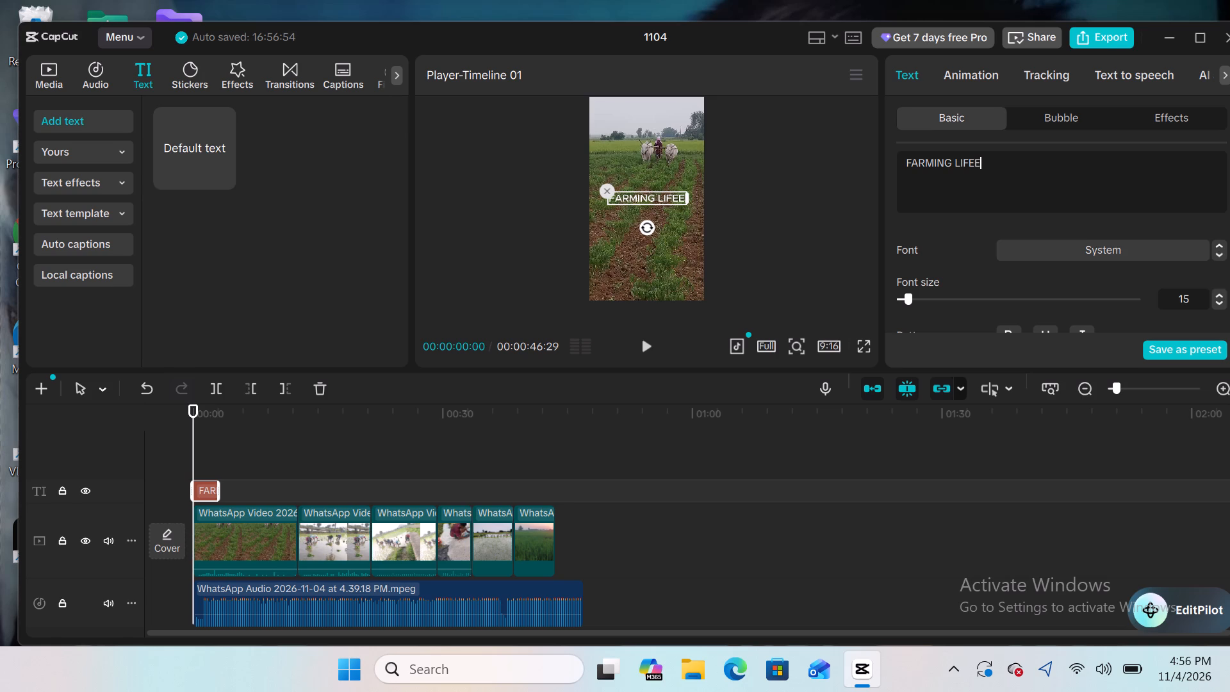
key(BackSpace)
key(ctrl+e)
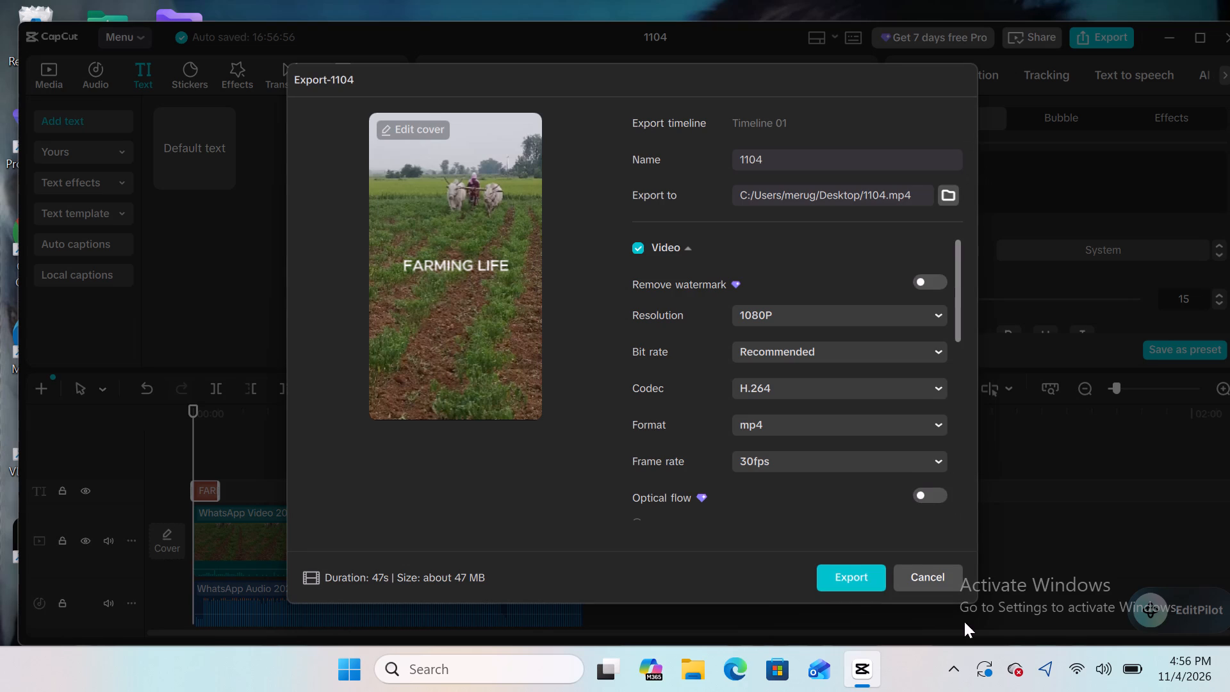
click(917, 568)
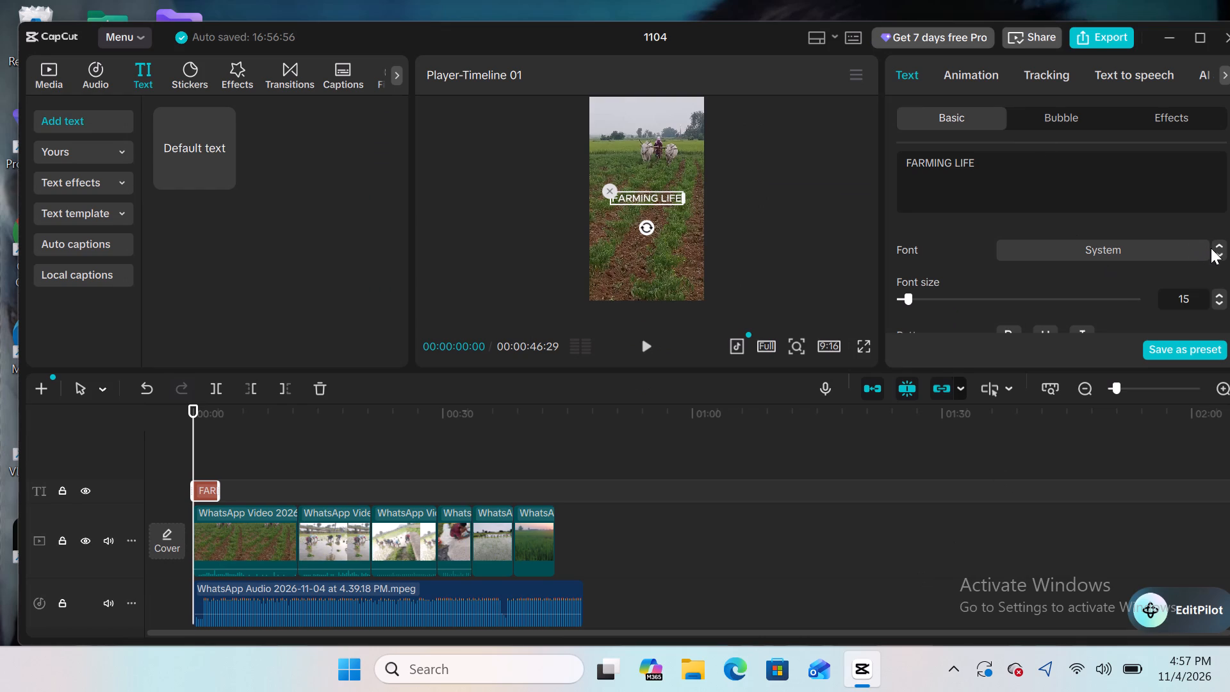
Set the font of the "FARMING LIFE" text to Arial Black.
click(1185, 244)
click(1139, 219)
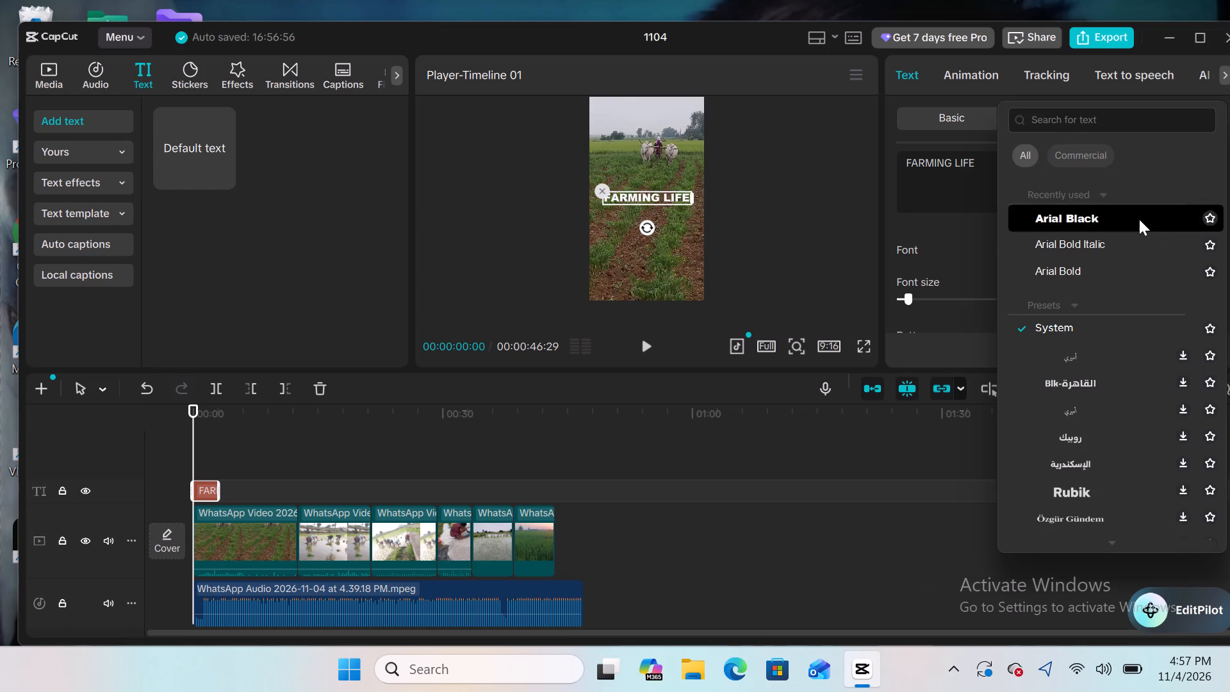
click(1193, 236)
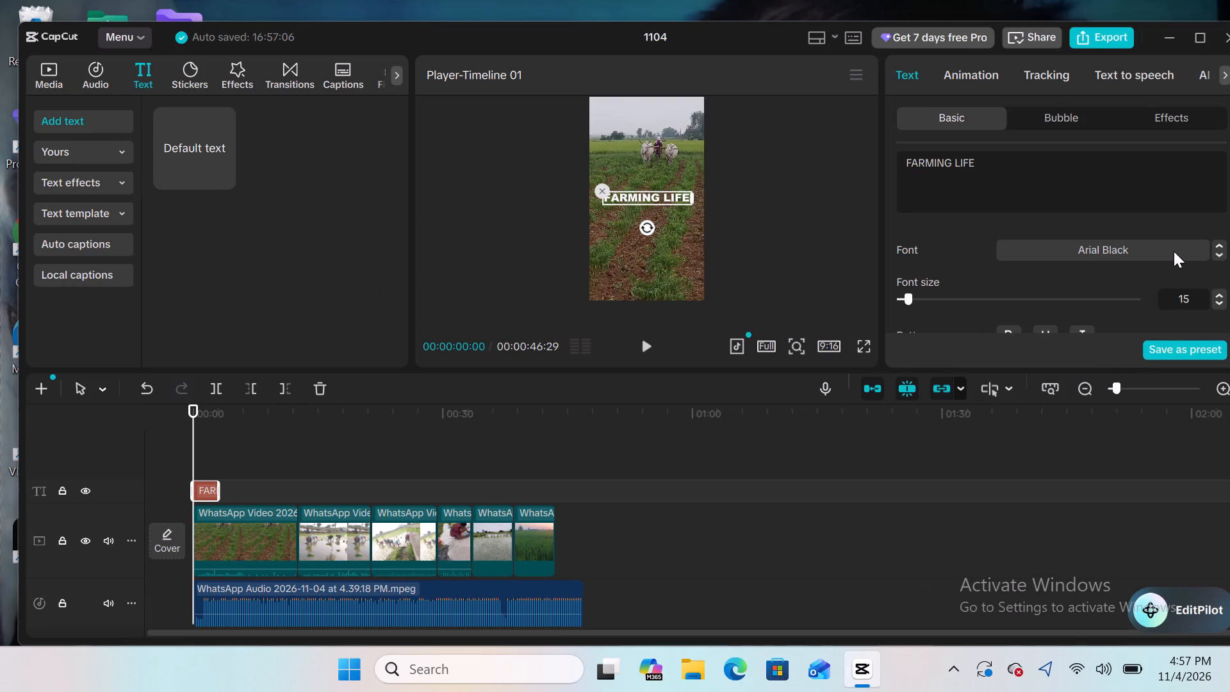
Browse the fonts available for the "FARMING LIFE" text and download the Oswald font.
click(1174, 251)
scroll(1137, 226, up, 2)
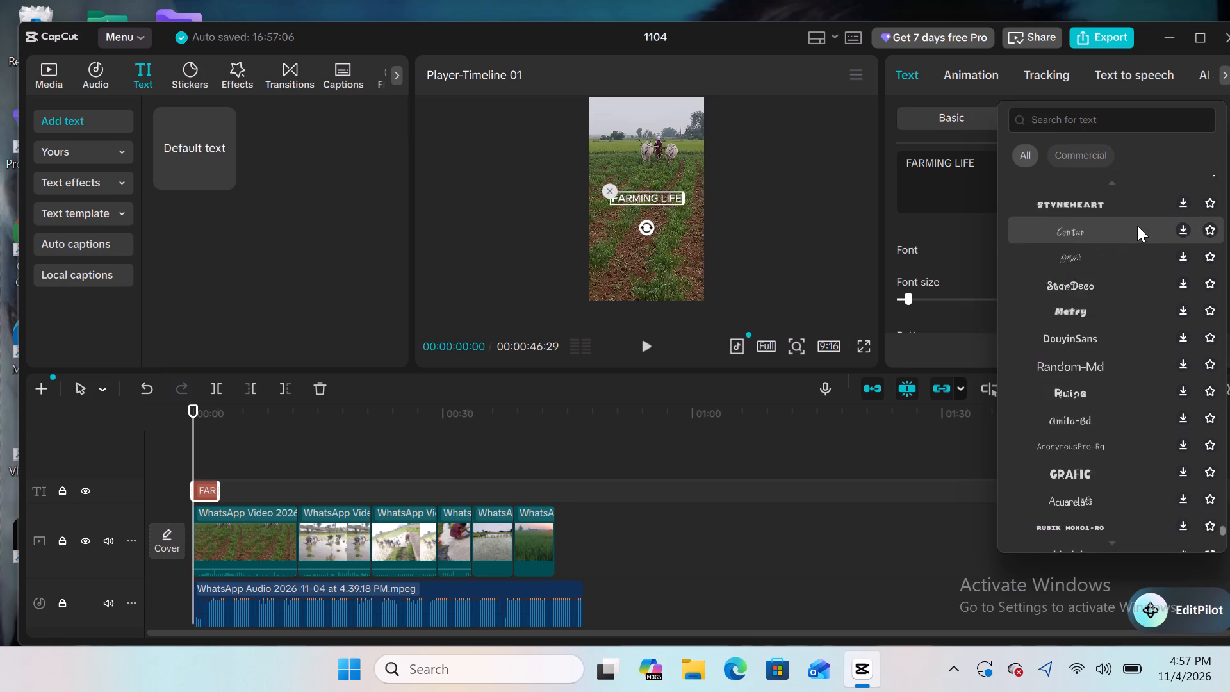
scroll(1137, 226, up, 12)
scroll(1137, 226, up, 12)
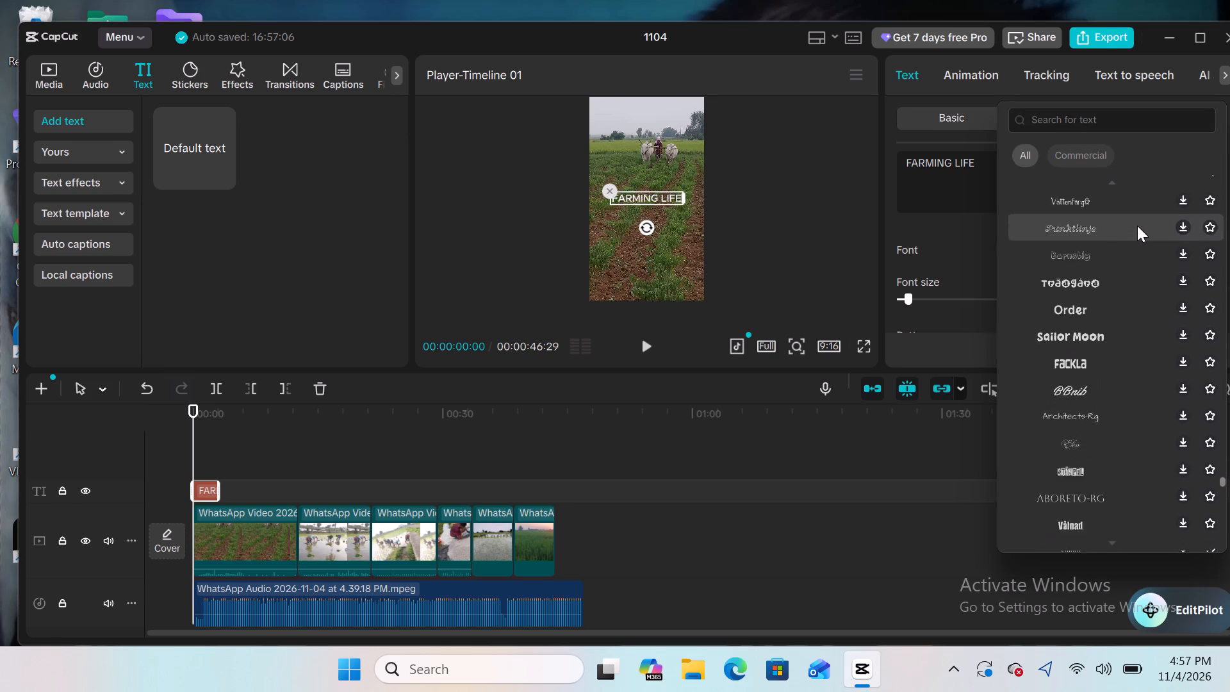
scroll(1137, 226, up, 19)
scroll(1137, 226, up, 20)
scroll(1137, 226, up, 20)
scroll(1137, 226, up, 20)
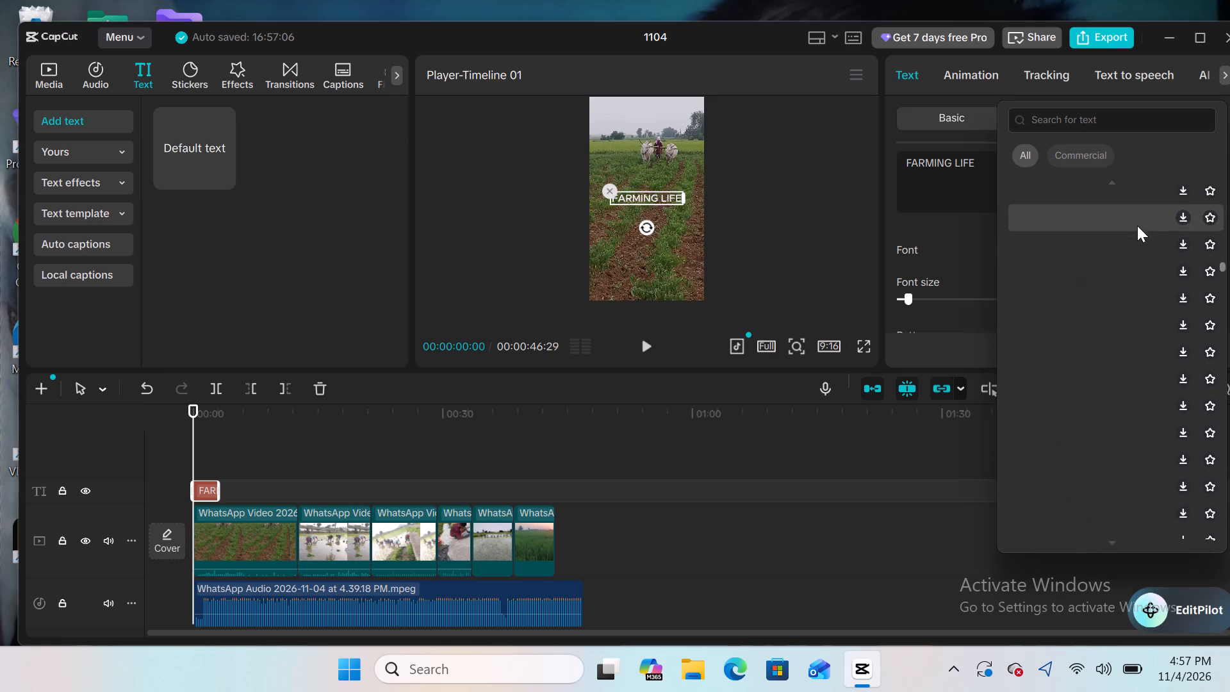
scroll(1137, 226, up, 20)
scroll(1137, 226, up, 20)
scroll(1137, 226, up, 20)
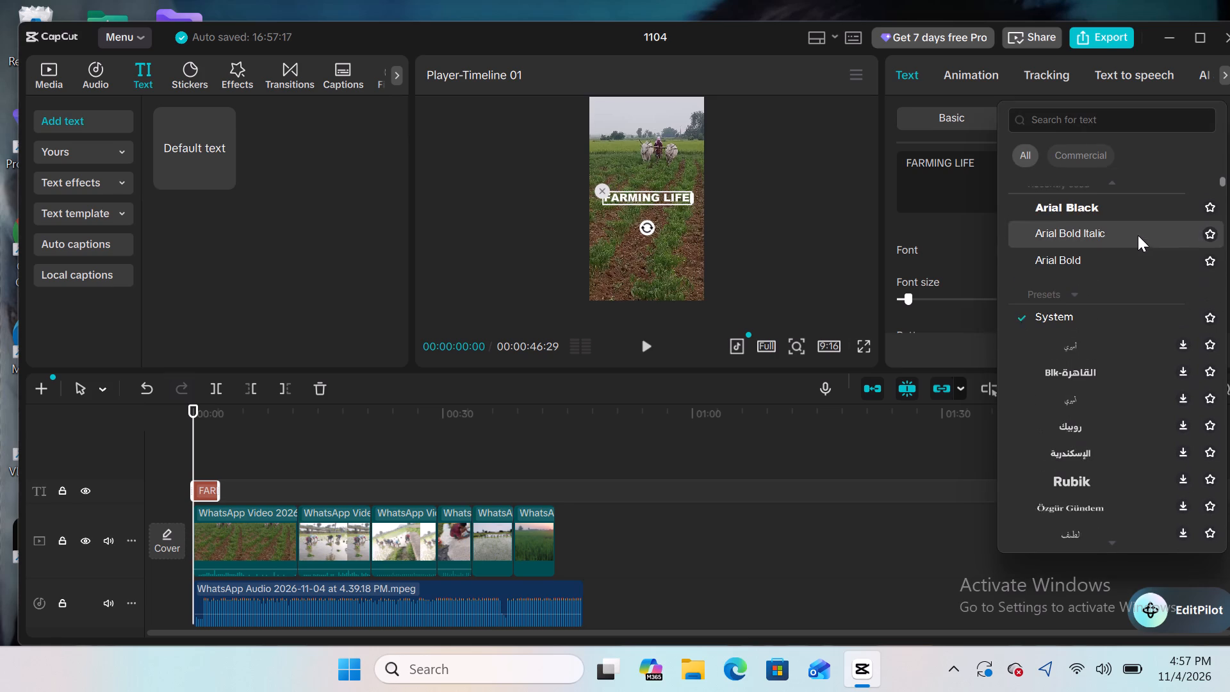
scroll(1138, 235, up, 15)
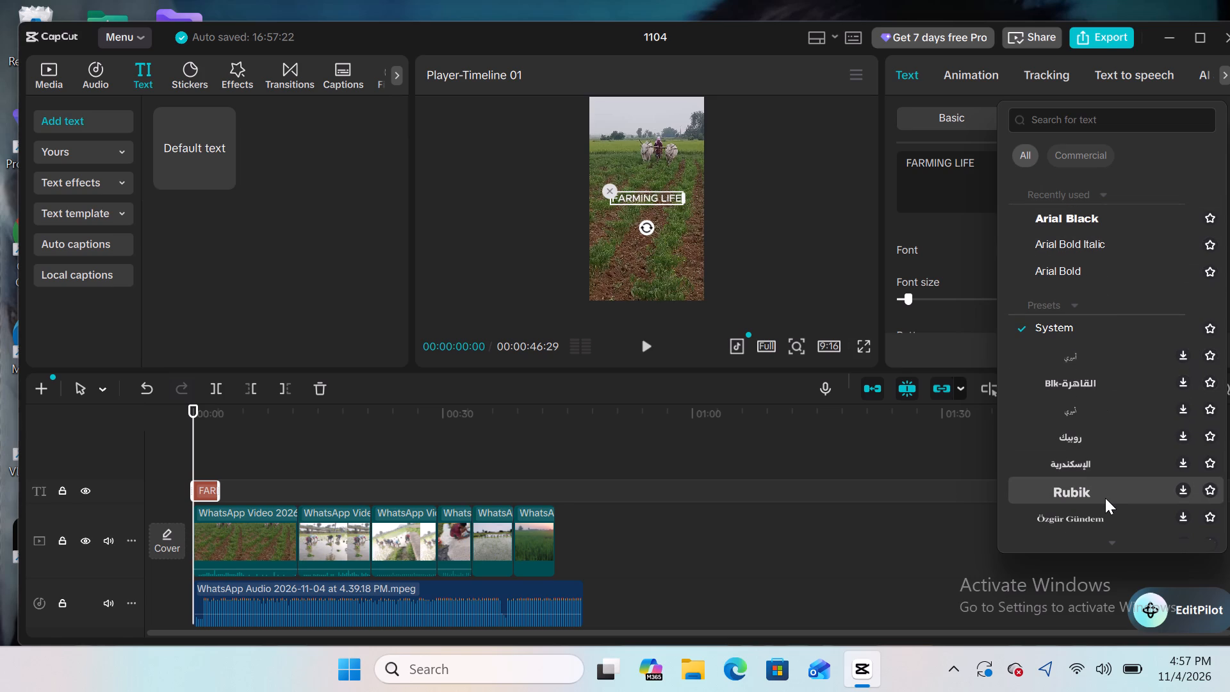
scroll(1105, 498, down, 1)
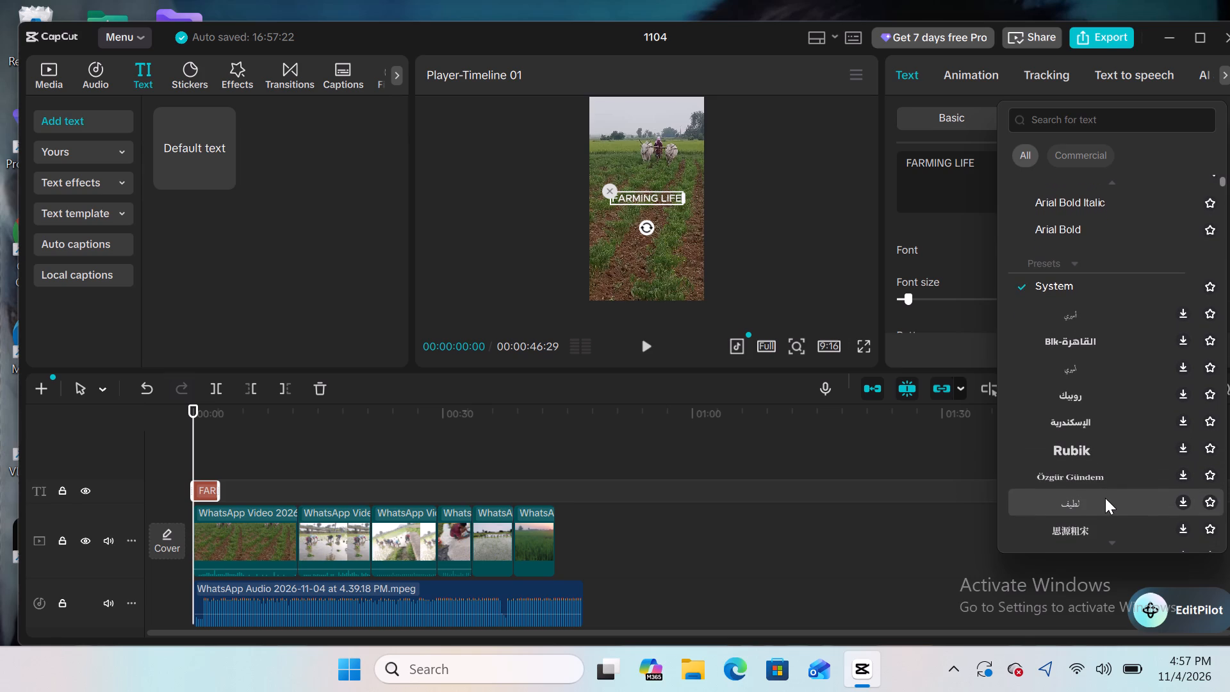
scroll(1107, 479, down, 1)
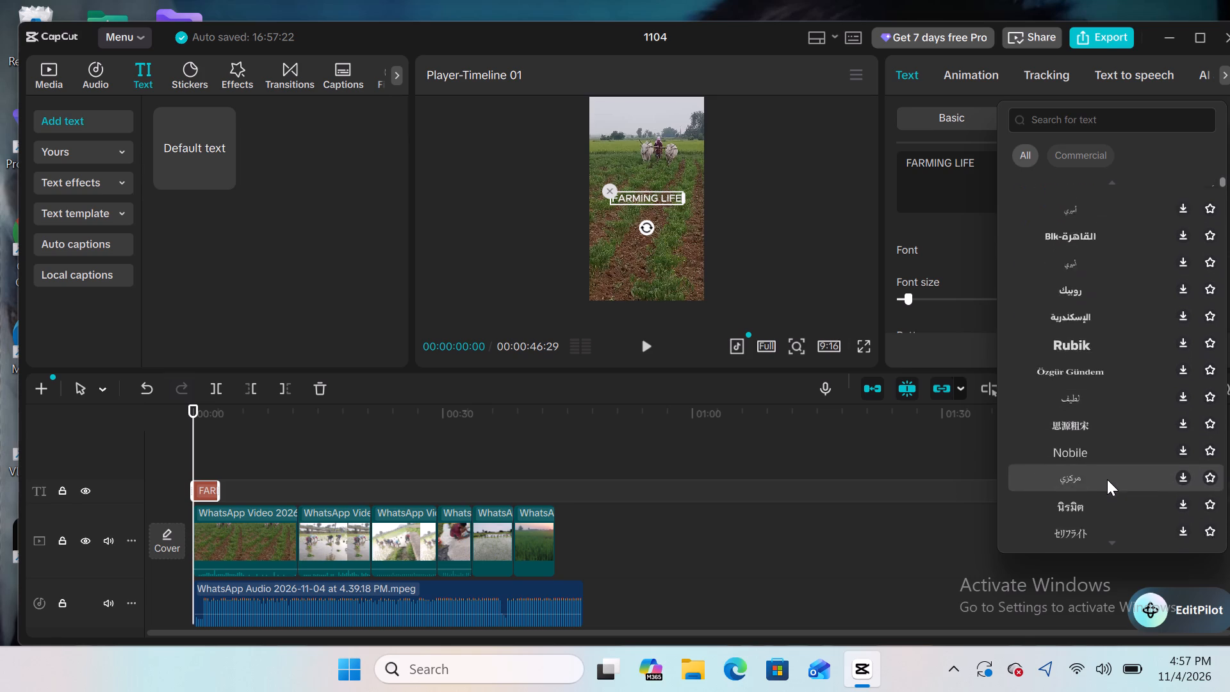
scroll(1107, 479, down, 1)
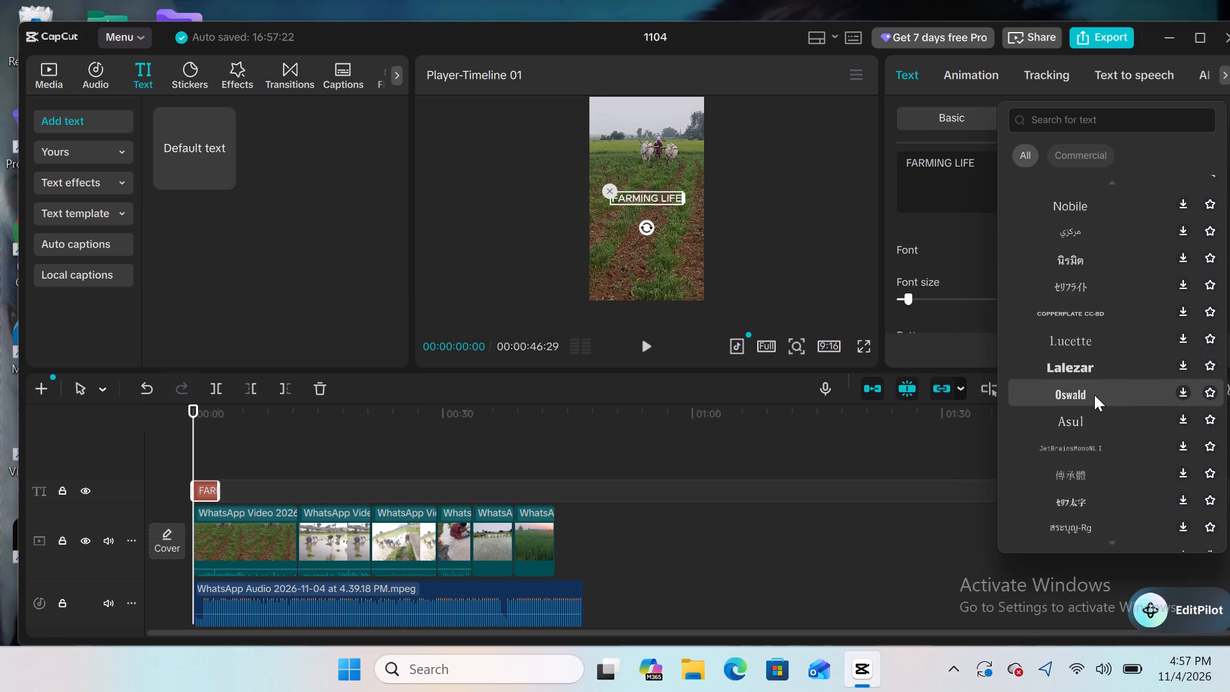
click(1180, 391)
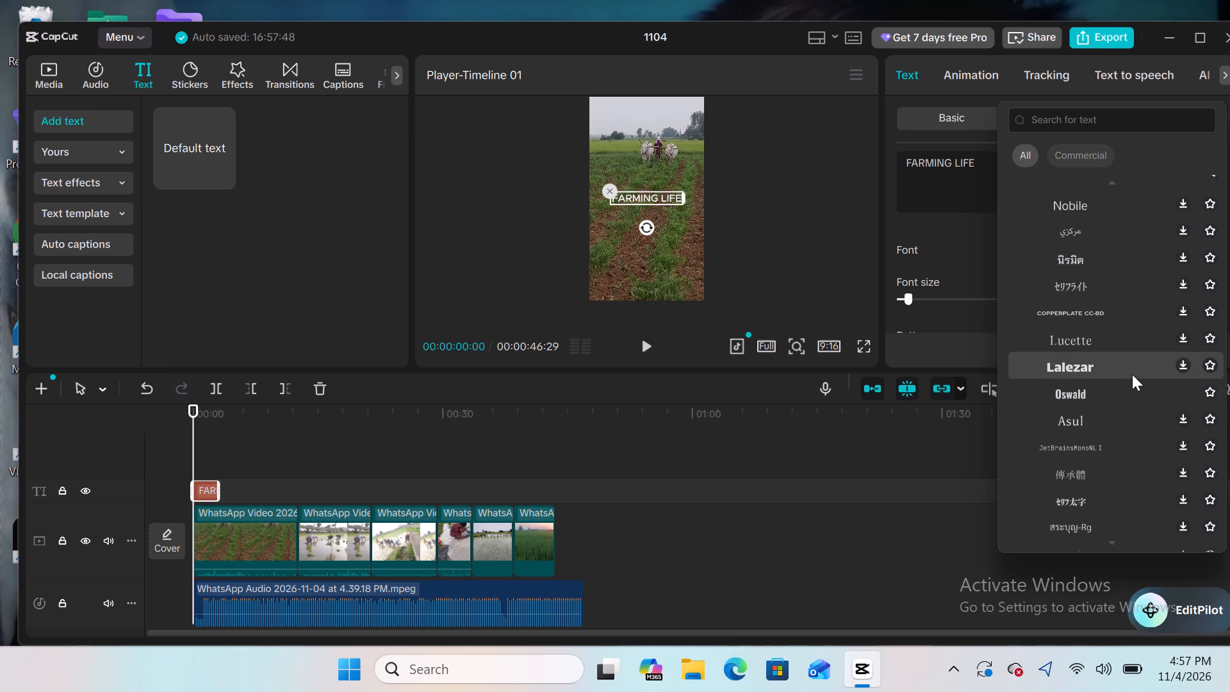
Download the Lalezar font and apply it to the "FARMING LIFE" text.
double_click(1181, 367)
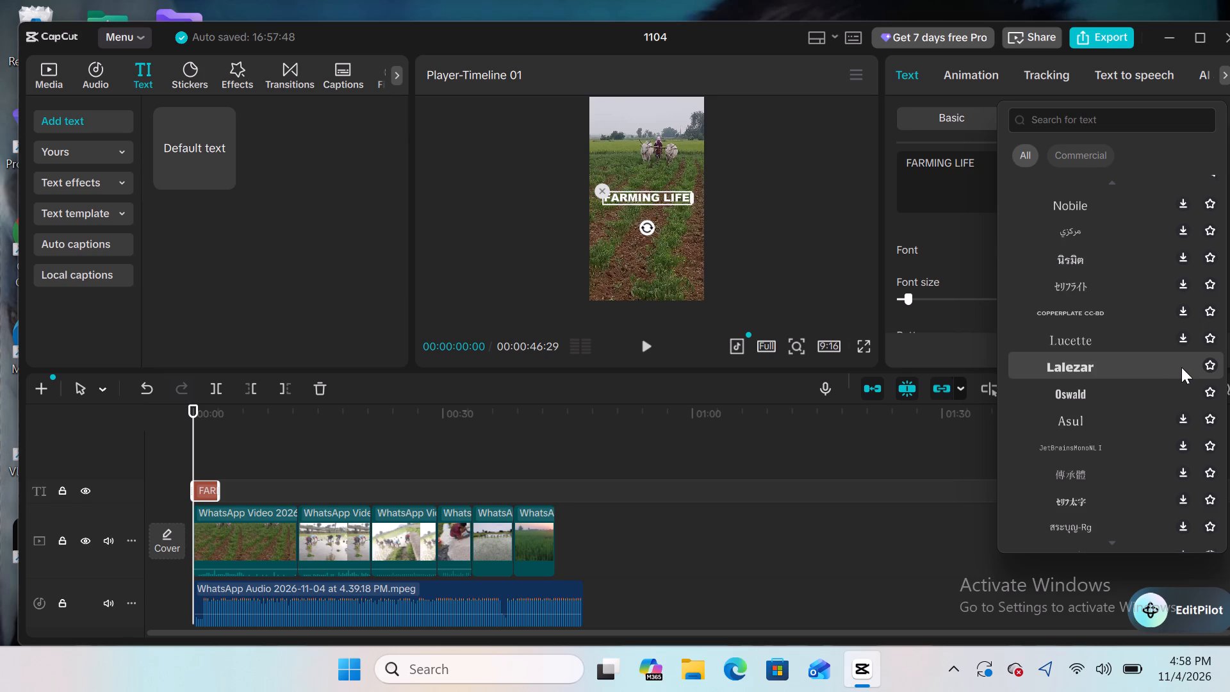
click(1101, 361)
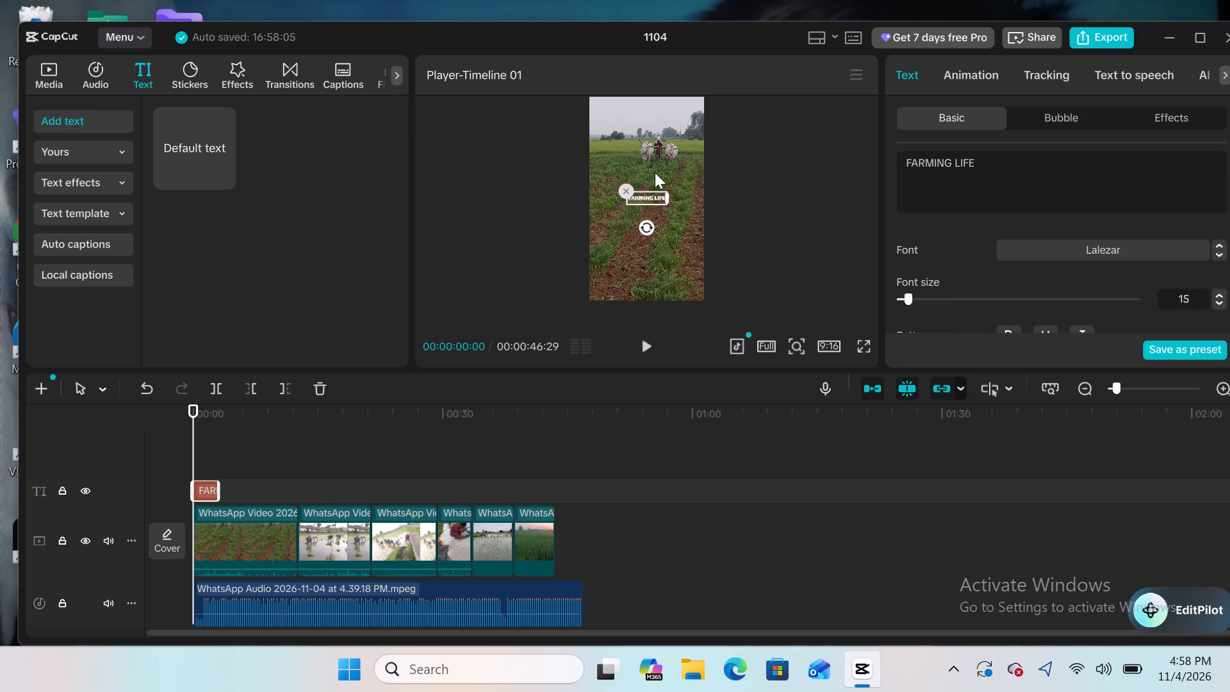
Enlarge the "FARMING LIFE" title in the preview until it spans most of the frame's width.
click(645, 191)
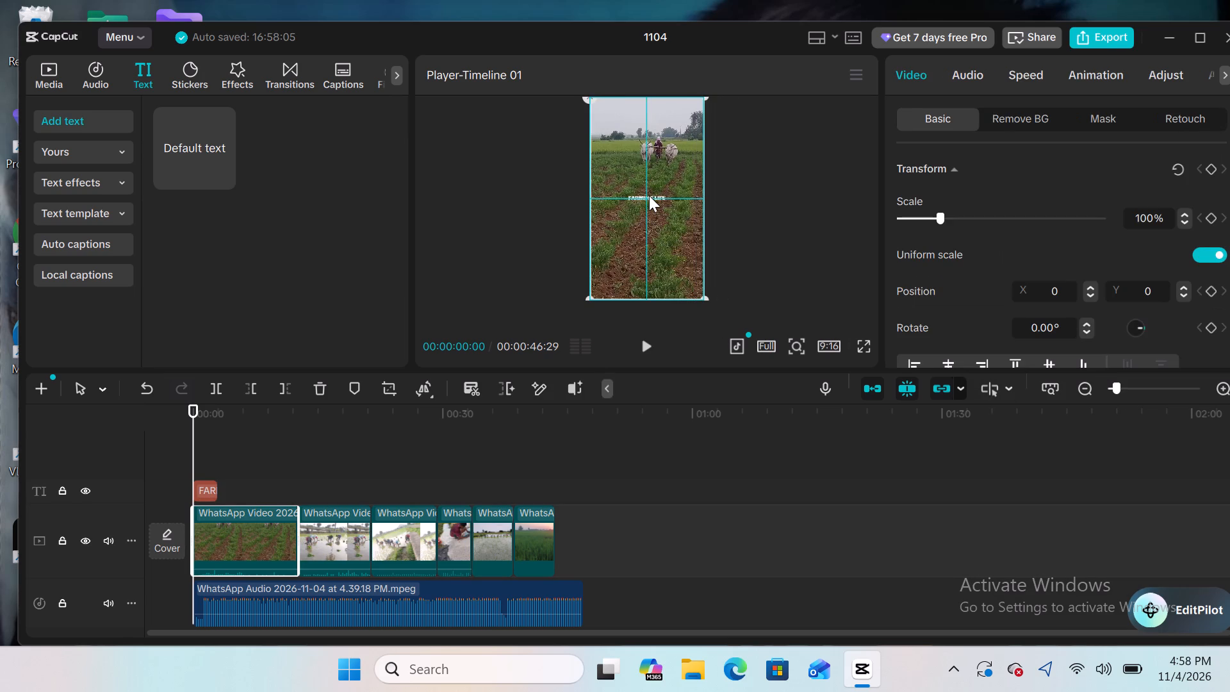
click(649, 195)
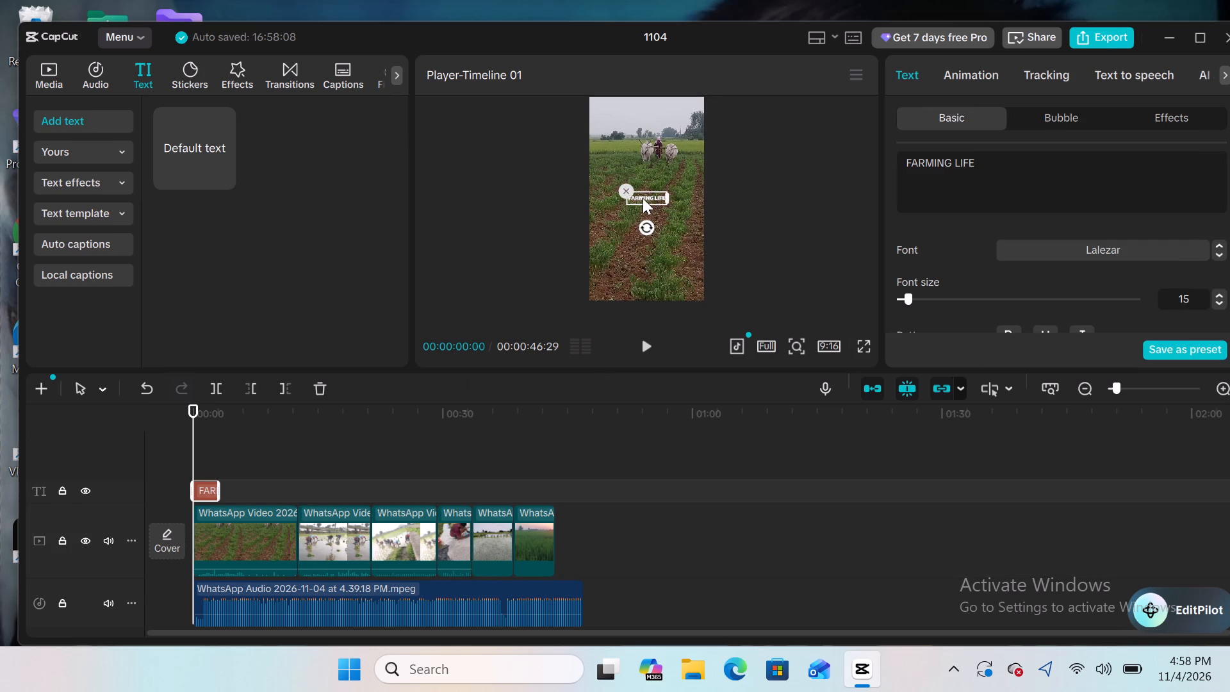
click(663, 189)
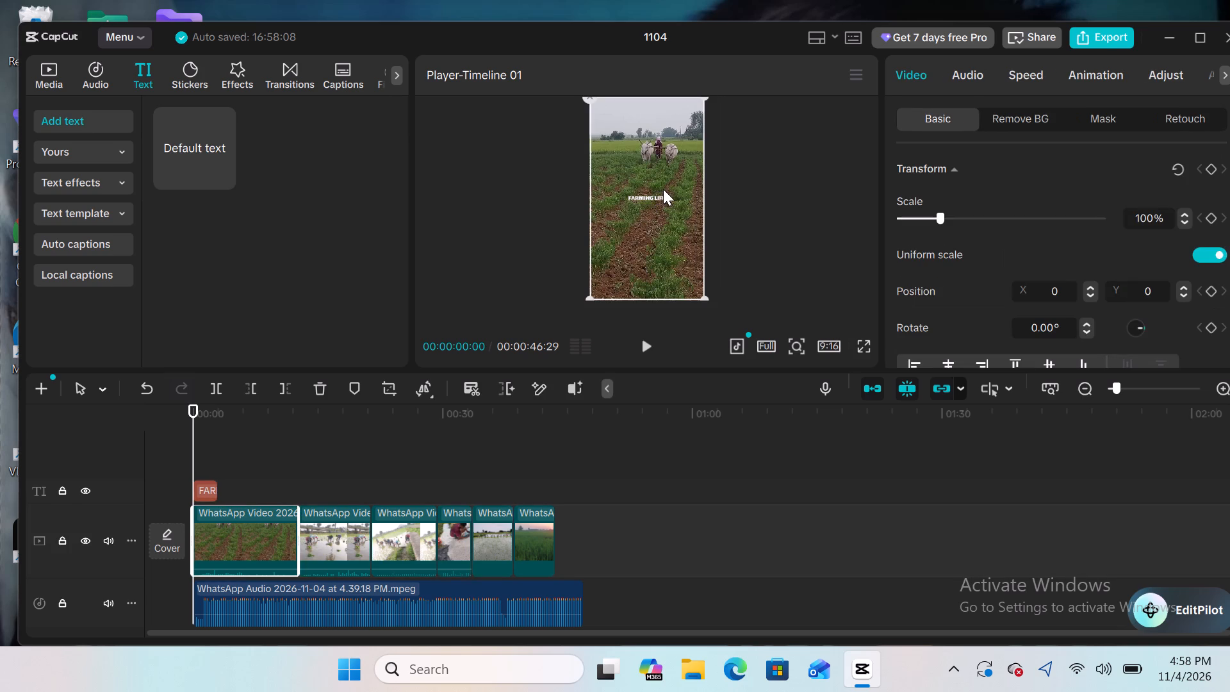
click(210, 487)
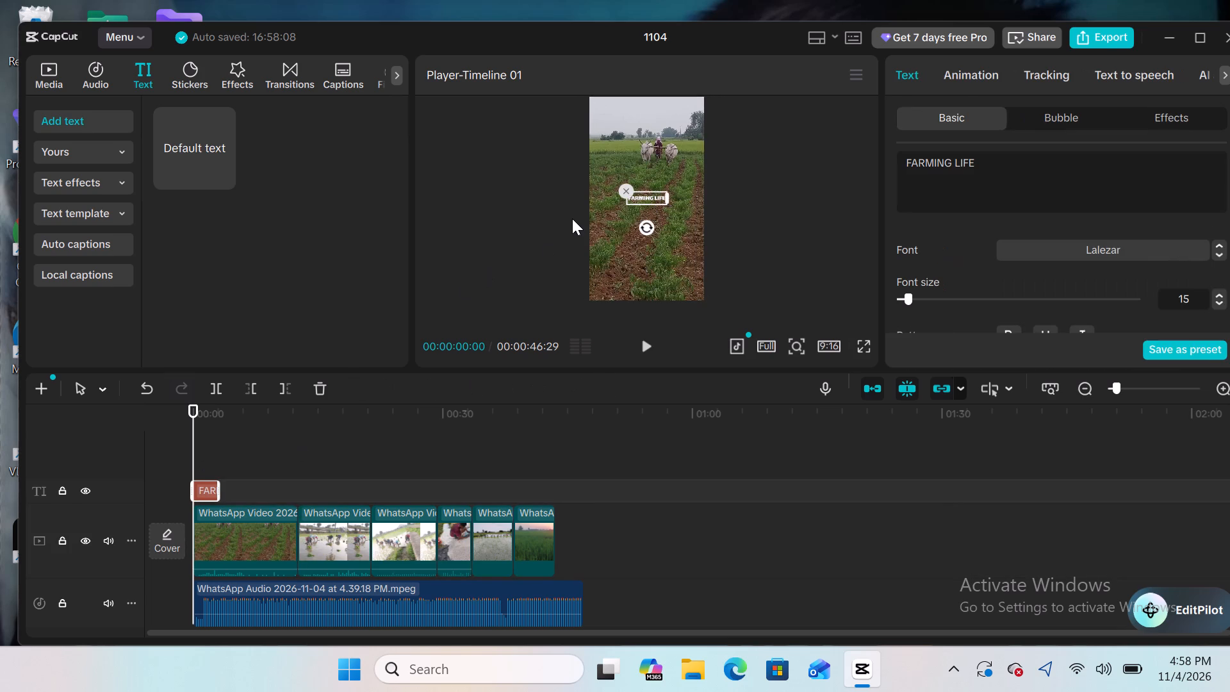
ctrl+scroll(659, 197, up, 4)
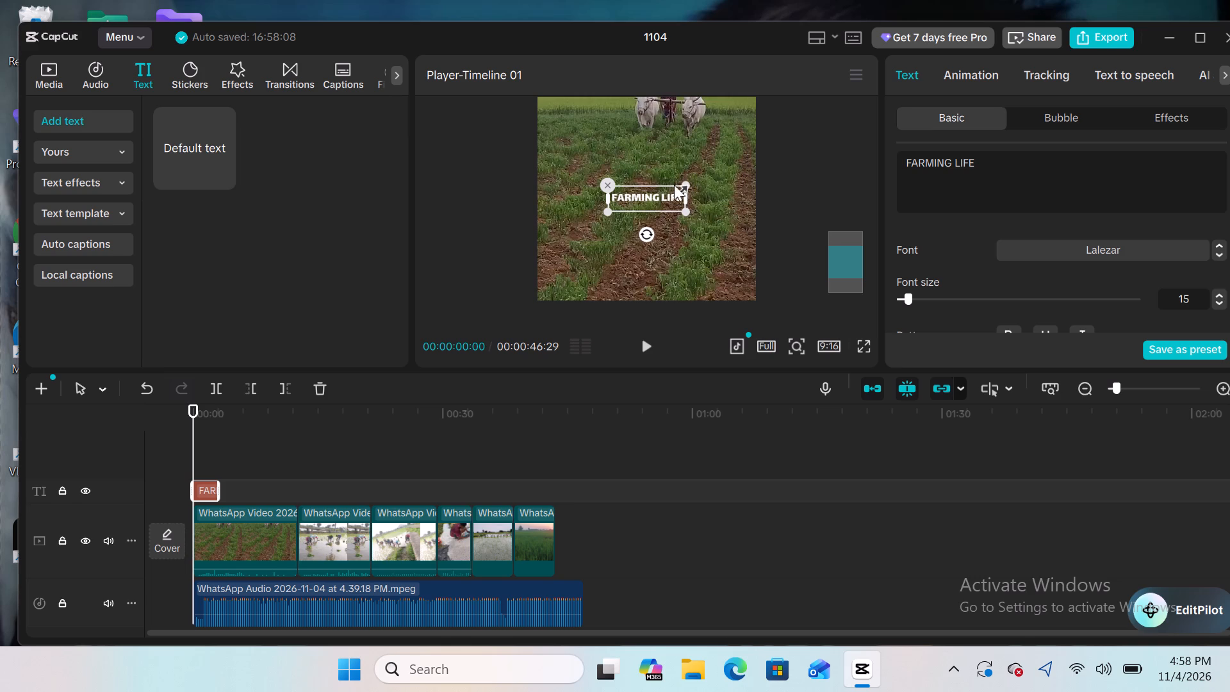
drag(682, 181, 750, 144)
ctrl+scroll(750, 144, down, 7)
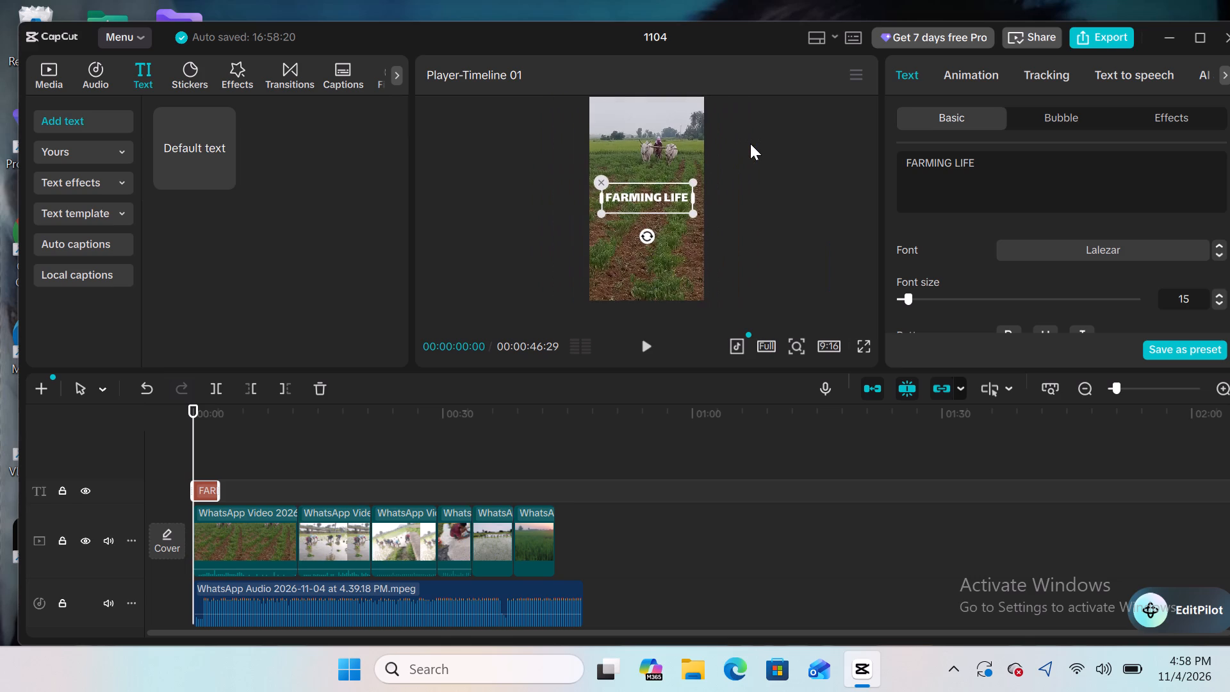
ctrl+scroll(750, 144, down, 1)
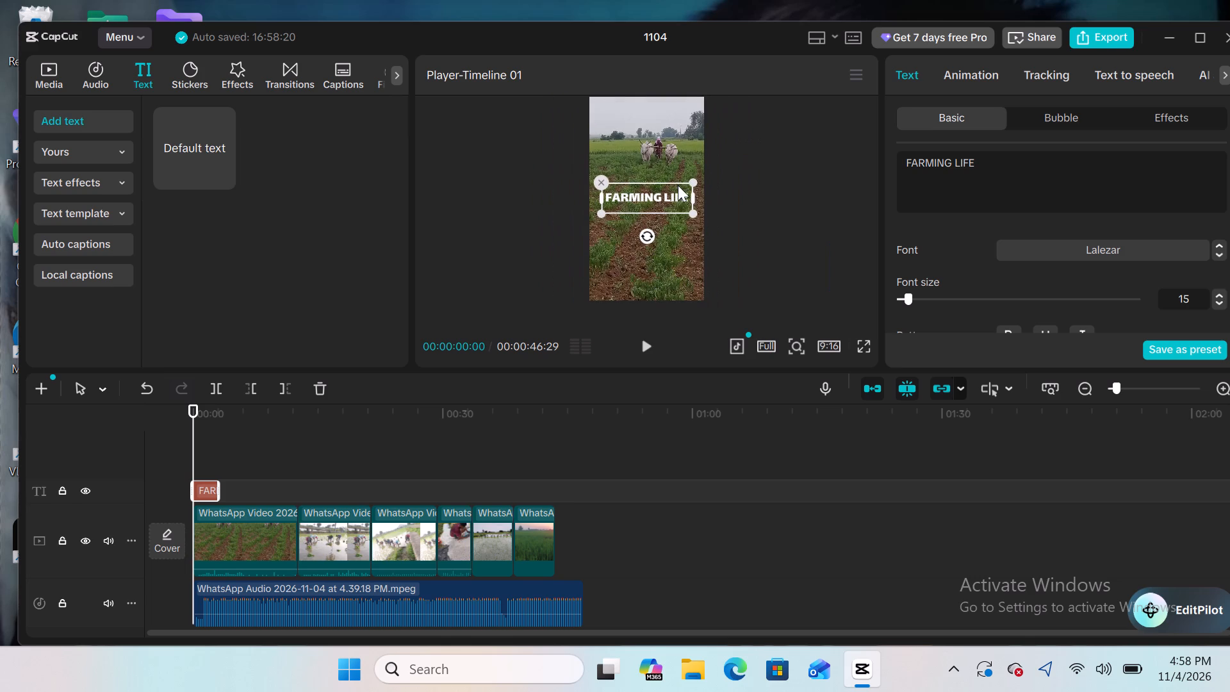
Search the title's In animations for "open", then return to its basic text settings.
click(968, 78)
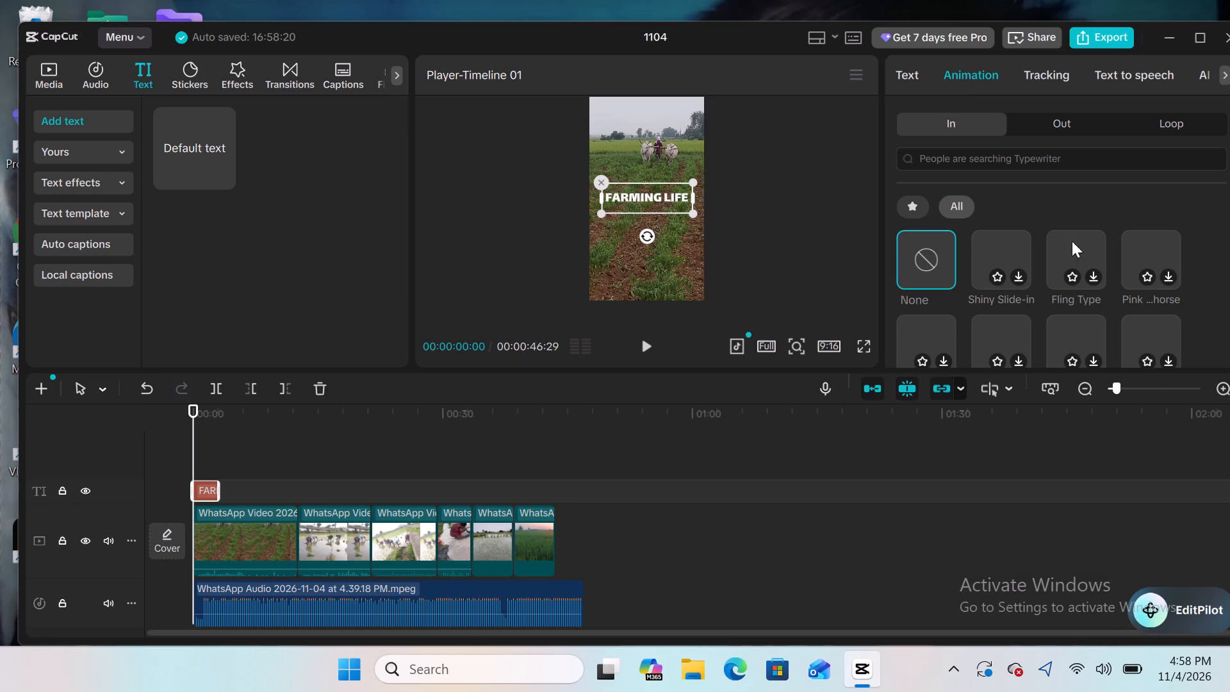
click(1008, 159)
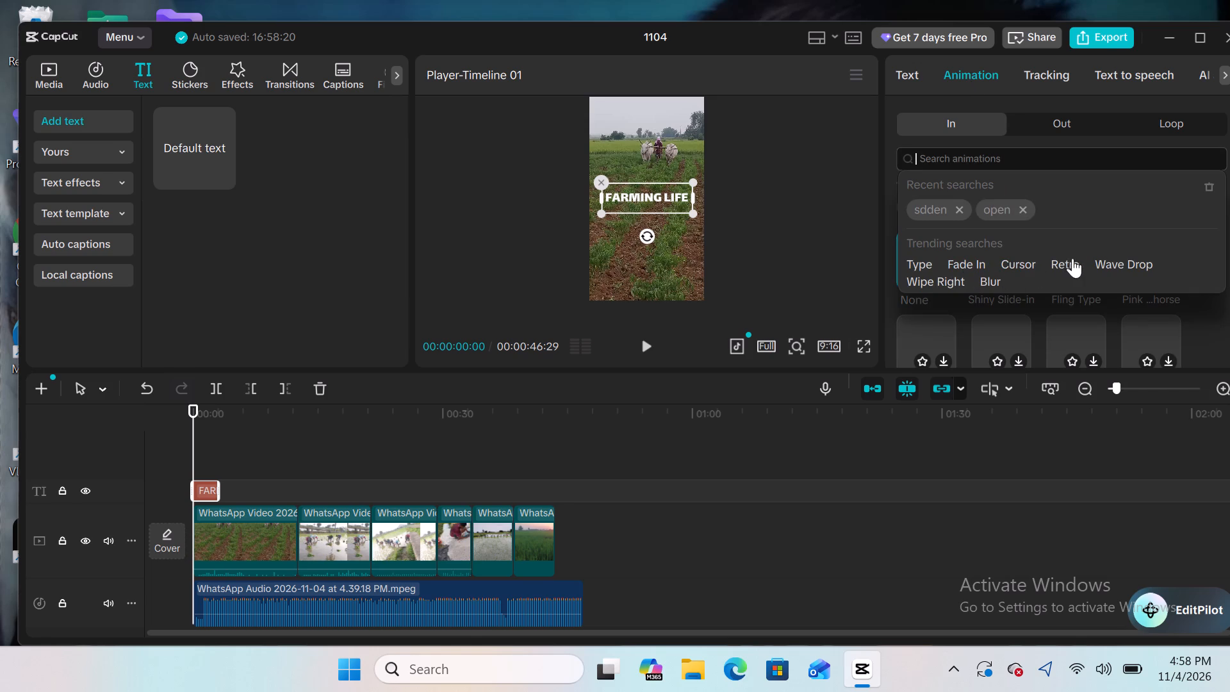
click(1001, 206)
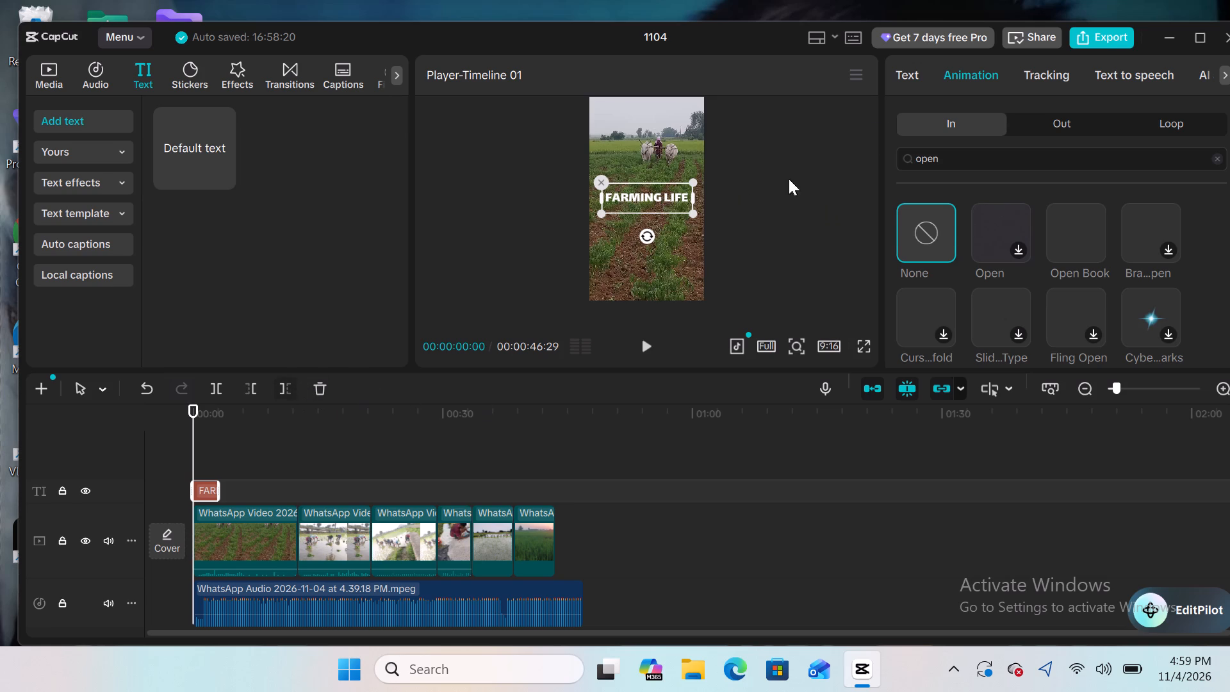
click(906, 73)
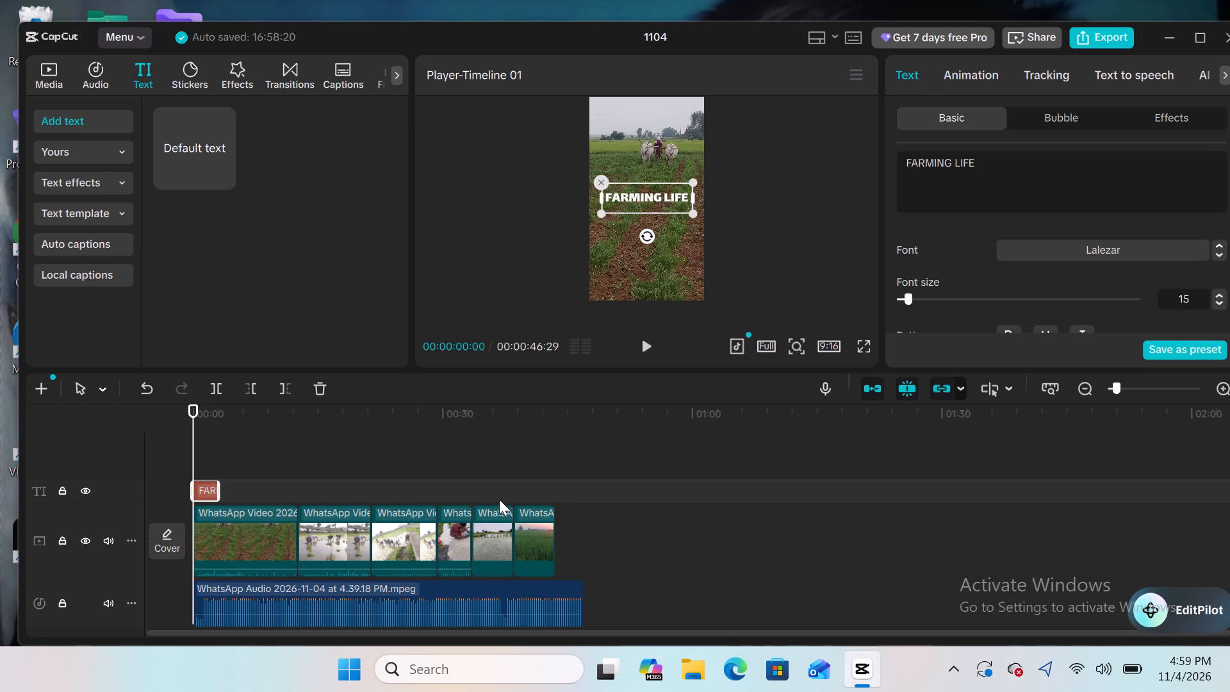
Move the "FARMING LIFE" title past the video frame's left edge at mid-height, leaving only its last letters inside.
click(268, 556)
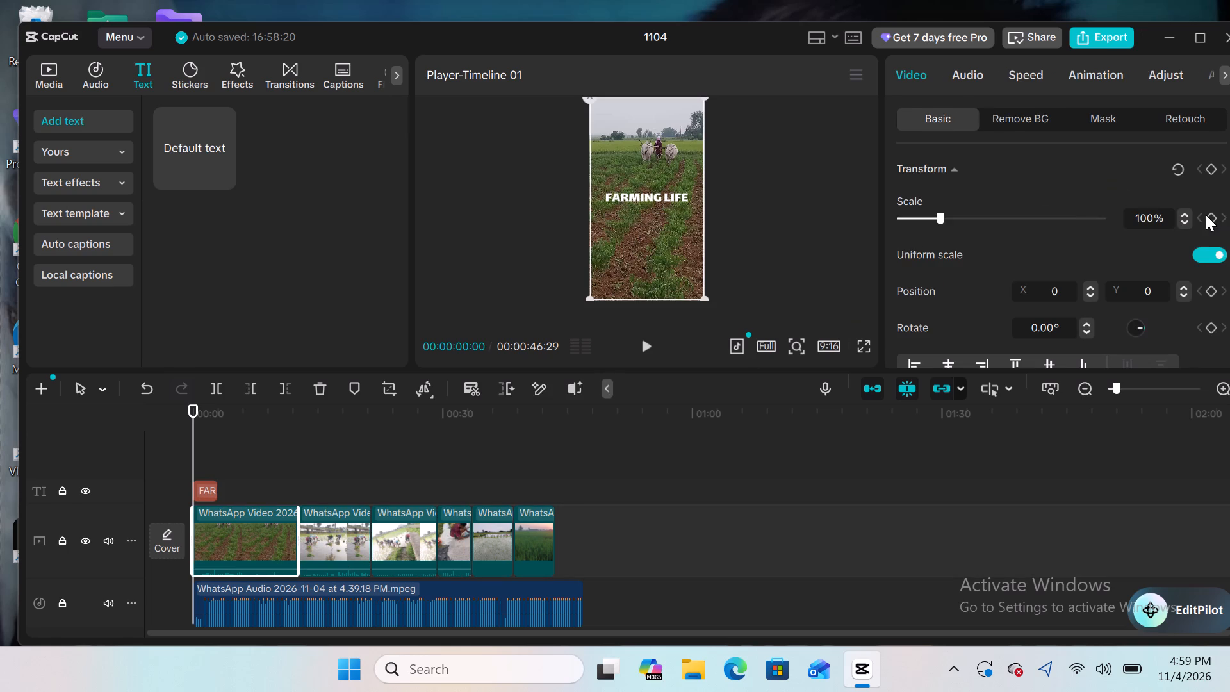
click(653, 199)
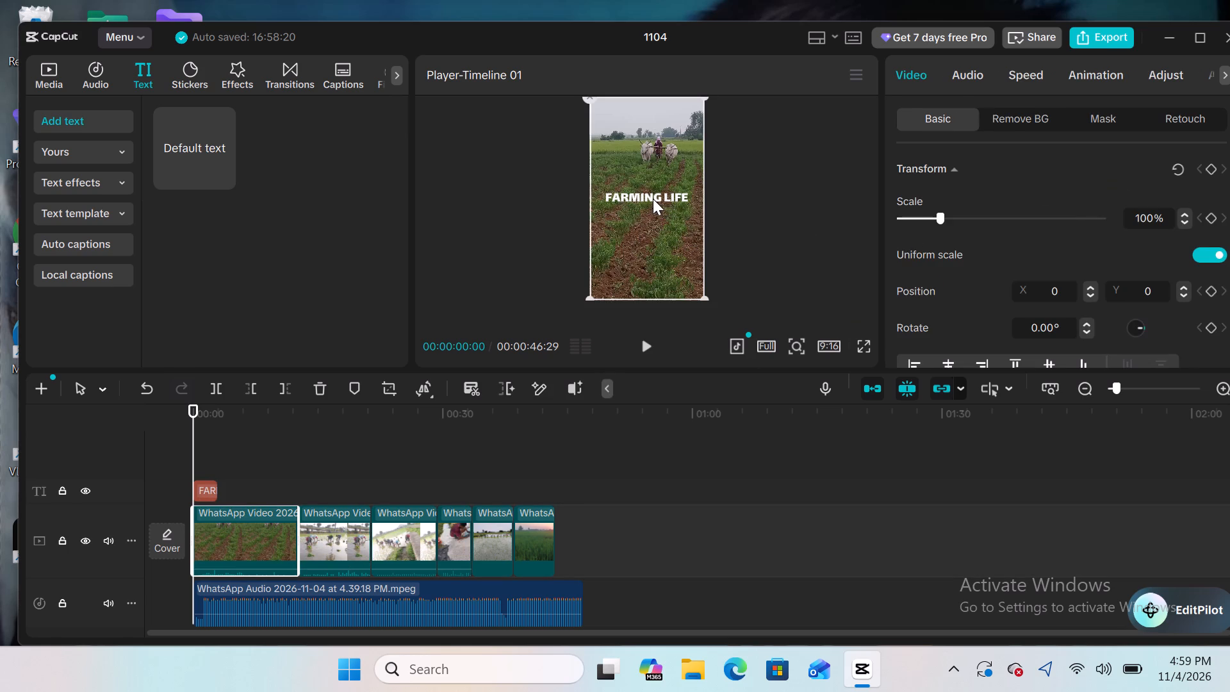
click(653, 199)
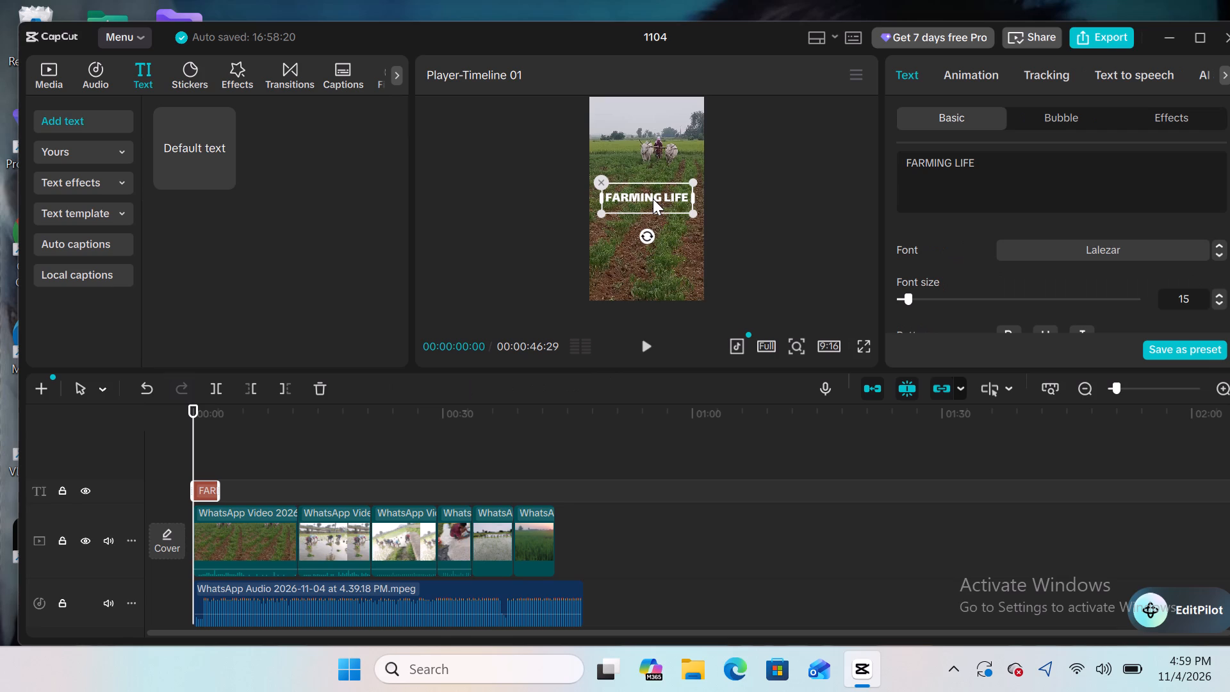
drag(653, 199, 594, 204)
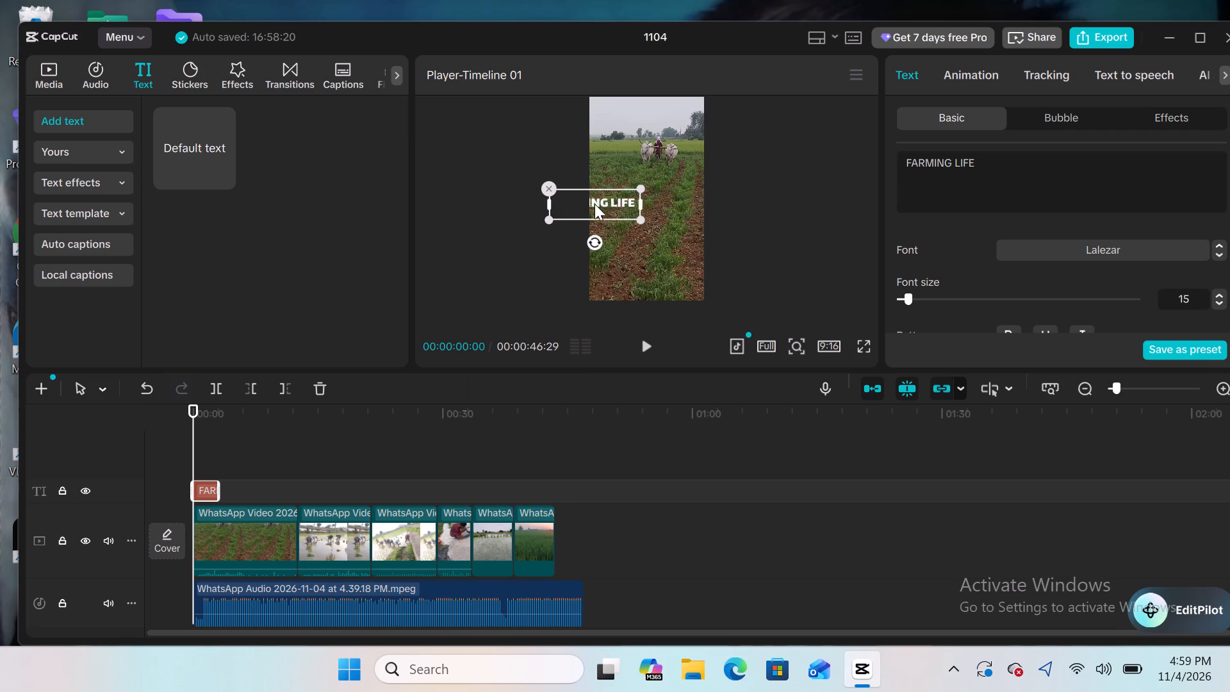
drag(594, 204, 566, 200)
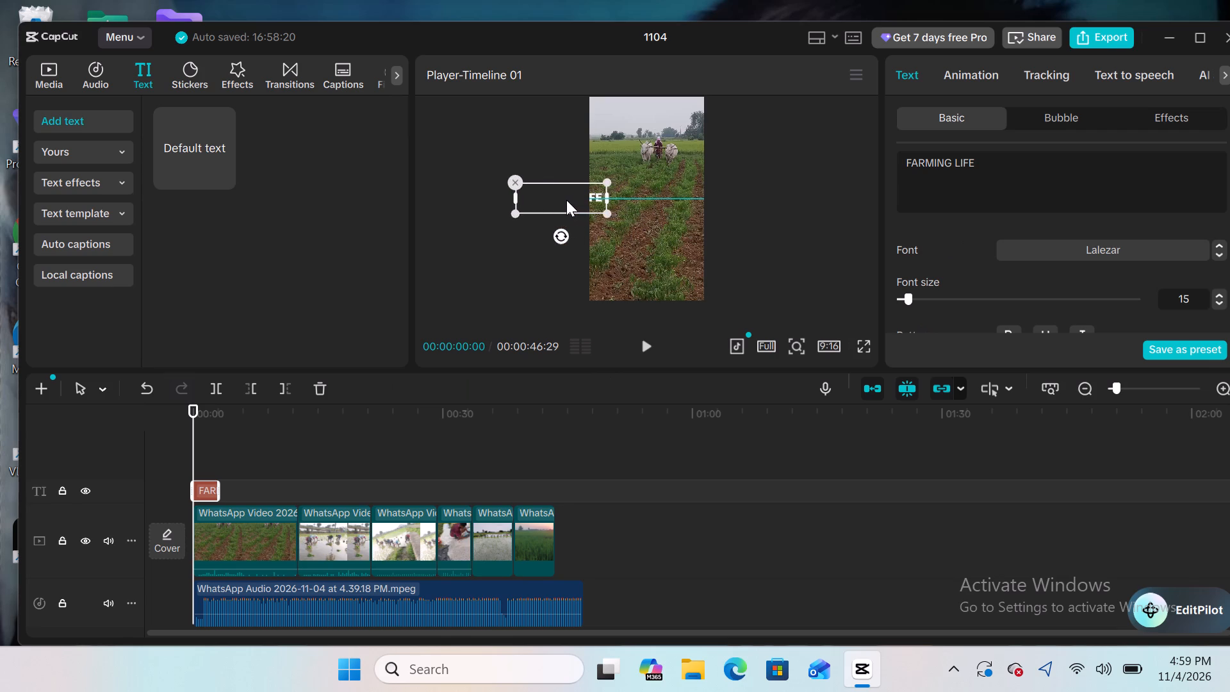
drag(566, 200, 562, 200)
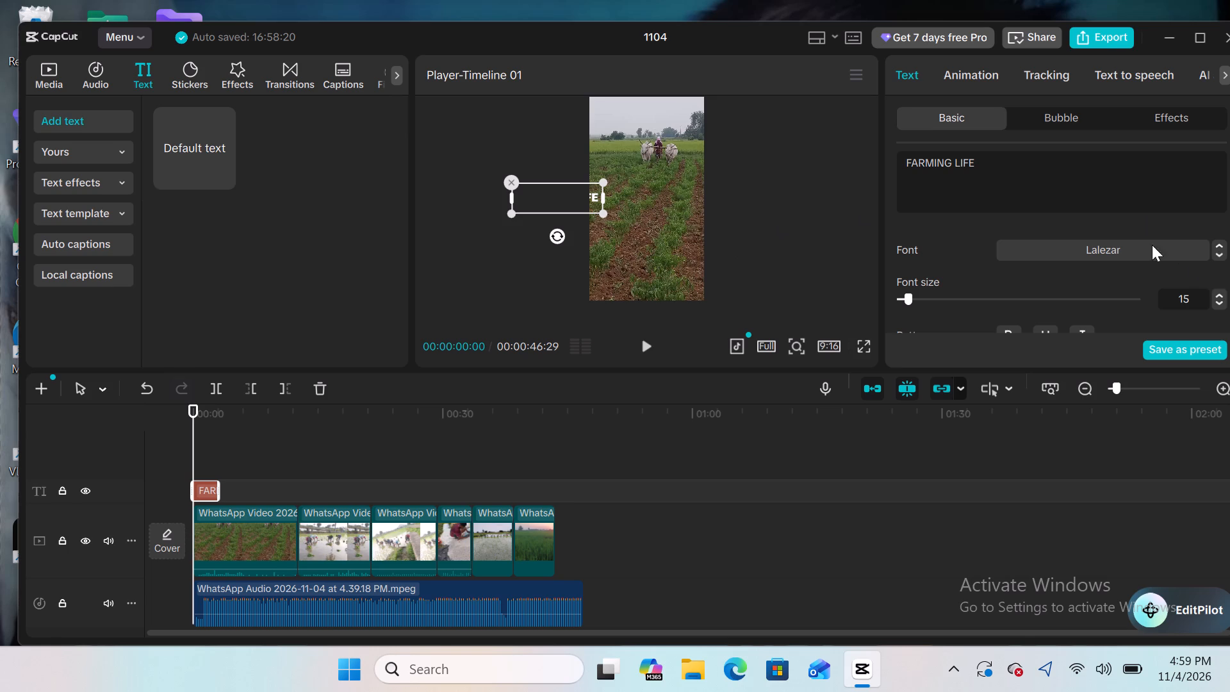
scroll(1096, 283, down, 1)
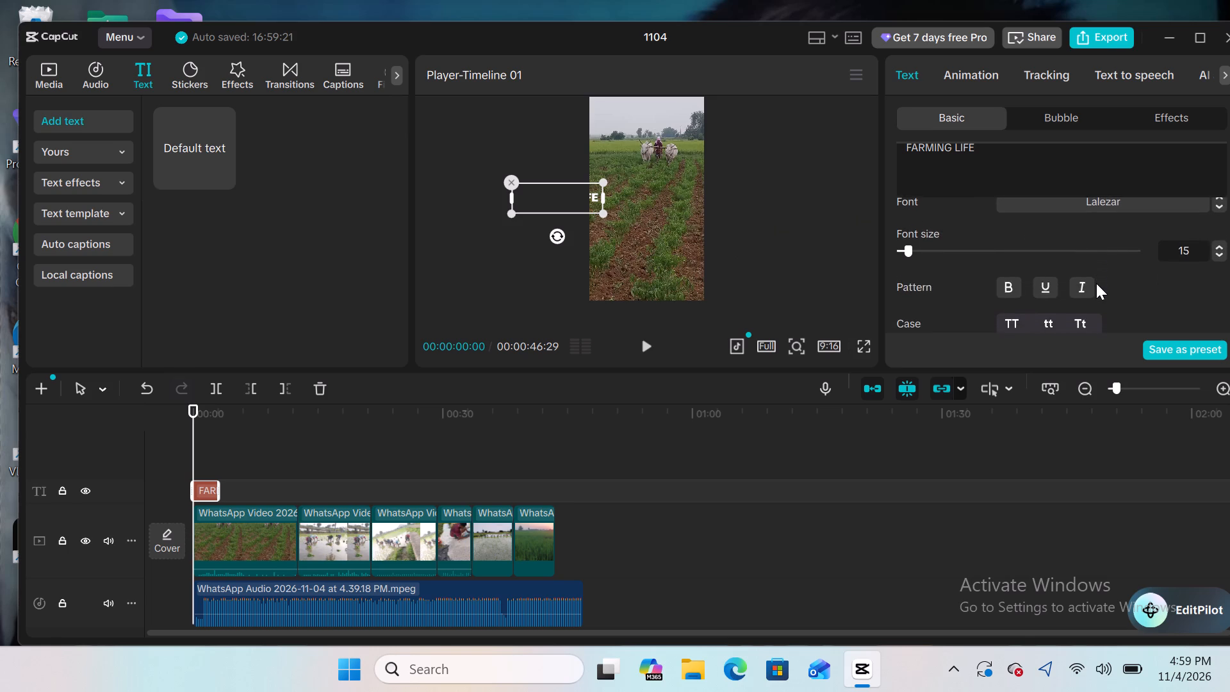
scroll(1096, 283, up, 3)
Add a Scale keyframe at 100% to the first video clip at 00:00:00:00.
click(283, 522)
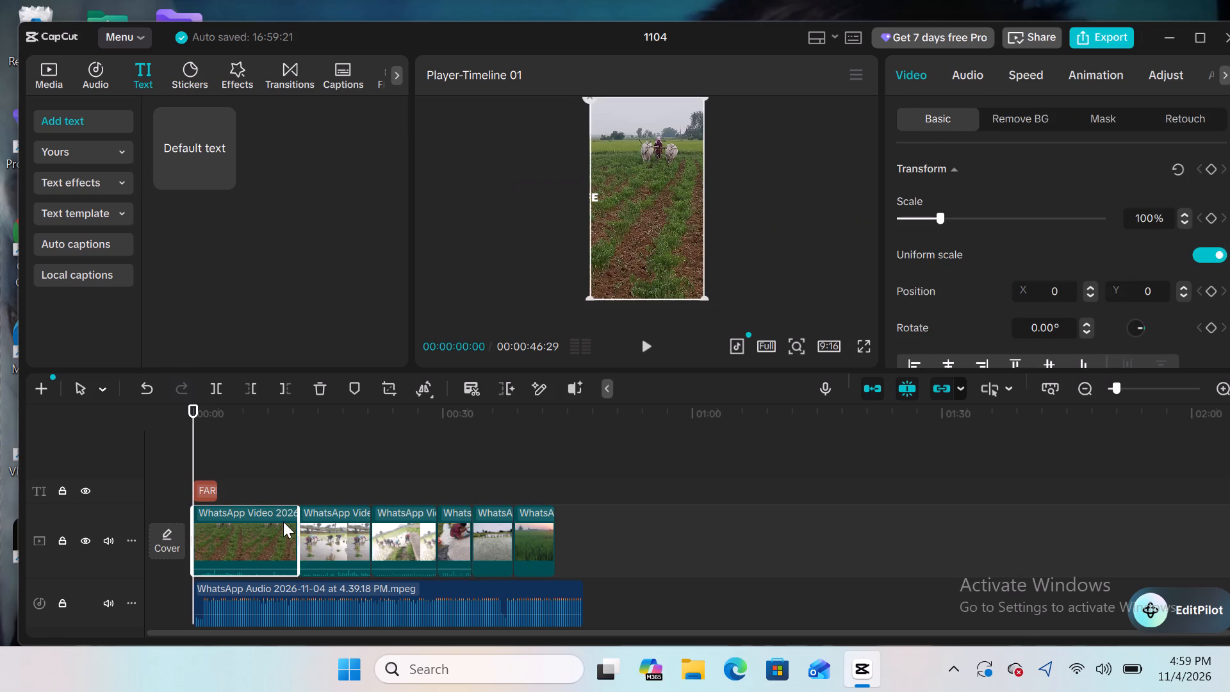
click(1210, 215)
Place the playhead at 00:00:04:01 and lengthen the "FARMING LIFE" text clip to end just past it.
drag(194, 458, 234, 449)
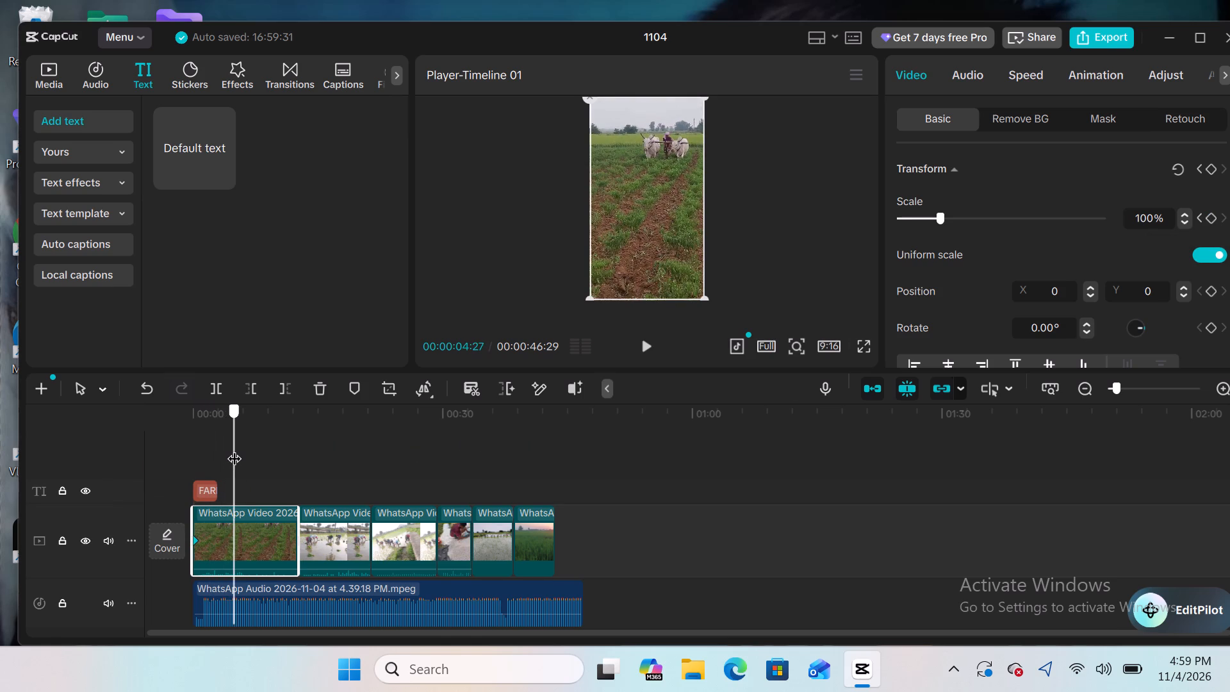
drag(234, 449, 229, 449)
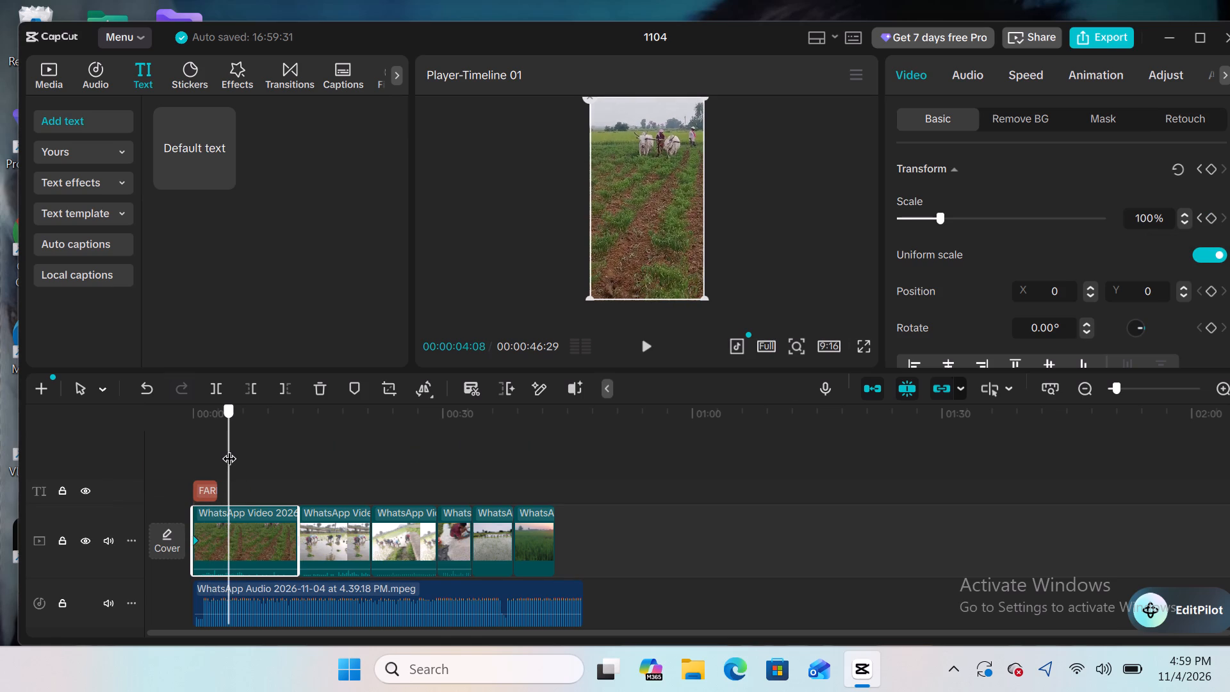
drag(229, 449, 227, 449)
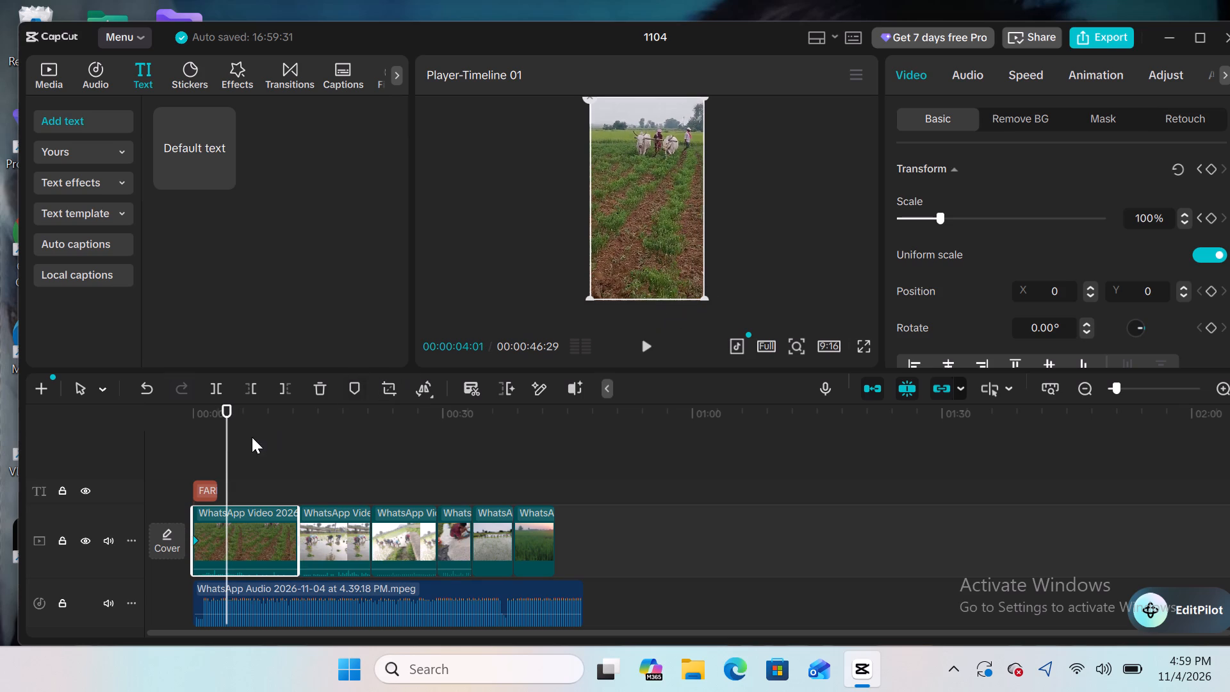
click(201, 496)
drag(220, 492, 230, 492)
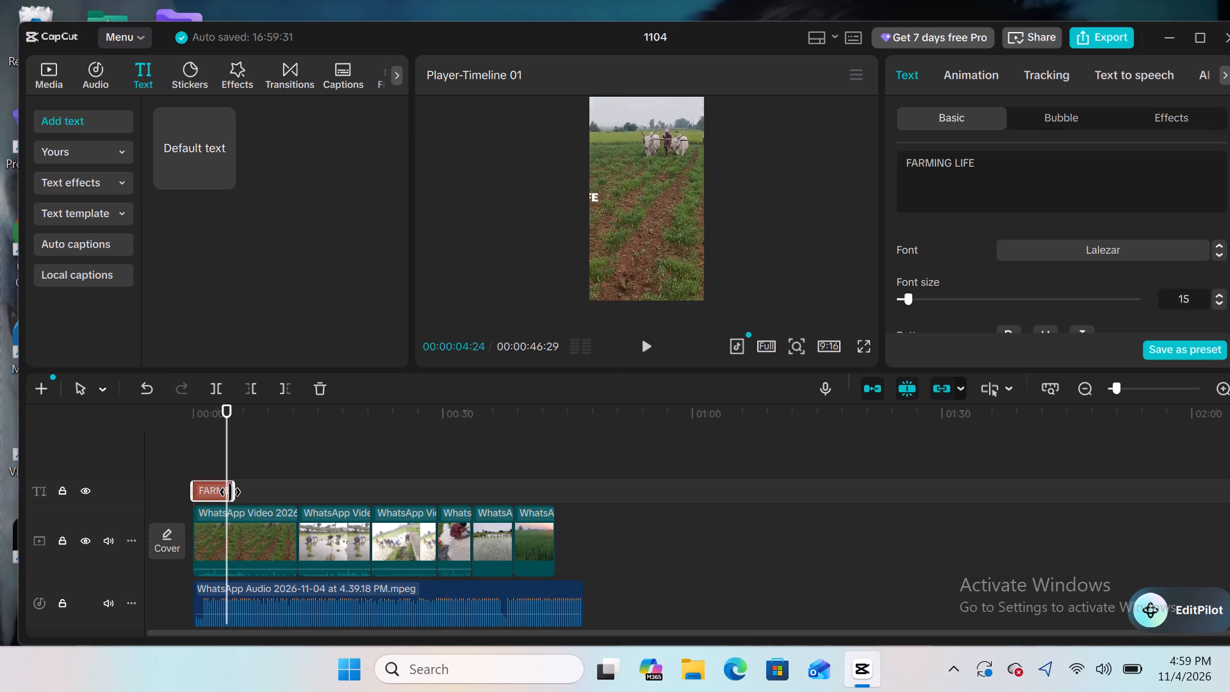
Trim the end of the "FARMING LIFE" text clip back to the playhead at 00:00:04:01.
drag(230, 492, 227, 492)
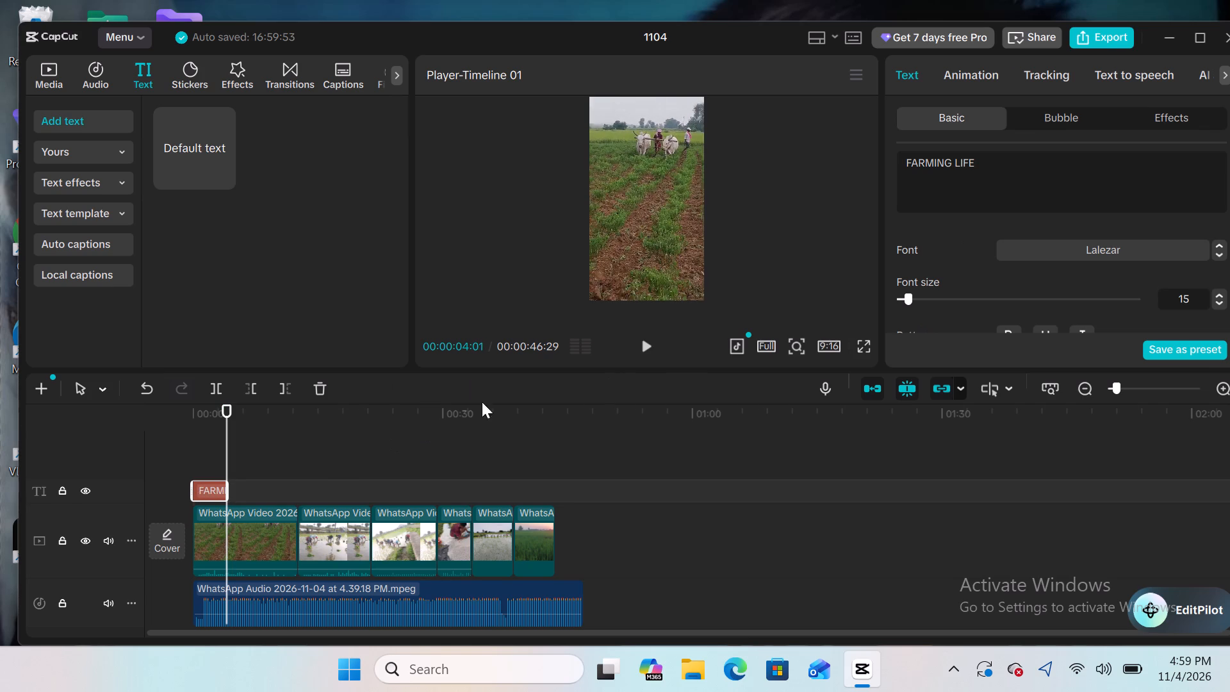
Add a second Scale keyframe at 100% to the first video clip at 00:00:03:23.
click(256, 563)
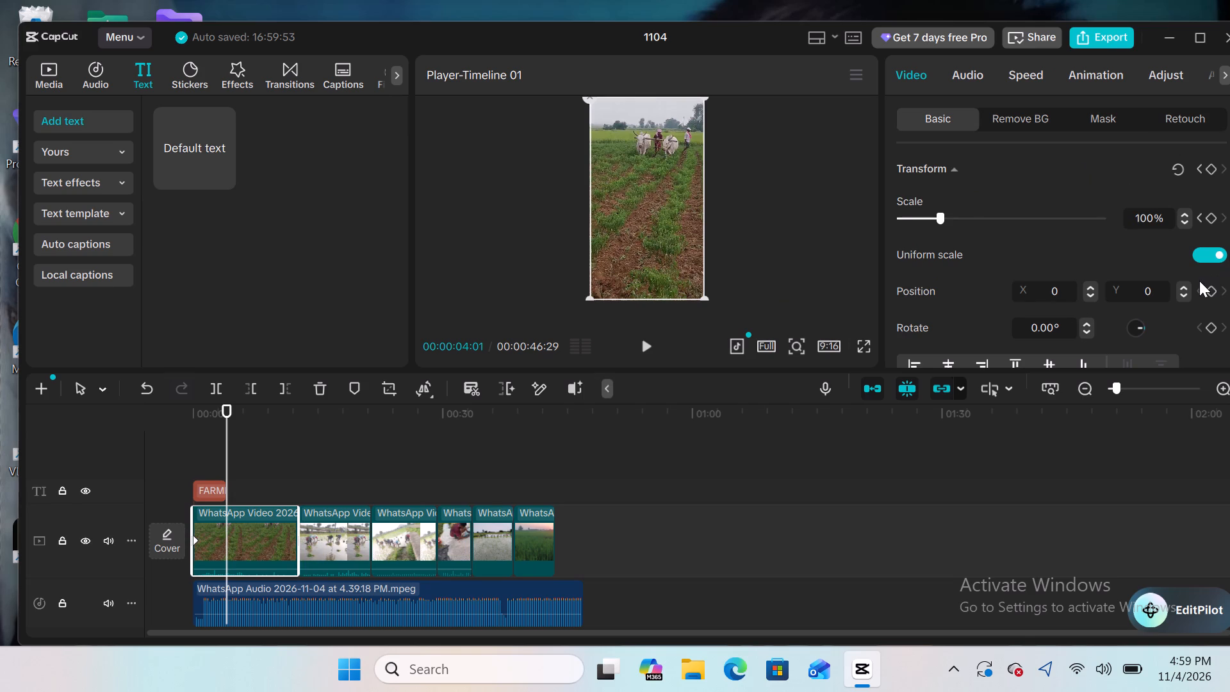
drag(231, 449, 219, 454)
click(219, 454)
key(Left)
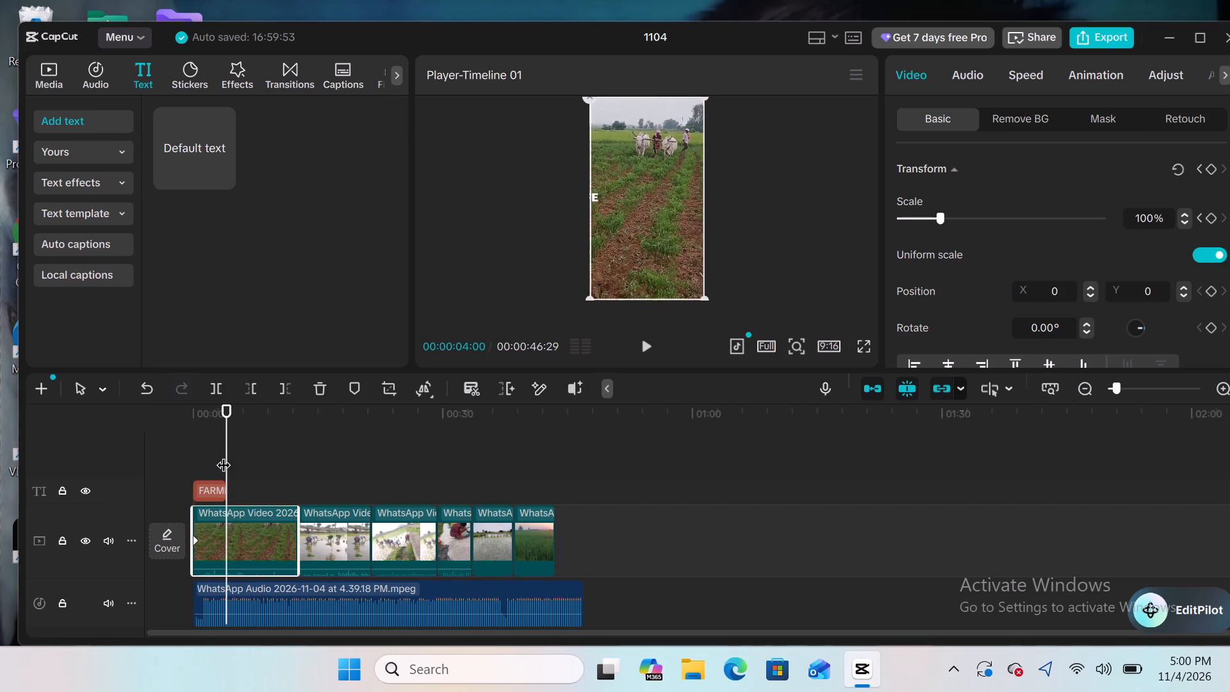
key(Left)
key(Left)
key(Left)
key(Left)
key(Left)
key(Left)
key(Left)
key(Left)
key(Left)
key(Left)
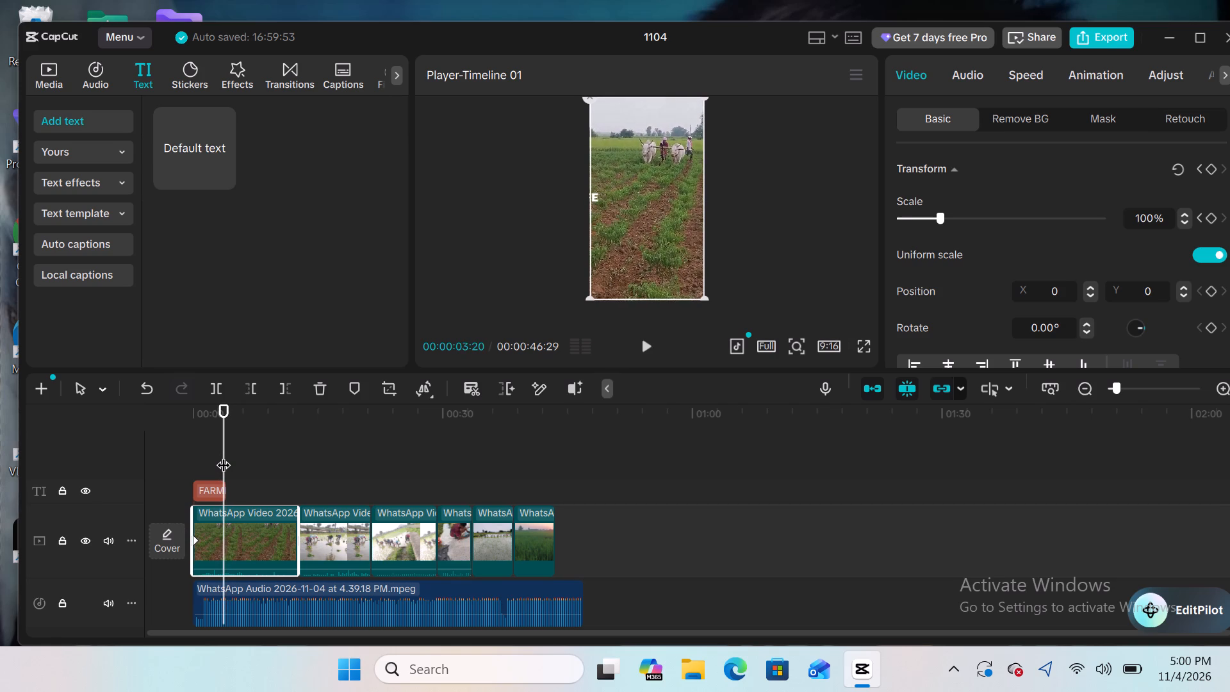
key(Right)
key(Right)
key(Right)
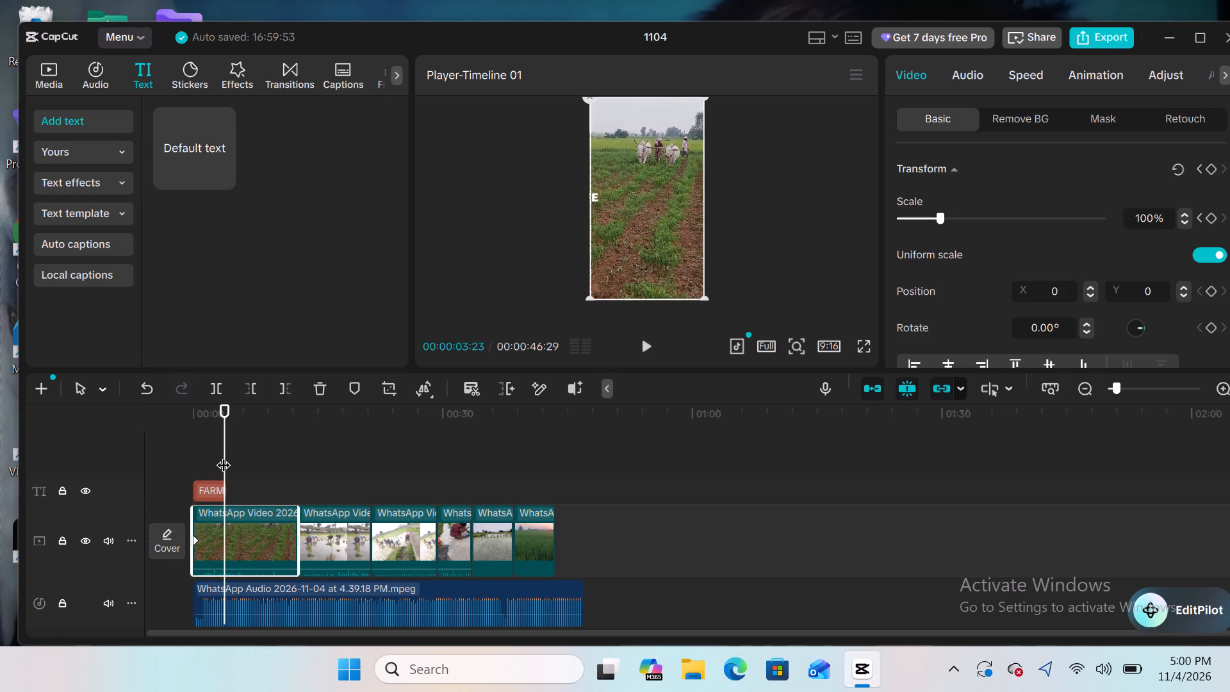
click(1211, 218)
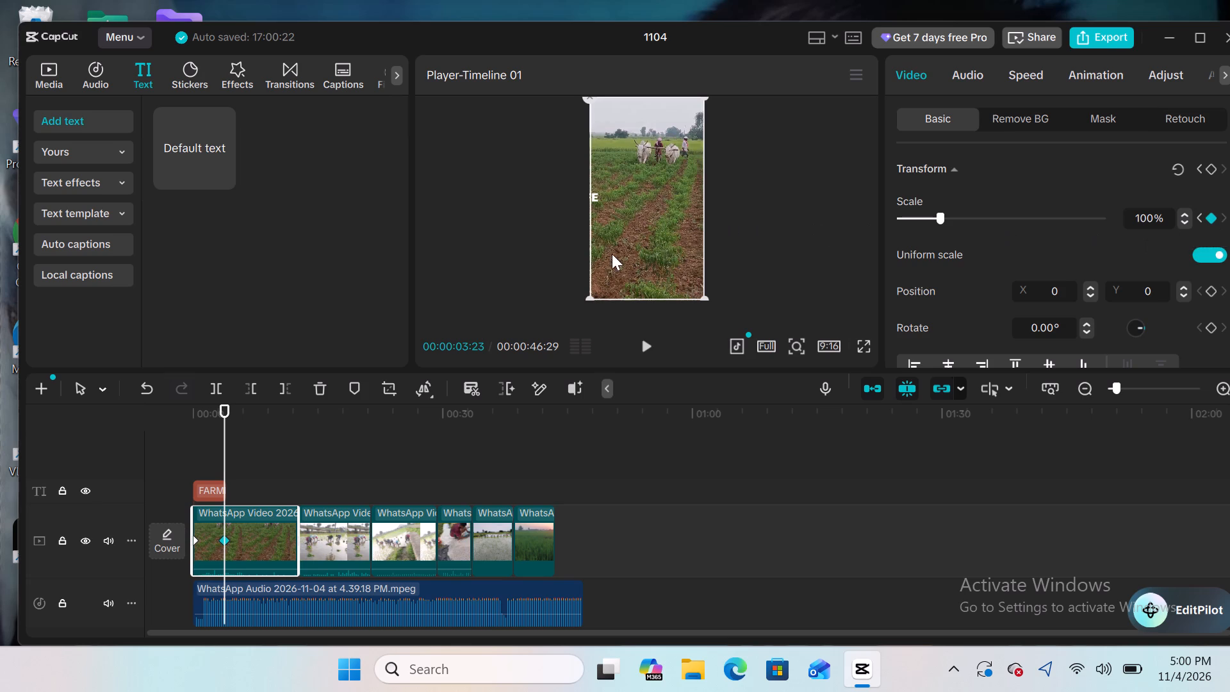
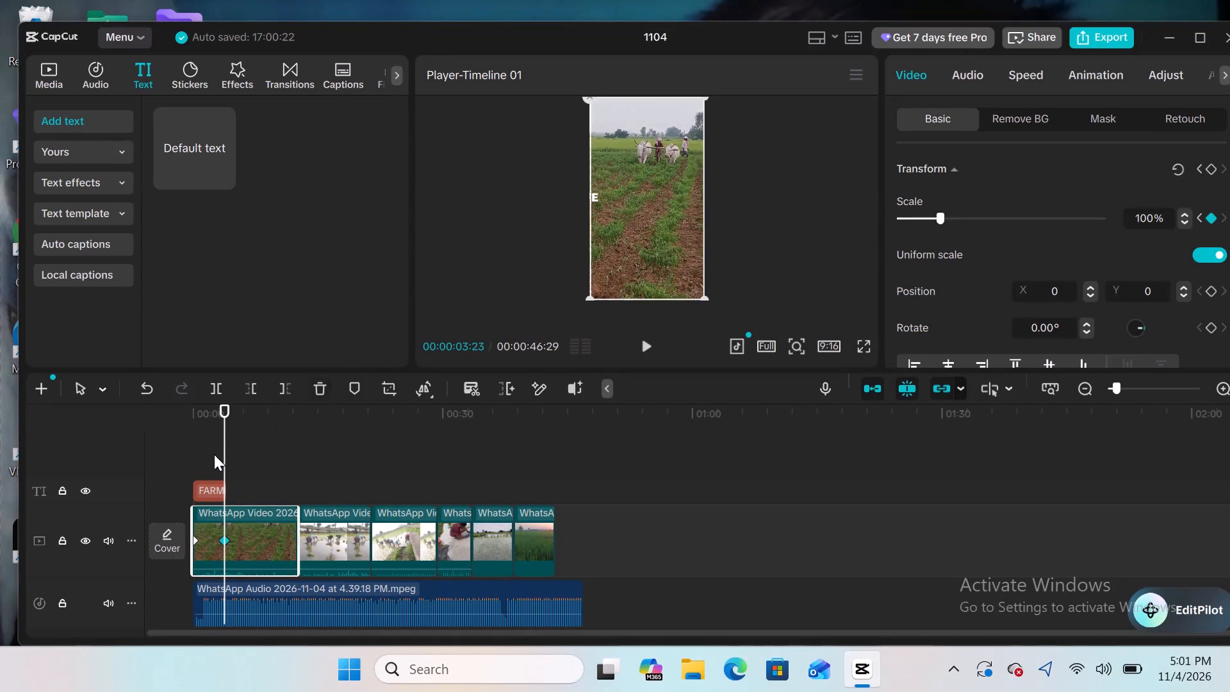
Move the "FARMING LIFE" title from the frame's left edge to its horizontal centre, just above the middle, at 00:00:00:27.
click(213, 482)
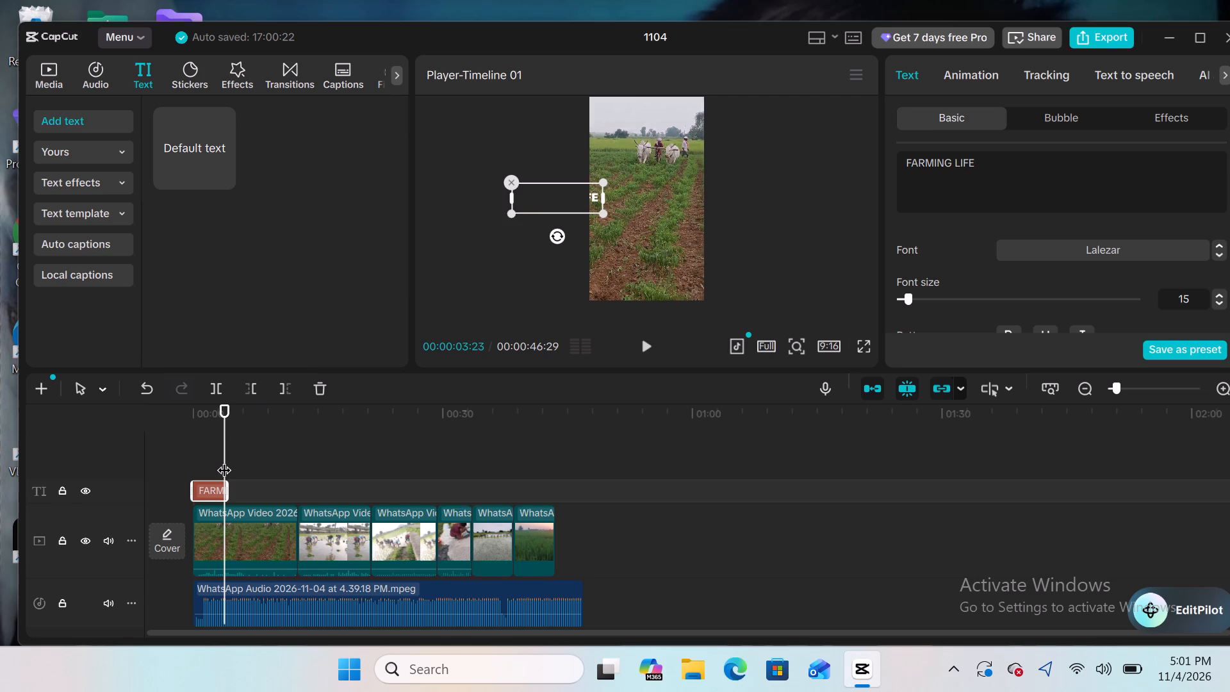
drag(224, 460, 201, 470)
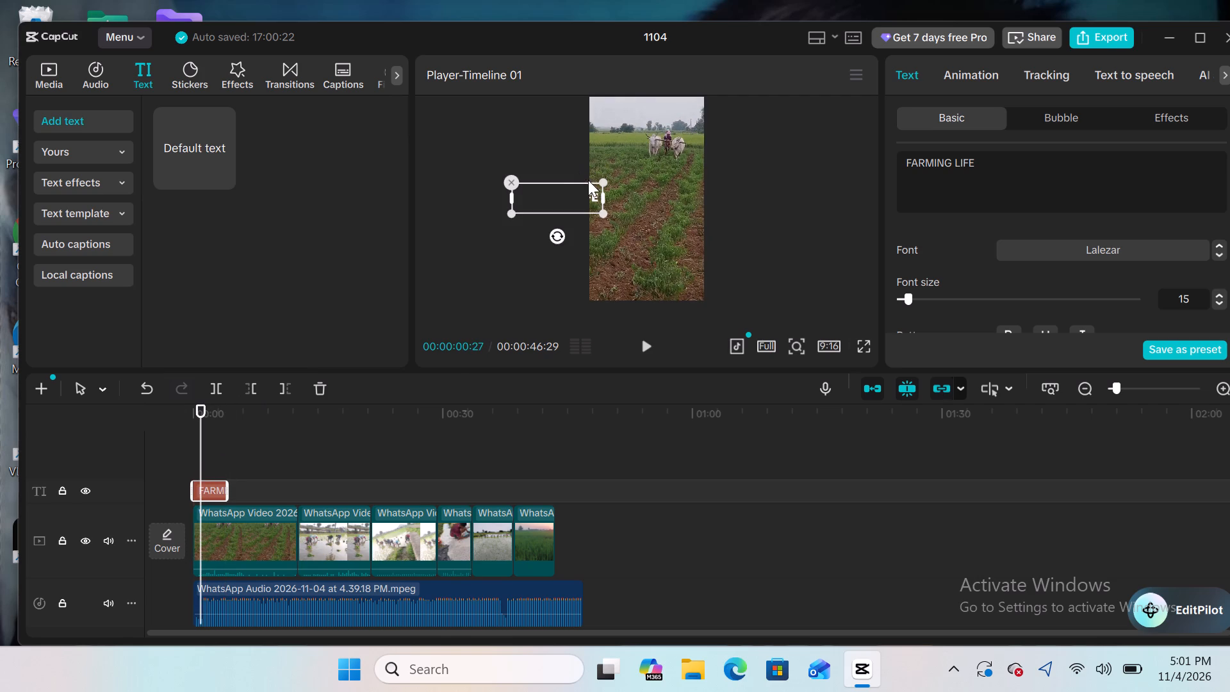
click(604, 181)
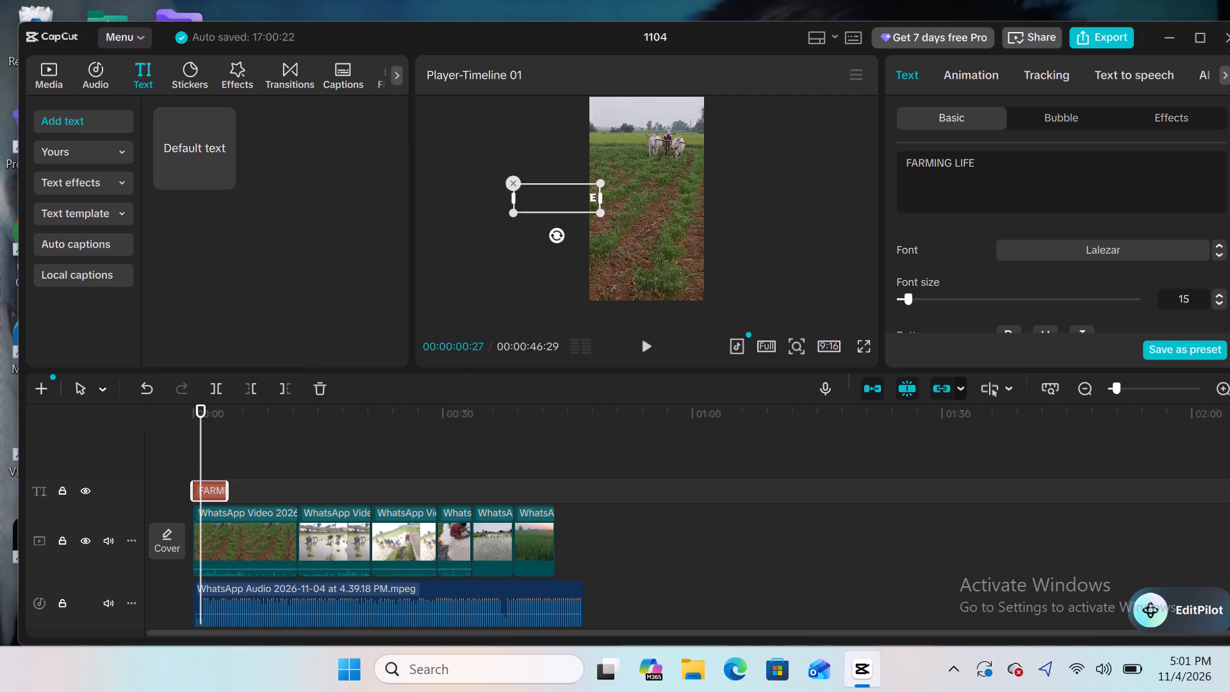
drag(587, 194, 637, 199)
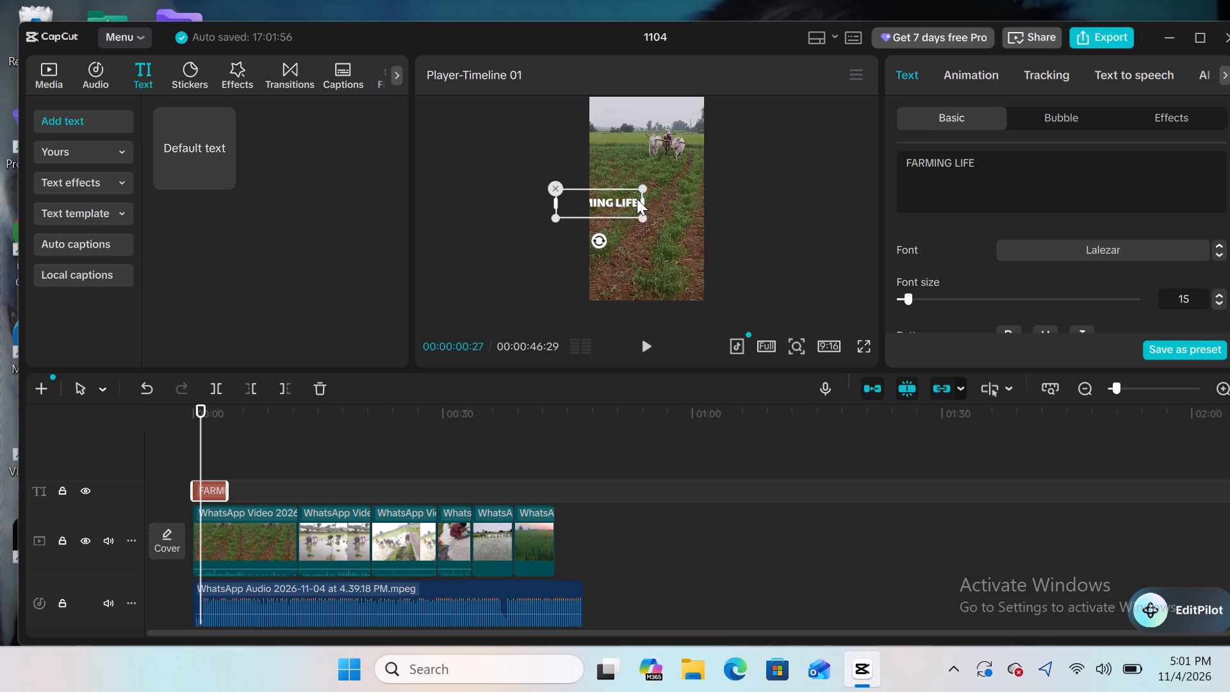
drag(637, 199, 678, 188)
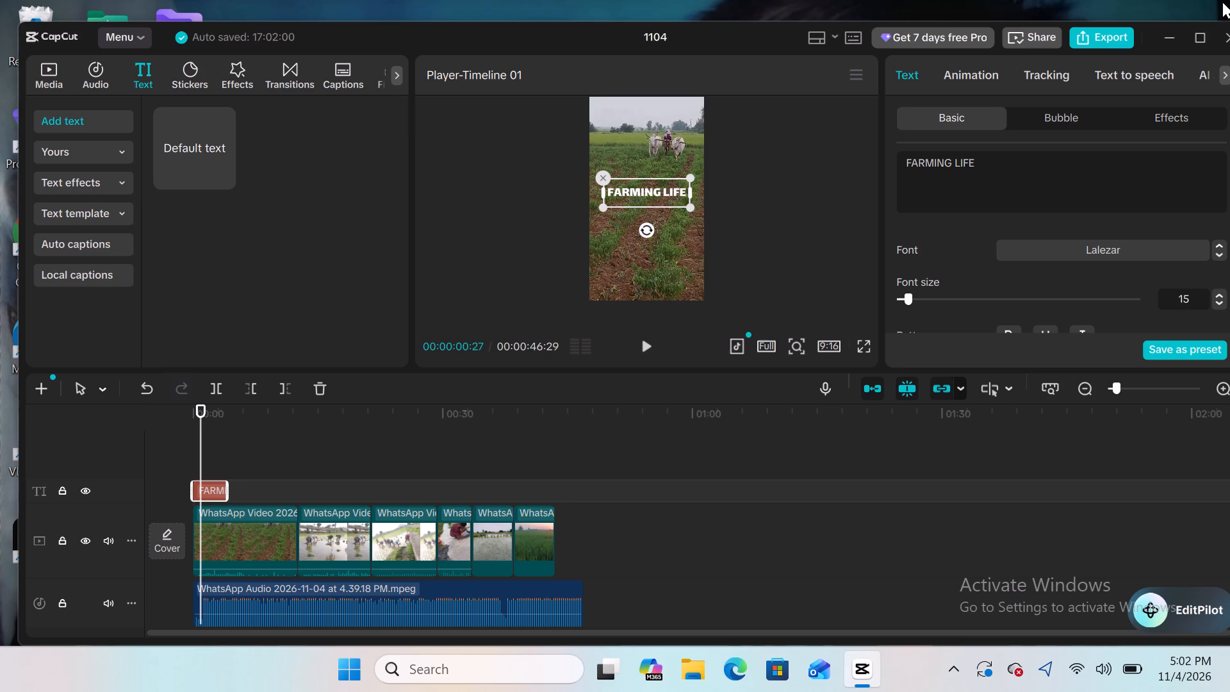
Apply the Open Book entrance animation to the "FARMING LIFE" title with a duration of 1.2 s.
click(969, 66)
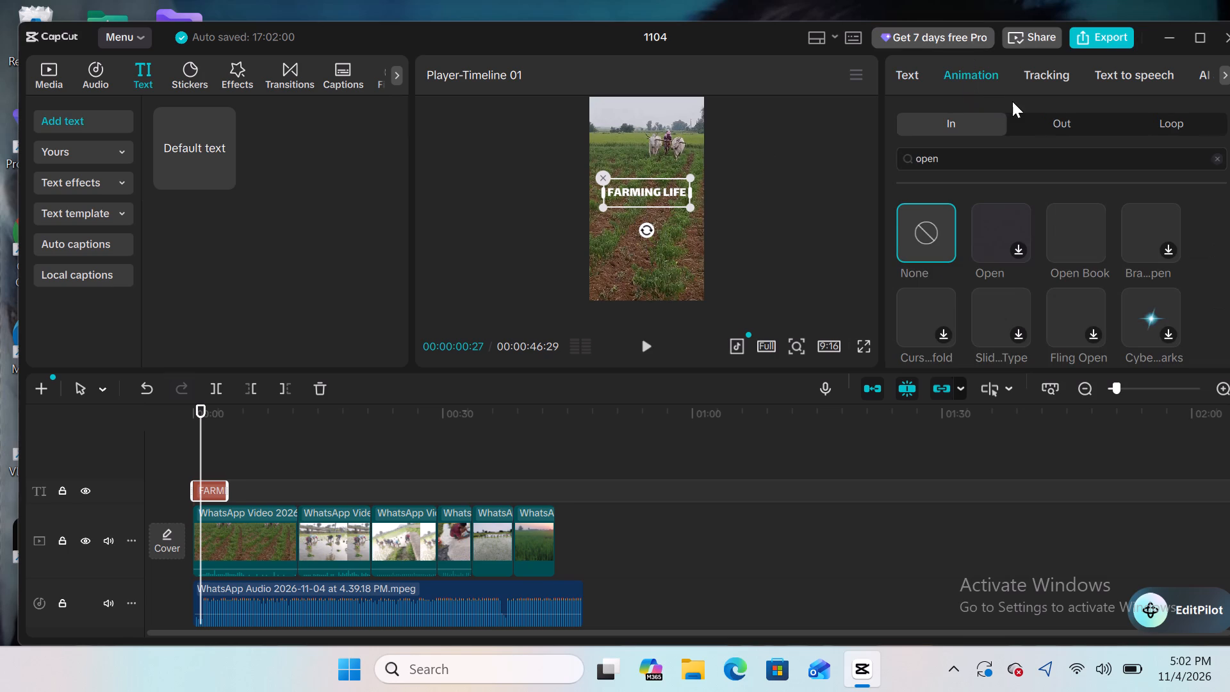
click(1056, 244)
click(1056, 244)
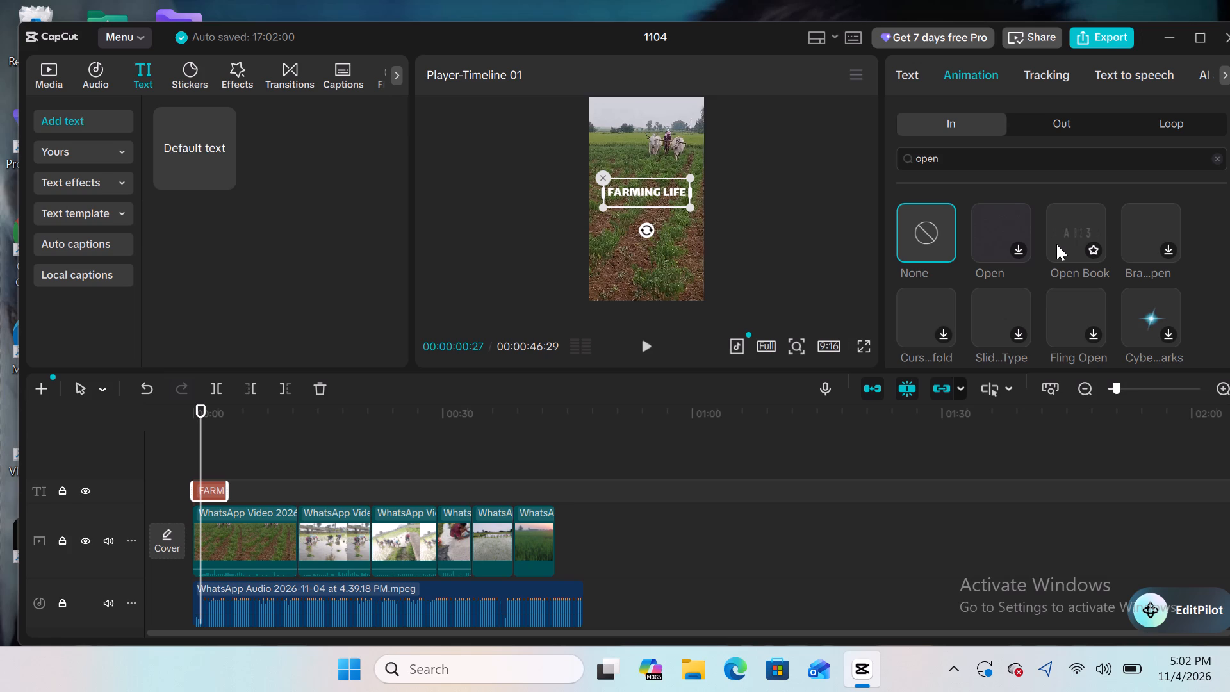
double_click(1056, 244)
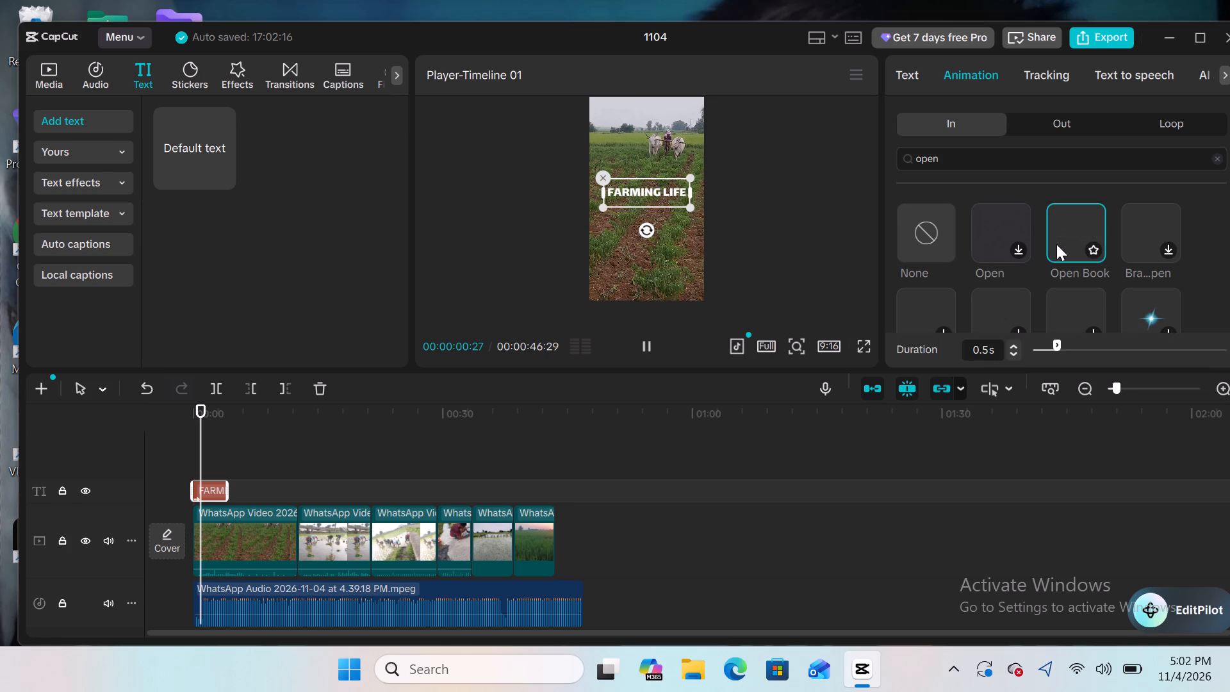
click(1056, 244)
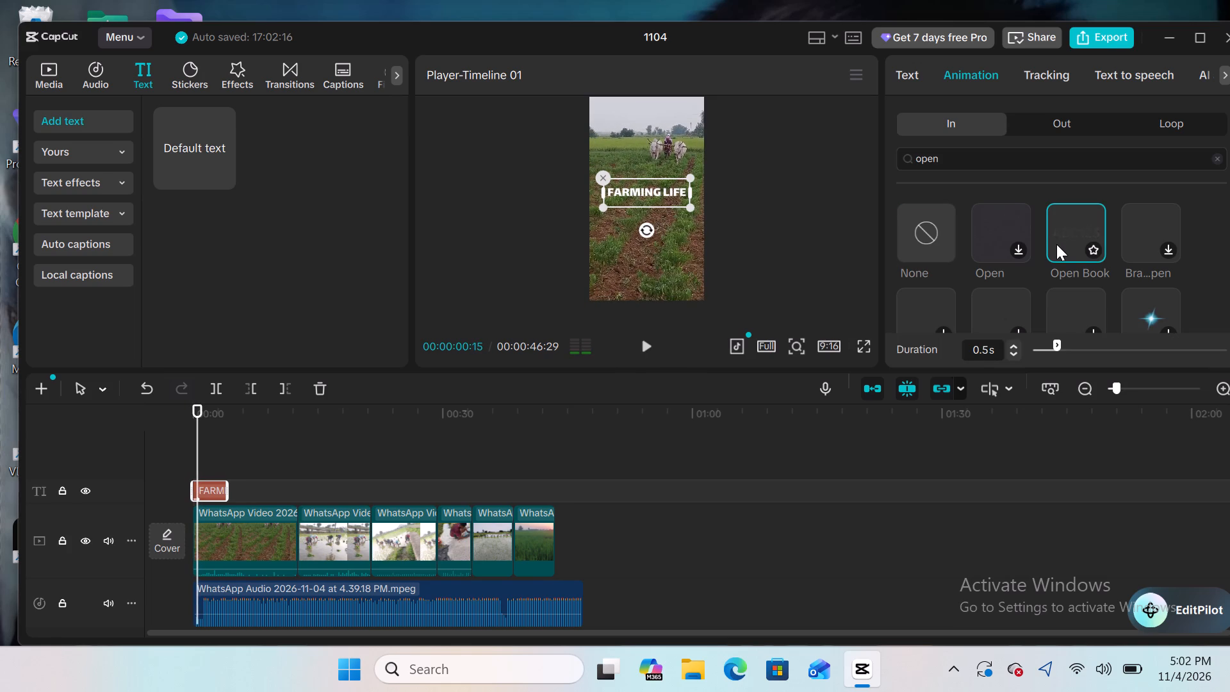
double_click(1056, 244)
drag(1053, 341, 1081, 347)
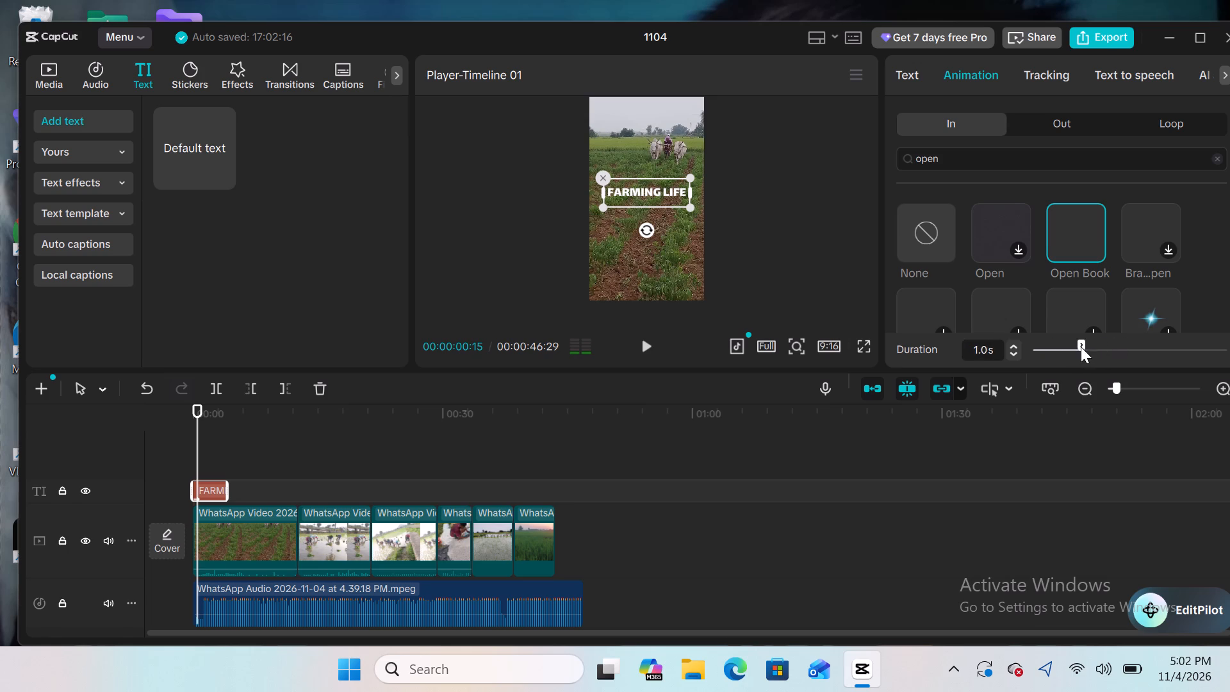
drag(1081, 347, 1093, 339)
drag(1093, 339, 1090, 339)
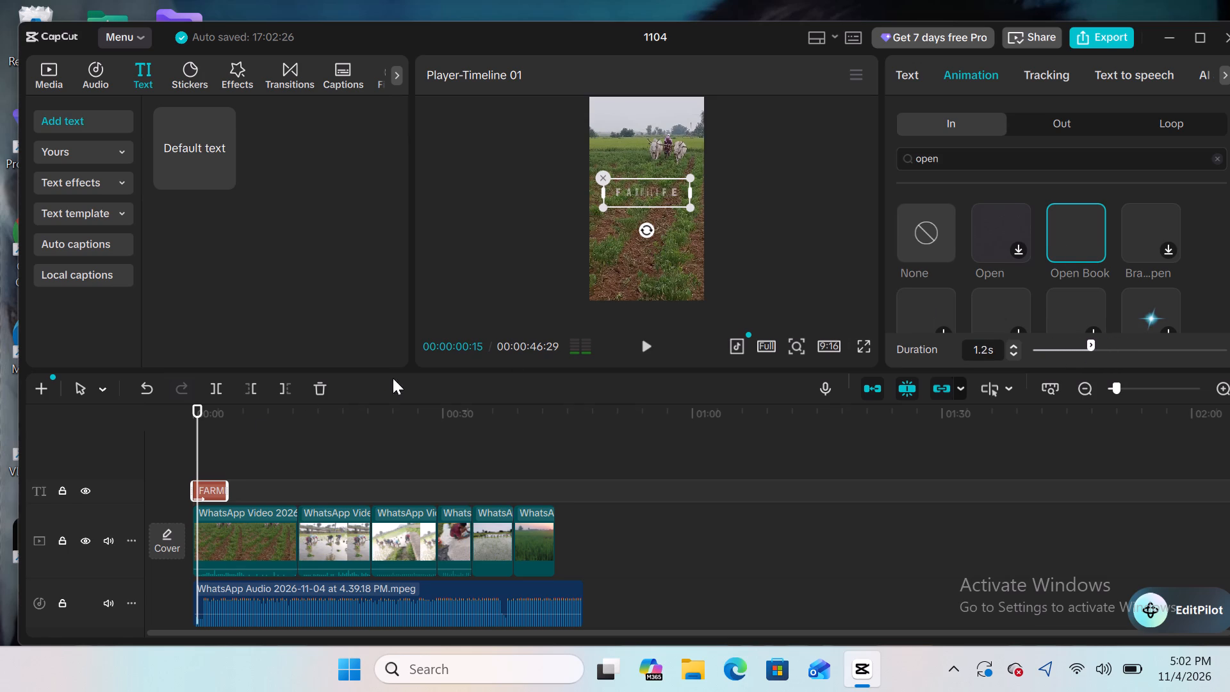
Lengthen the "FARMING LIFE" text clip slightly past 00:00:04:01, leaving it deselected with the playhead at 00:00:00:00.
drag(201, 444, 225, 443)
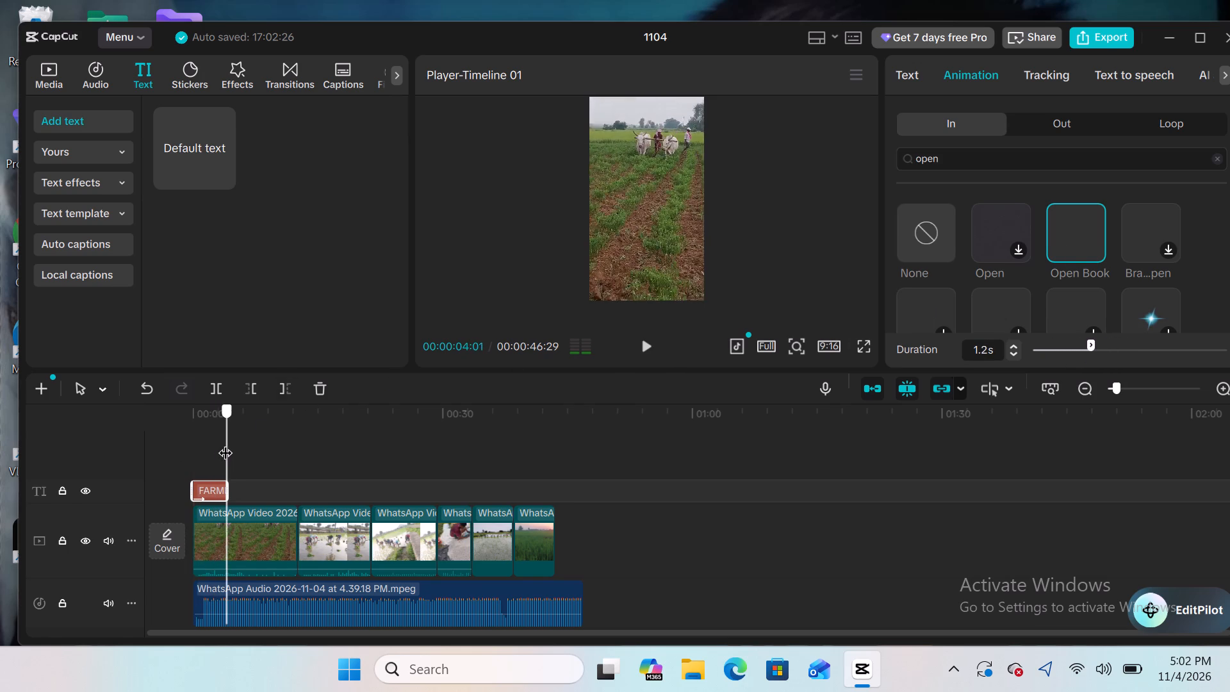
drag(225, 443, 240, 445)
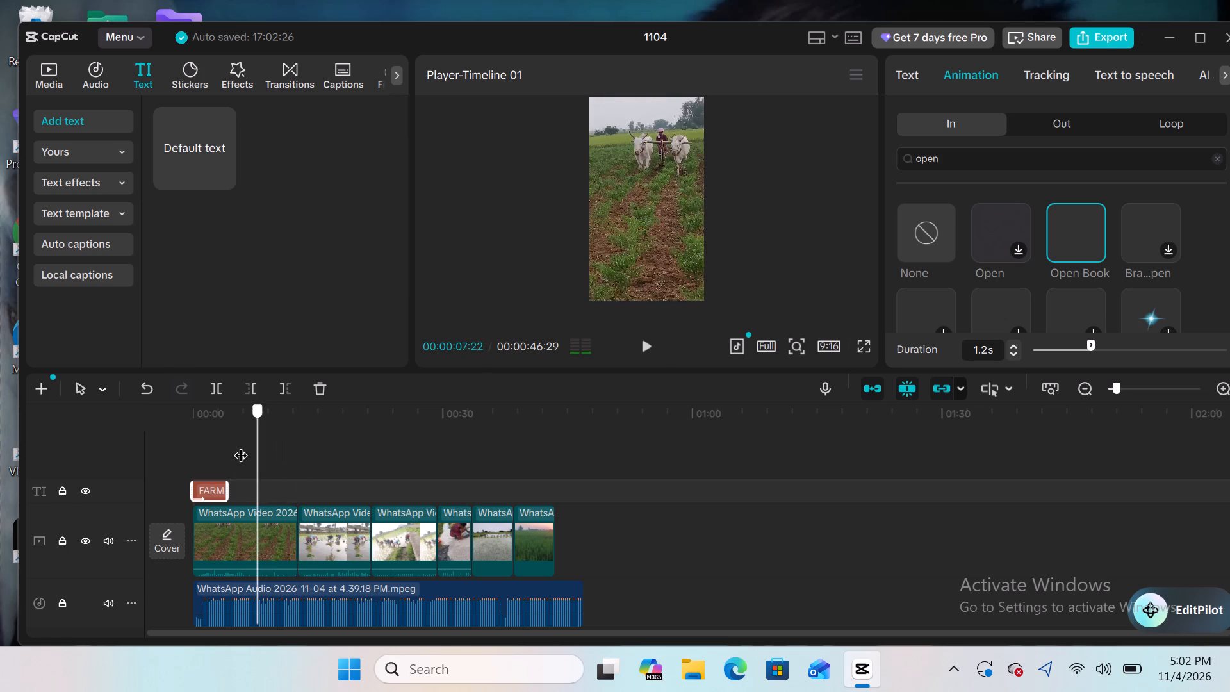
drag(240, 445, 227, 452)
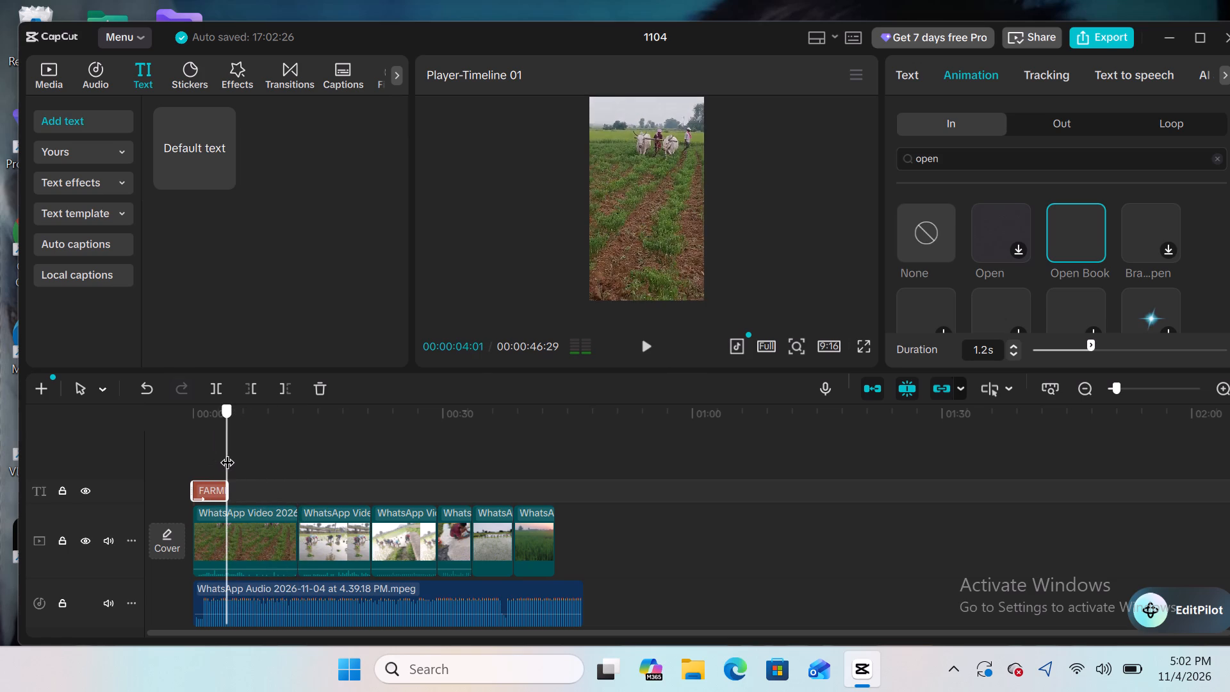
drag(227, 452, 198, 456)
drag(224, 484, 233, 484)
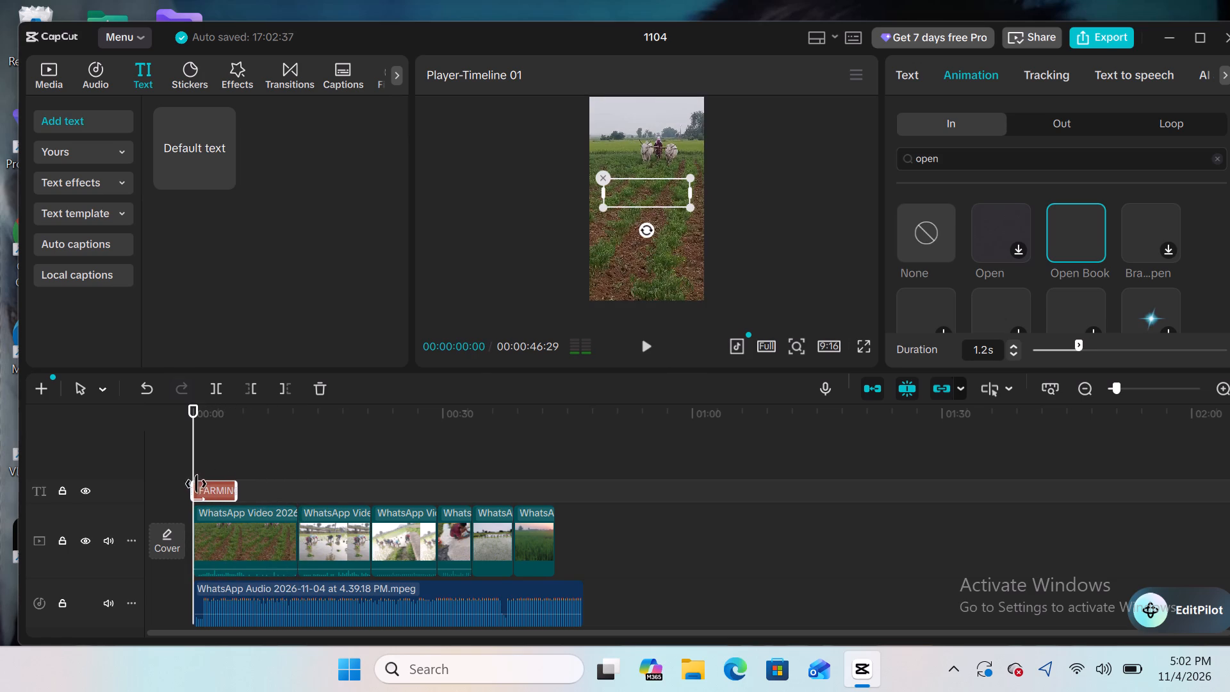
click(209, 463)
drag(217, 459, 152, 459)
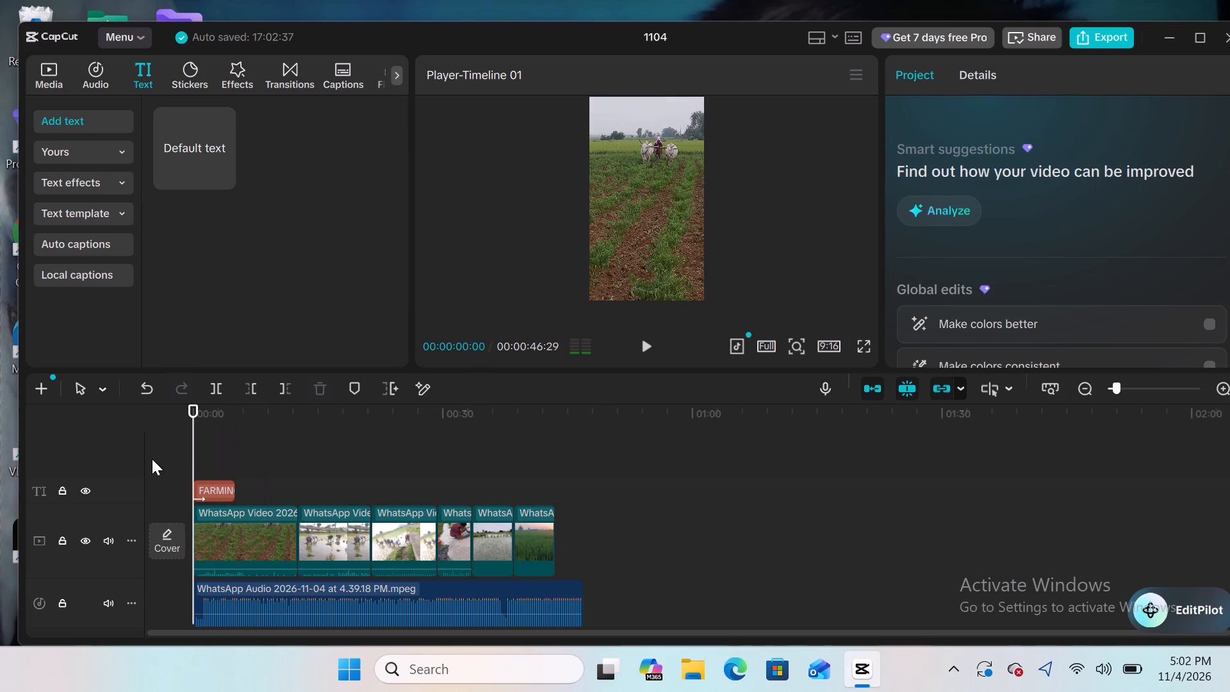
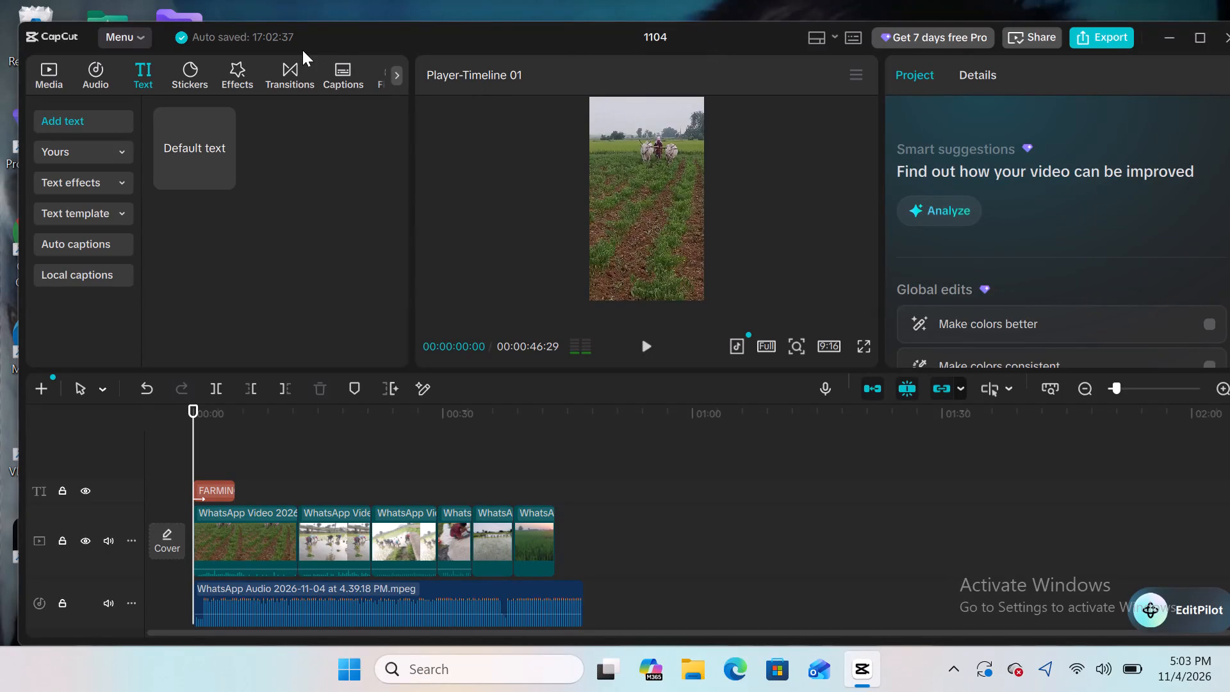
Search the filter library for "bad bunny" and preview the Badbunny filter on the video.
scroll(283, 74, left, 3)
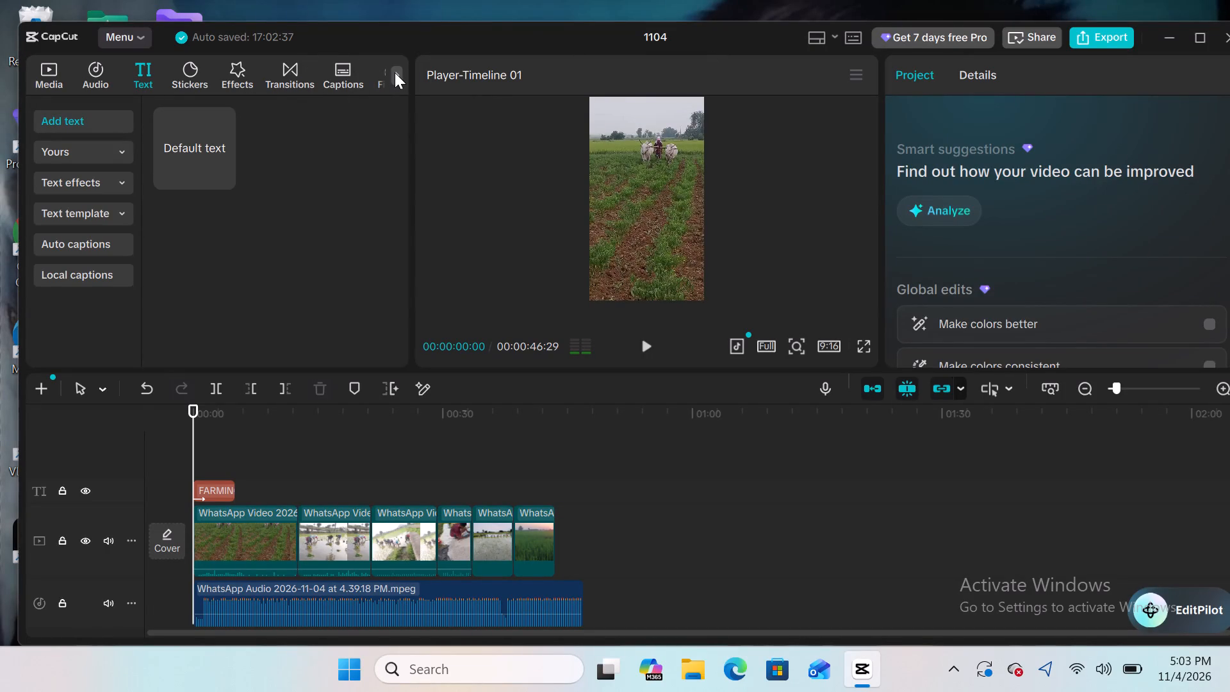
click(395, 72)
click(270, 65)
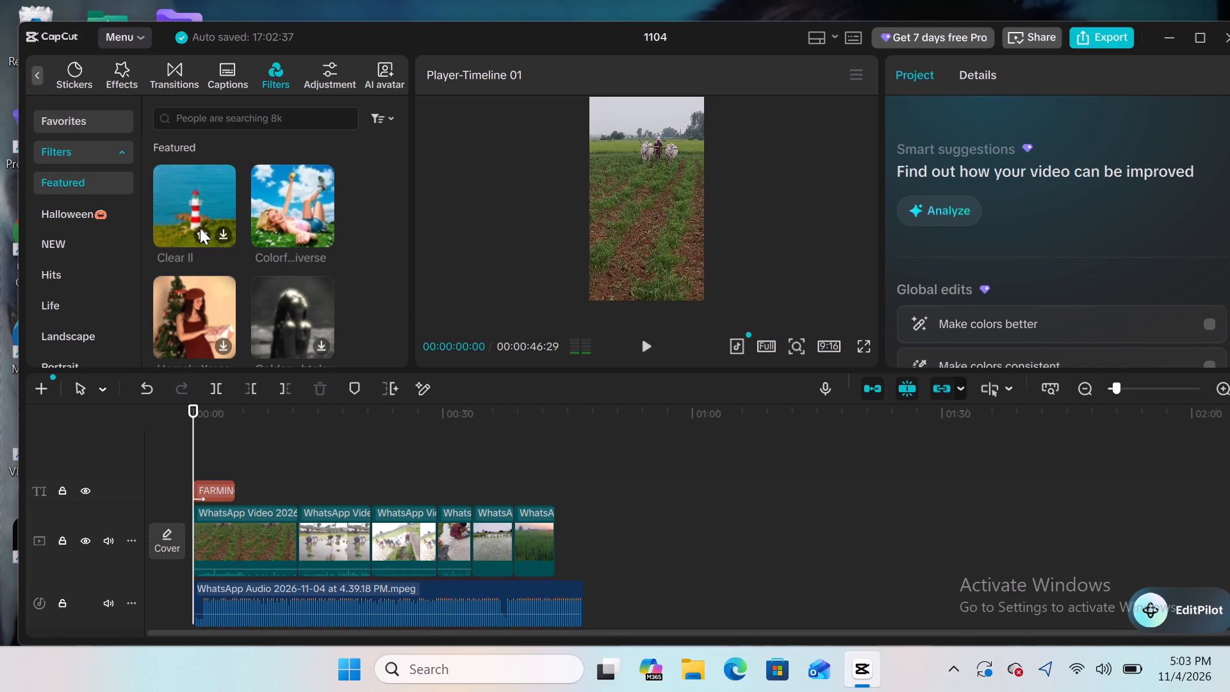
scroll(200, 228, right, 2)
text(bad)
click(234, 115)
text(bad)
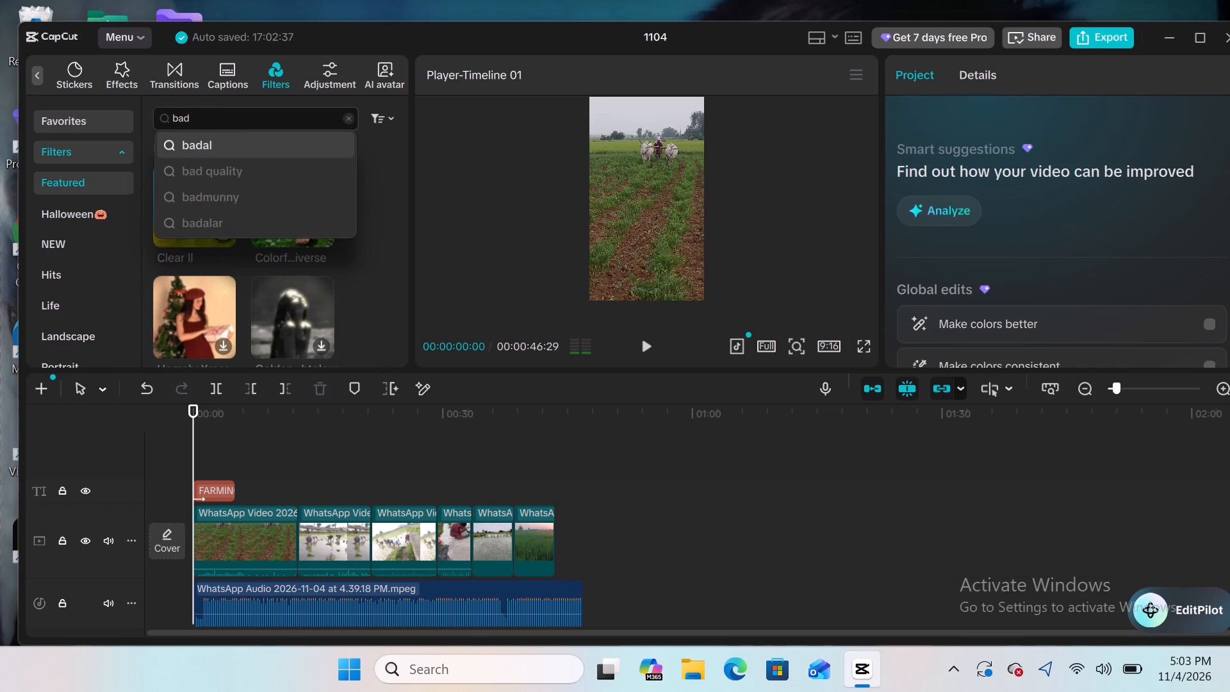
key(space)
key(b)
text(unny)
key(Return)
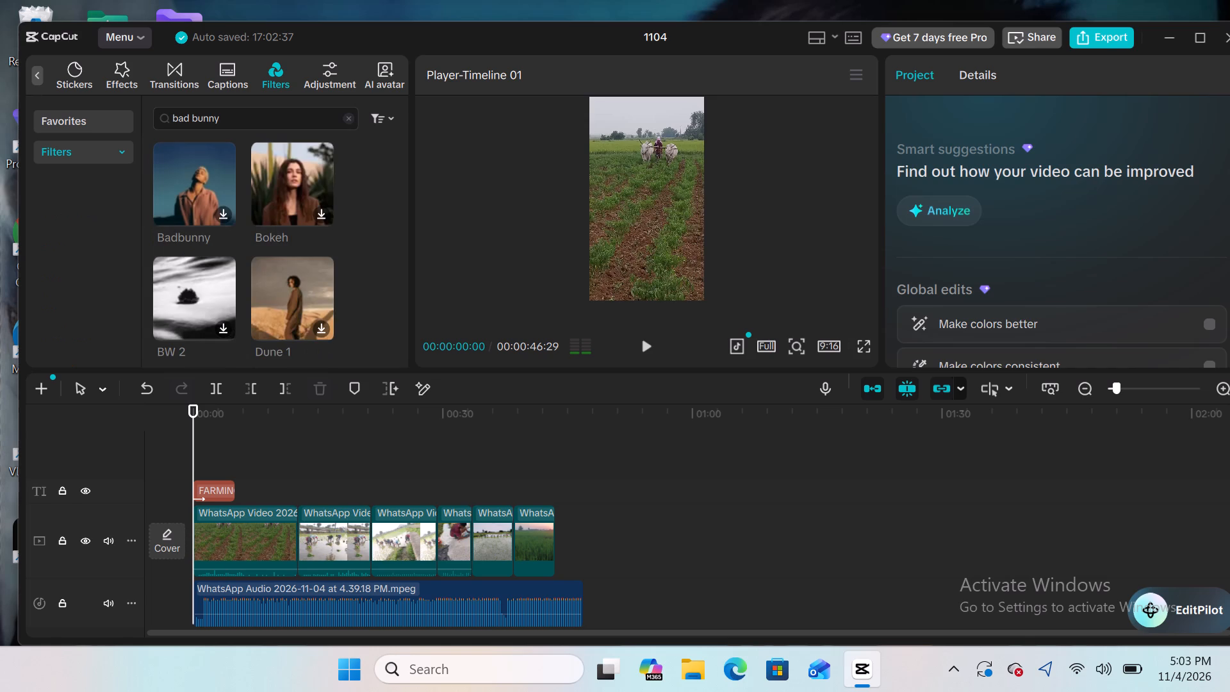
drag(202, 213, 225, 208)
click(225, 208)
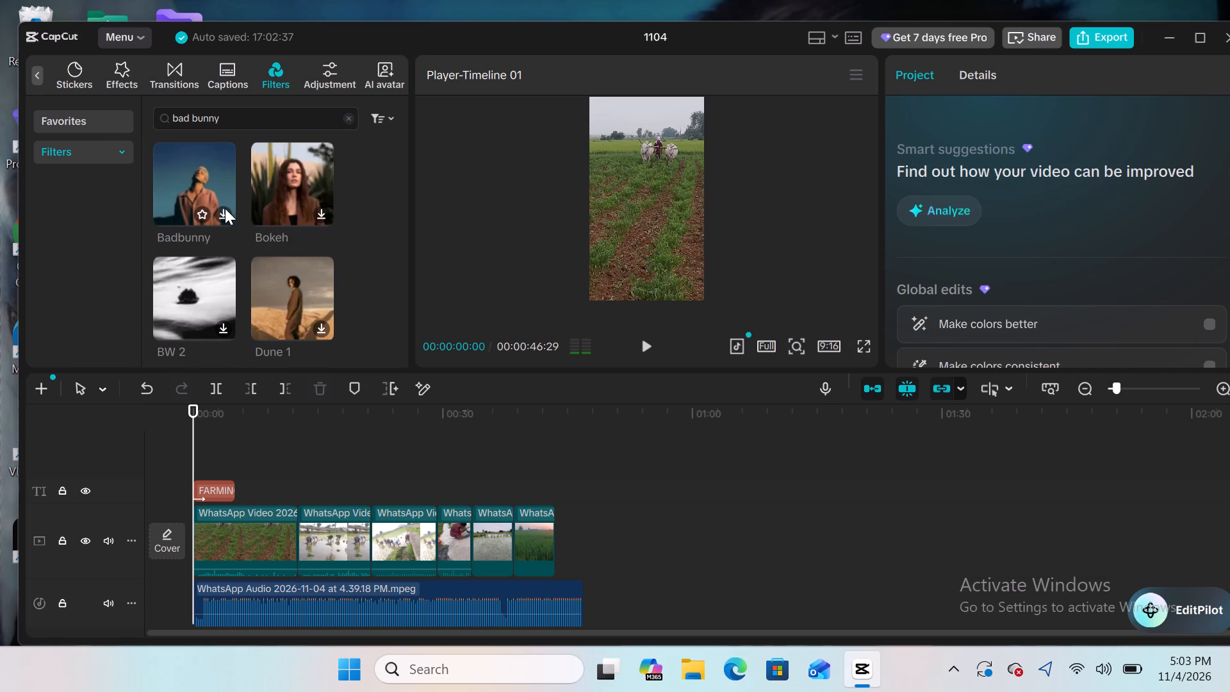
double_click(225, 208)
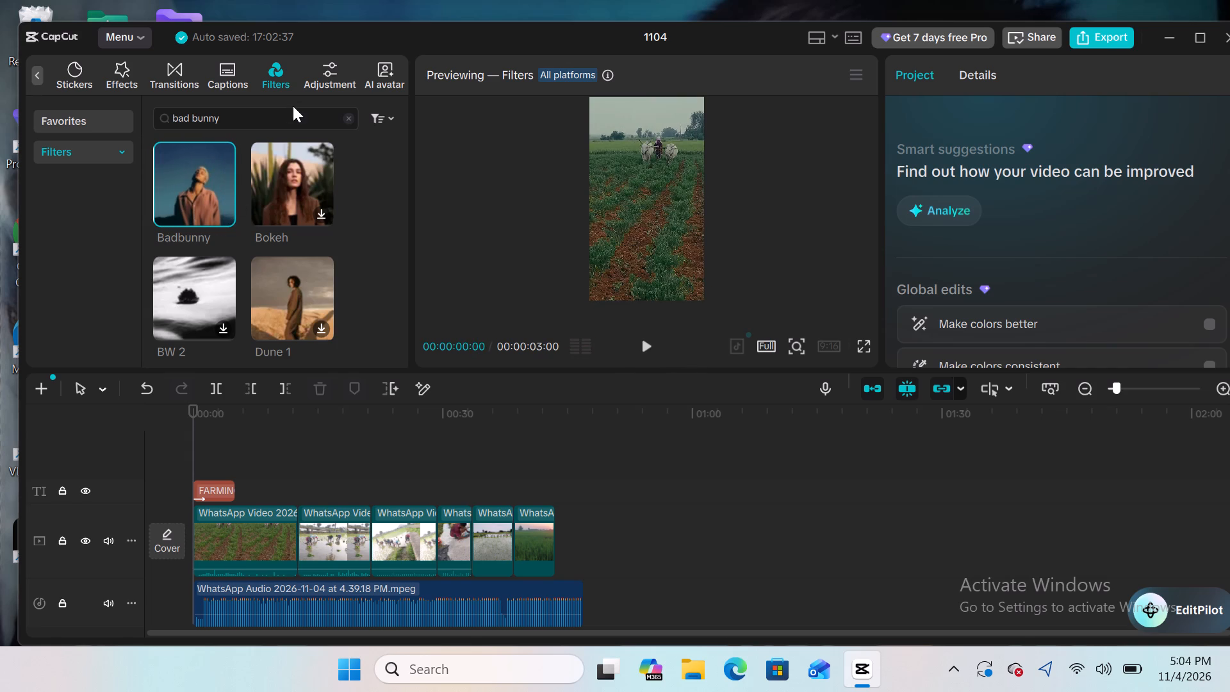
Search the filter library for "green lake" and preview the Green Lake filter on the video.
click(247, 122)
key(BackSpace)
key(BackSpace)
key(BackSpace)
key(BackSpace)
key(BackSpace)
key(BackSpace)
key(BackSpace)
key(BackSpace)
key(BackSpace)
key(BackSpace)
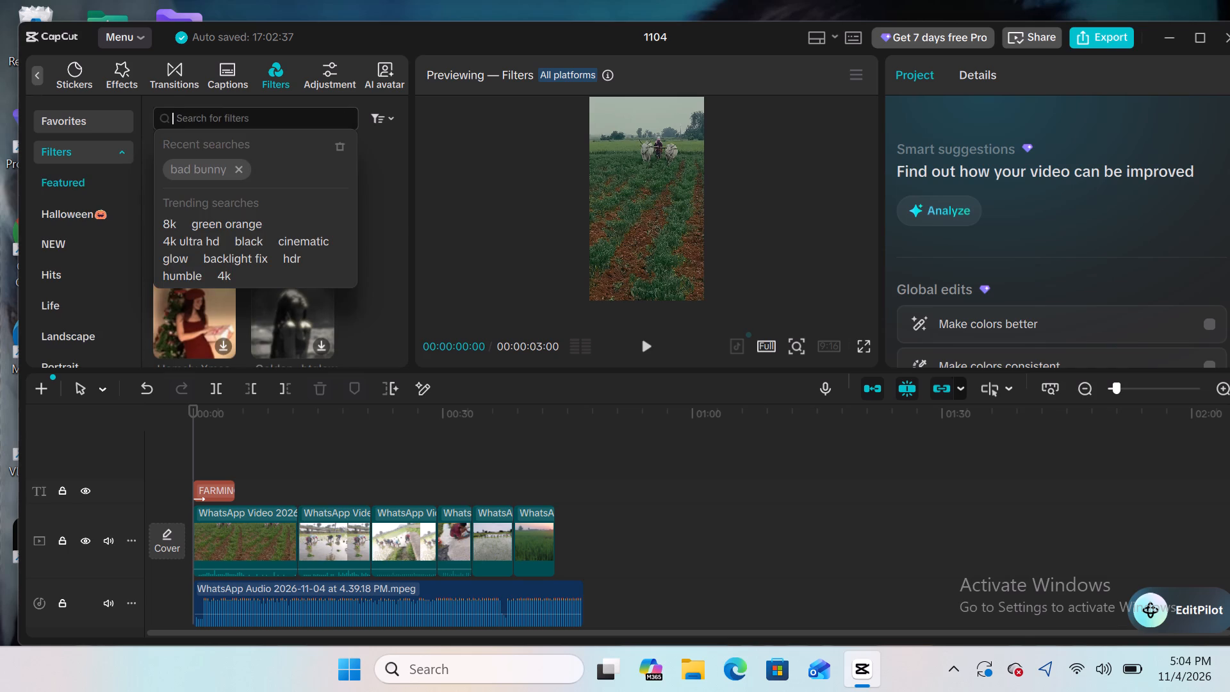
text(gree)
text(n)
key(space)
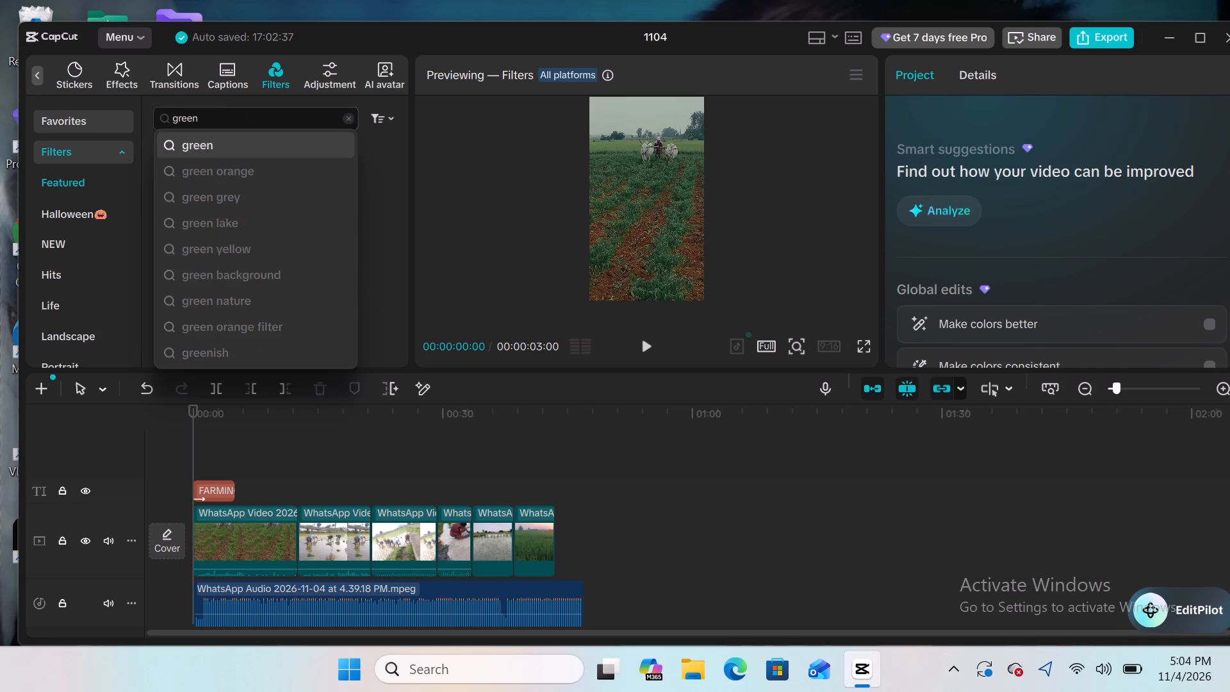
text(lake)
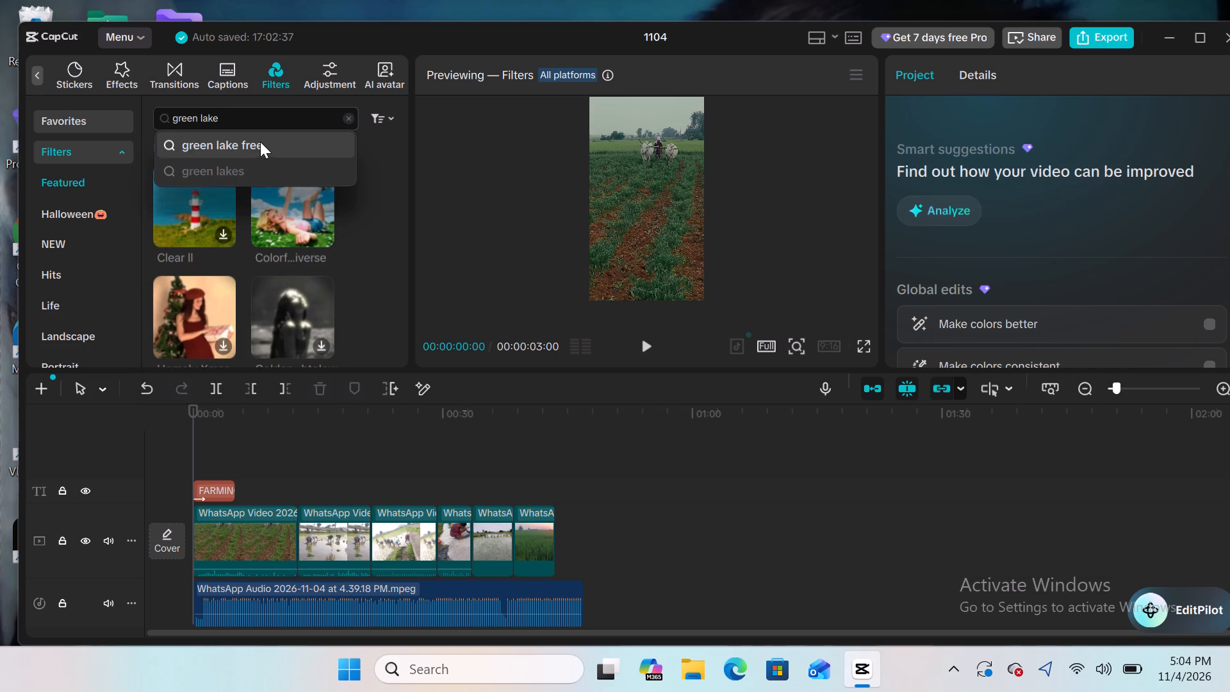
click(241, 113)
key(Return)
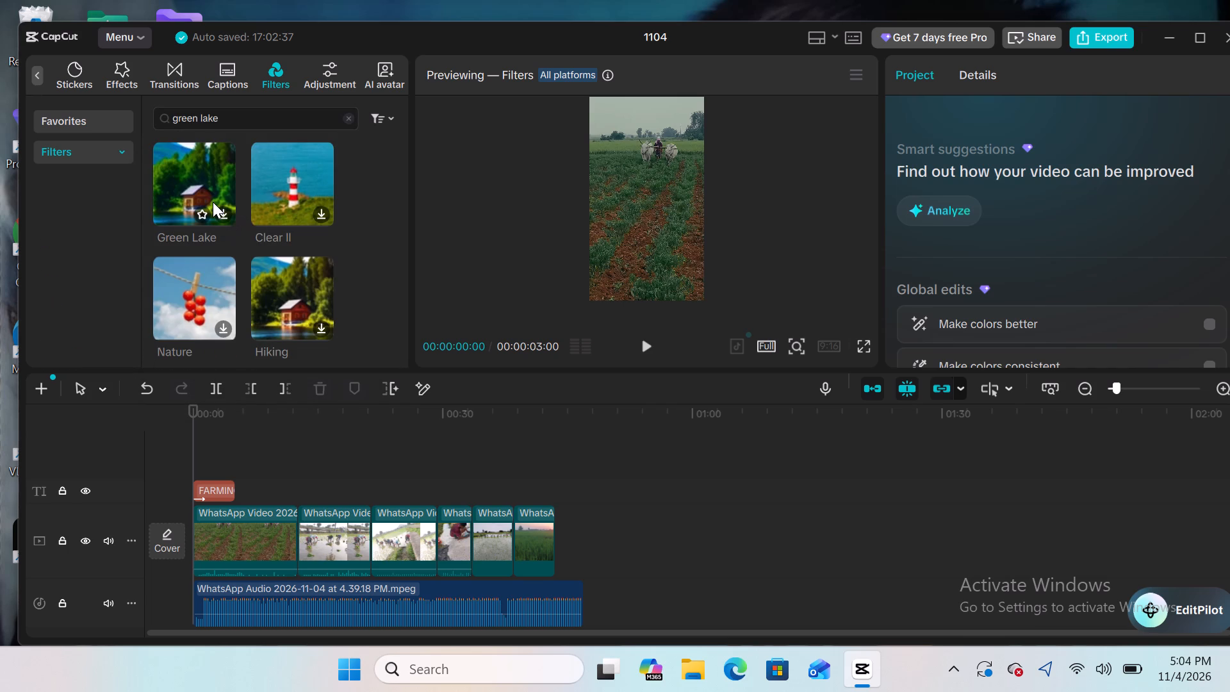
click(213, 202)
click(221, 218)
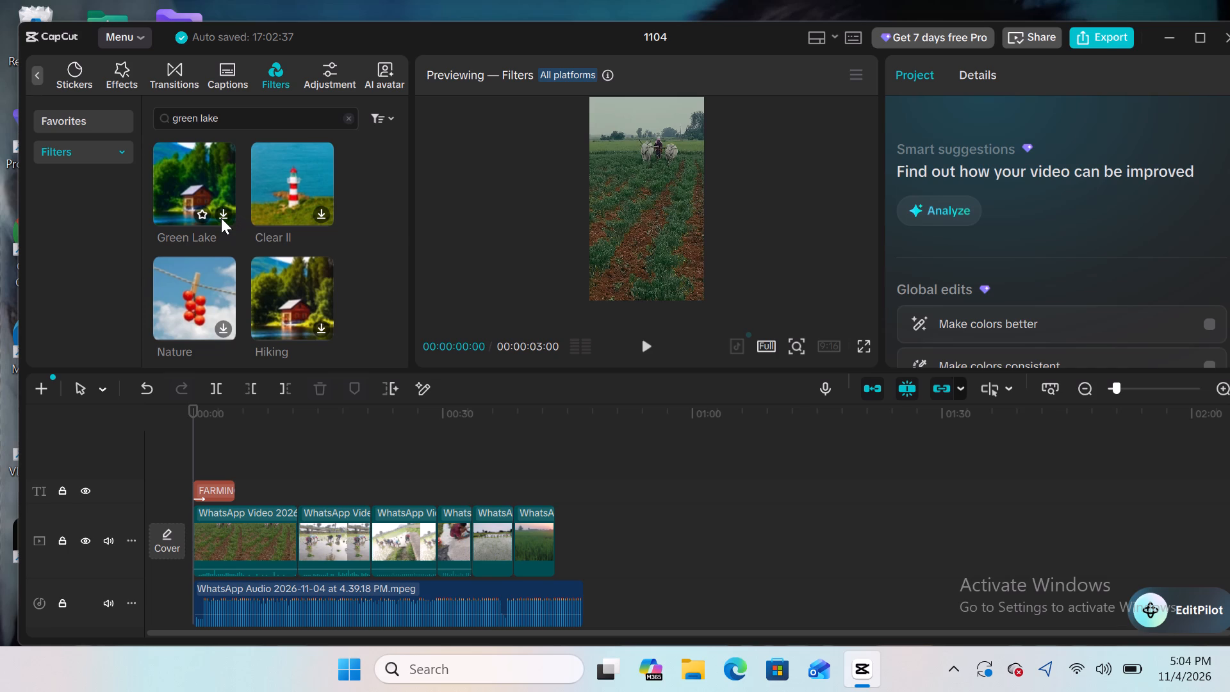
double_click(221, 218)
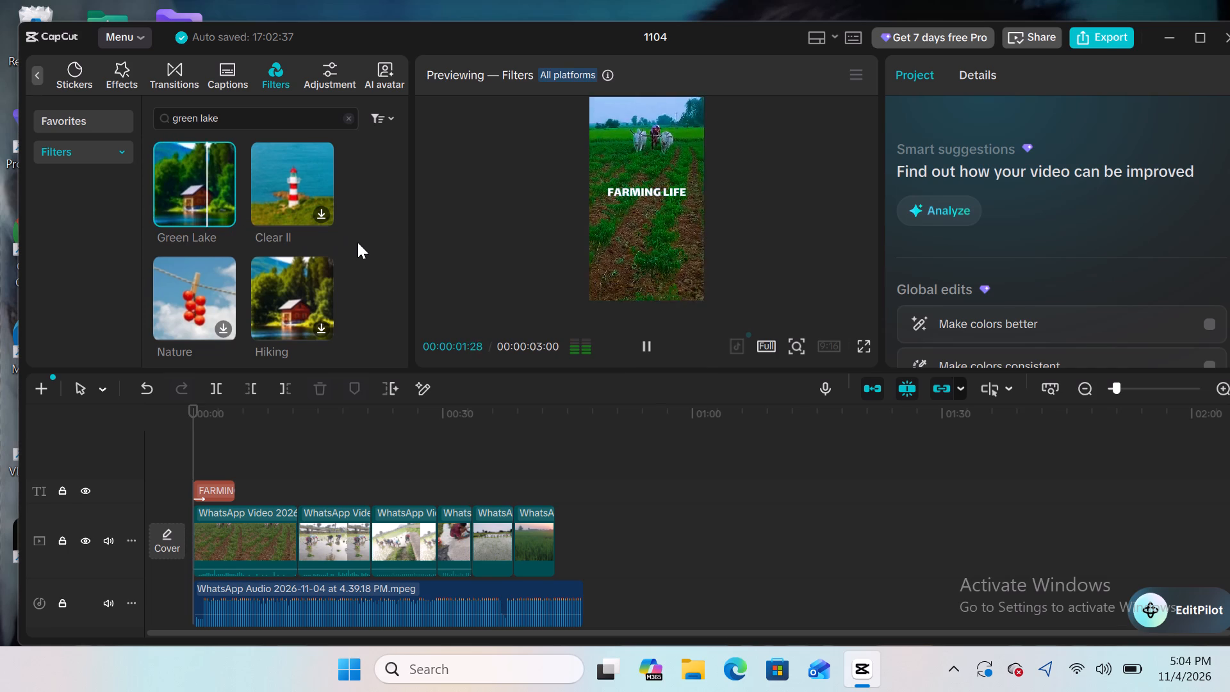
Preview the Clear II and Hiking filters alternately to compare their looks on the video.
double_click(316, 209)
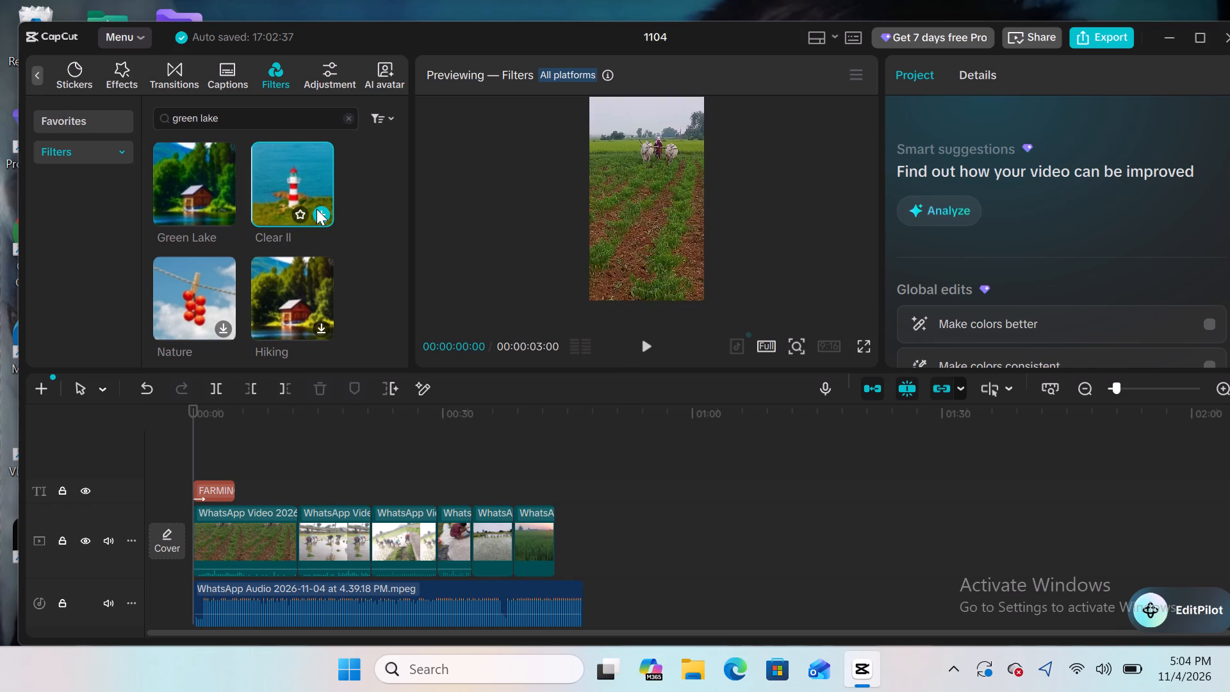
double_click(311, 306)
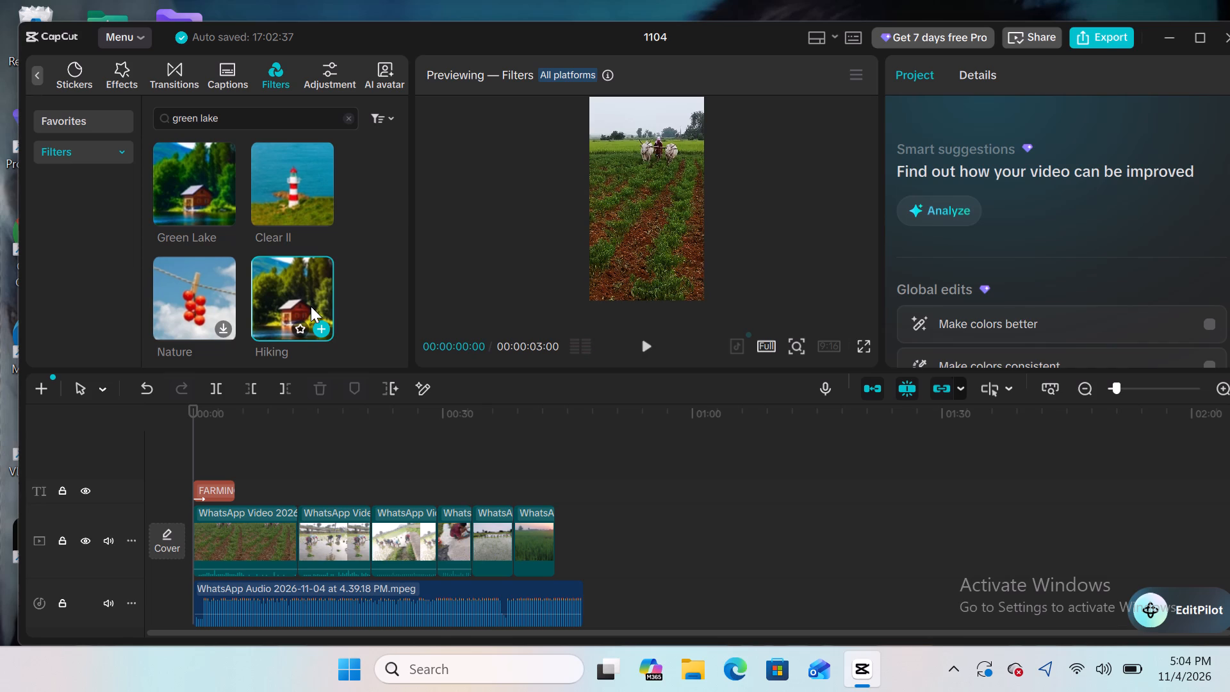
double_click(295, 194)
double_click(283, 284)
Browse further through the green lake results and preview the Maldives, Nature and Nature's Kiss filters.
scroll(263, 272, right, 1)
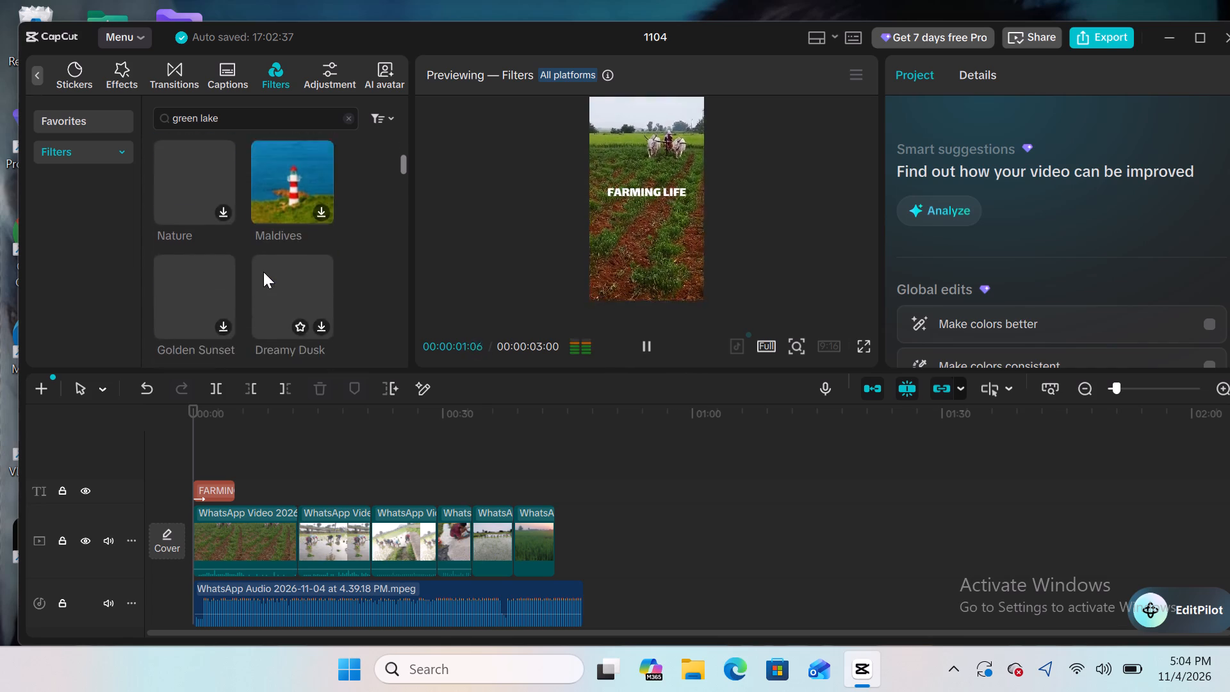
scroll(263, 272, right, 2)
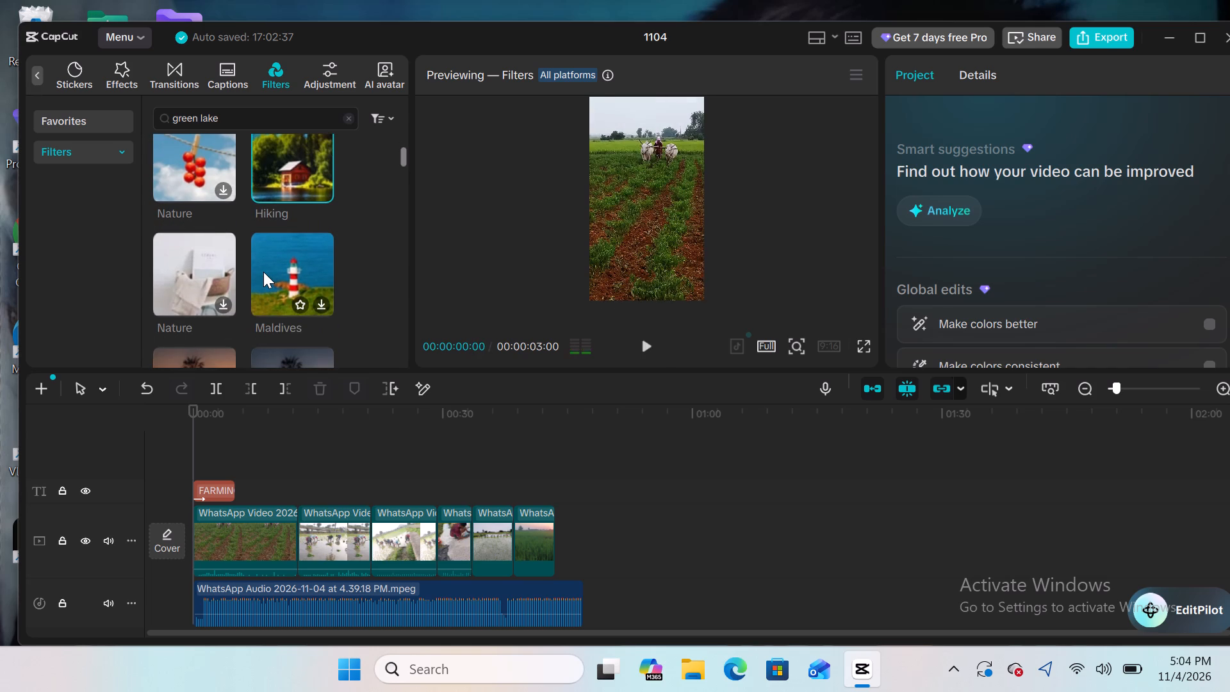
scroll(263, 272, right, 1)
double_click(263, 272)
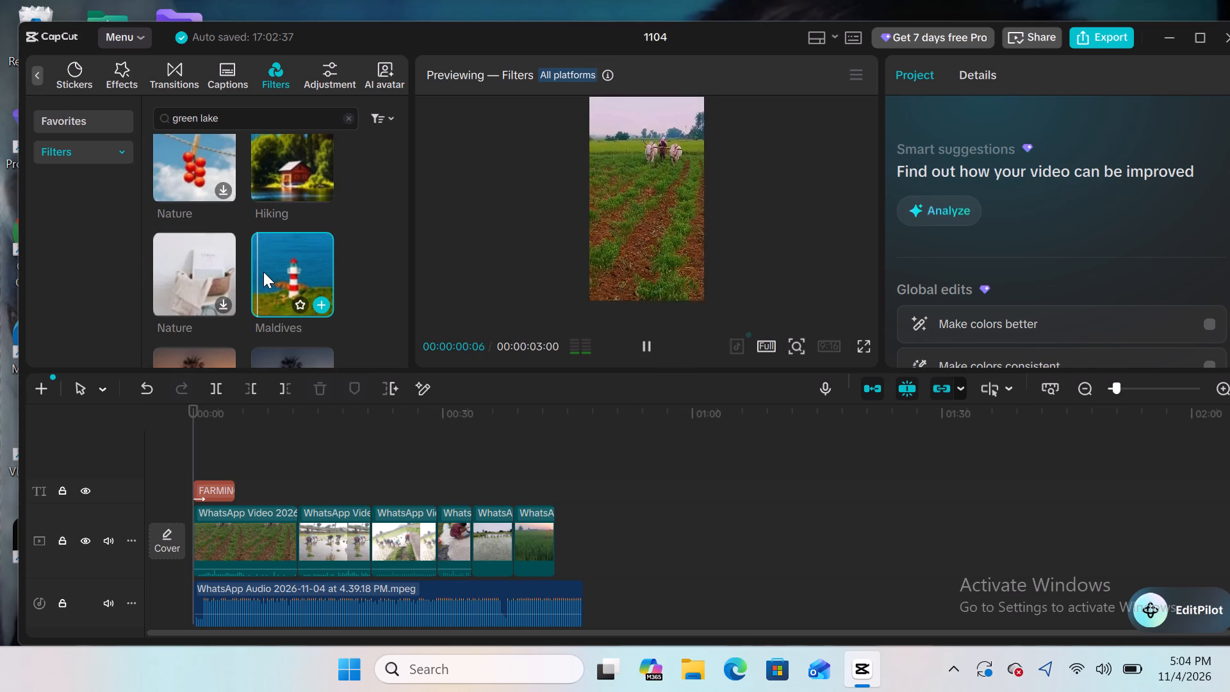
double_click(191, 153)
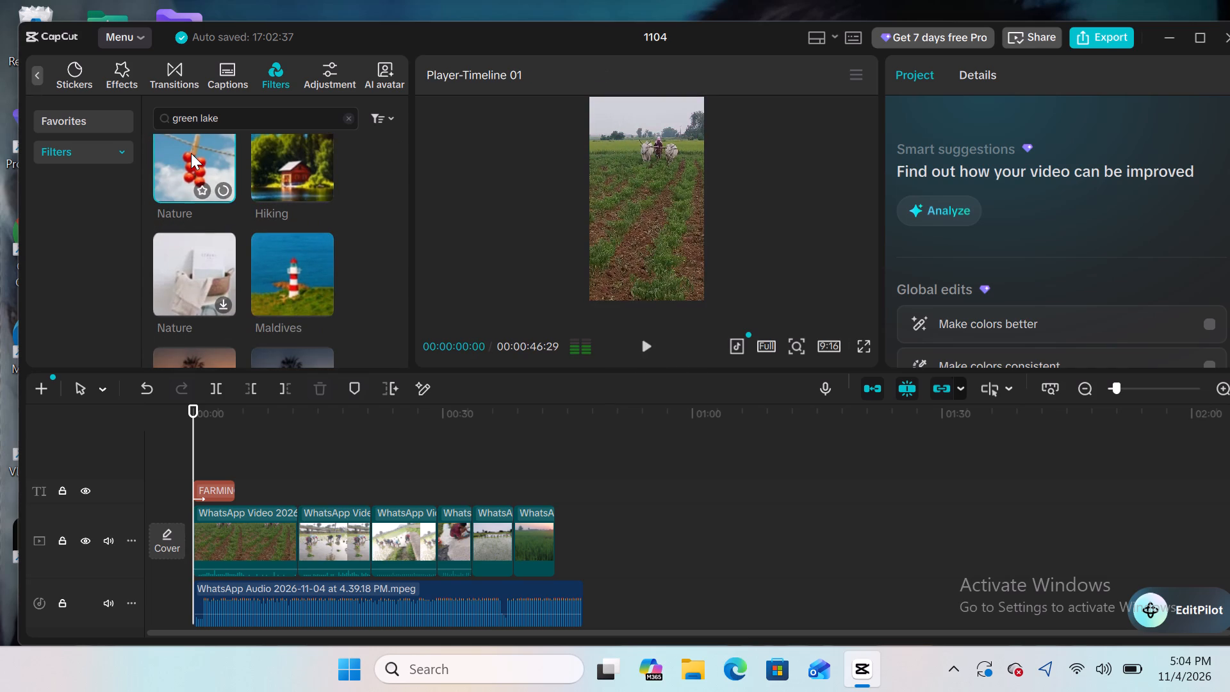
scroll(191, 195, down, 1)
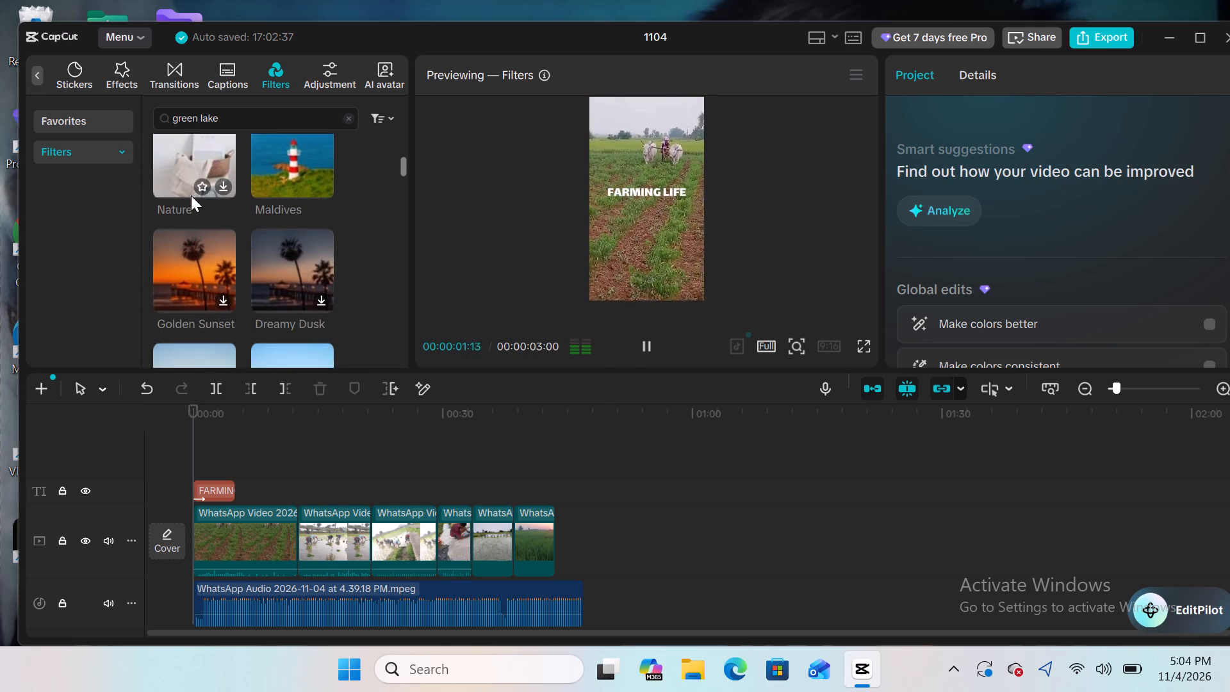
scroll(191, 195, down, 2)
double_click(191, 195)
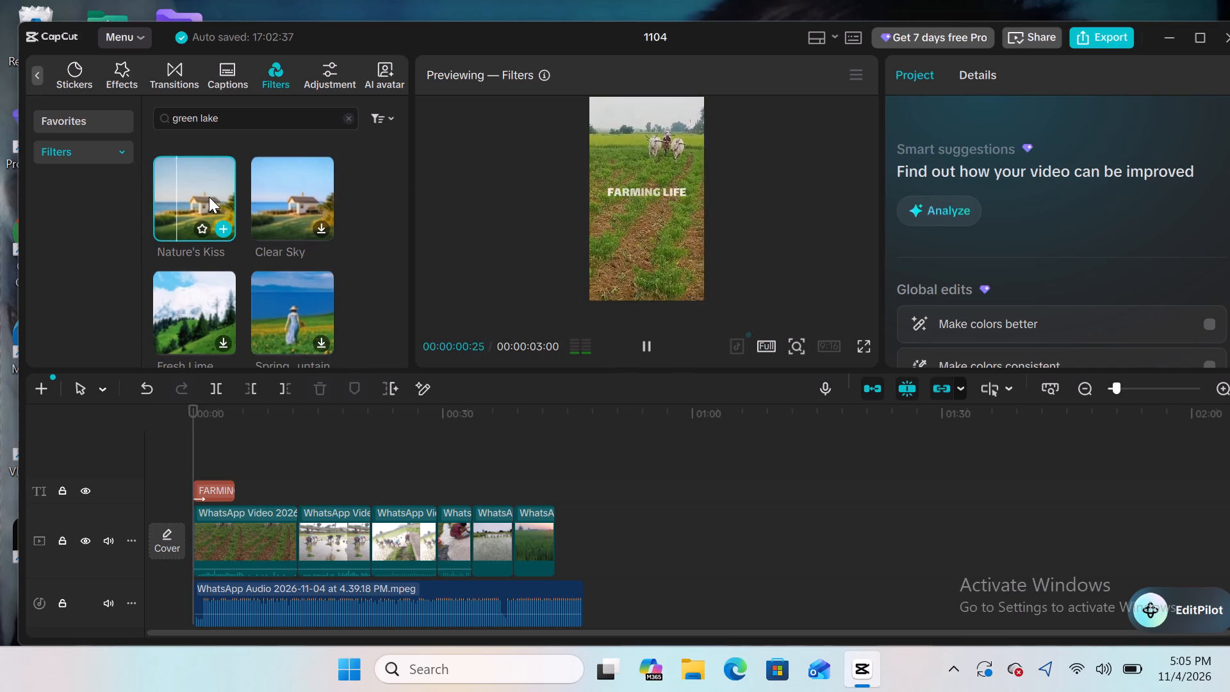
Add the Clear Sky filter above the title from the timeline's start and extend it to the end of the first video clip.
double_click(295, 197)
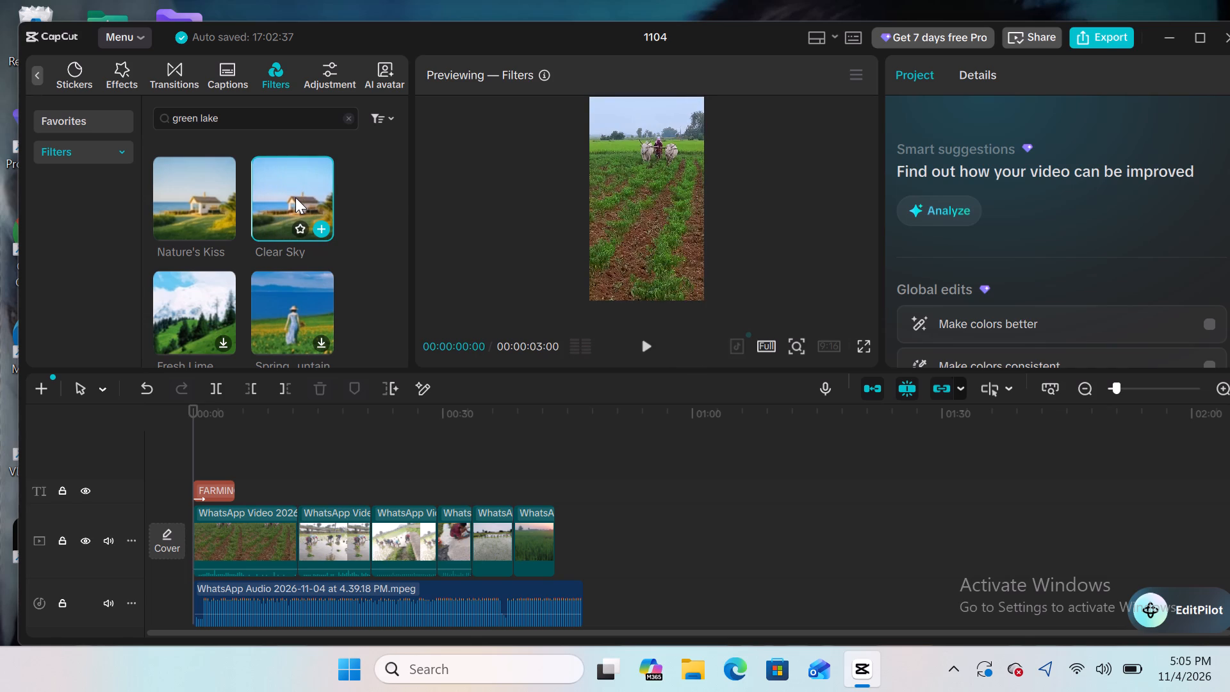
drag(295, 197, 194, 470)
drag(218, 489, 288, 488)
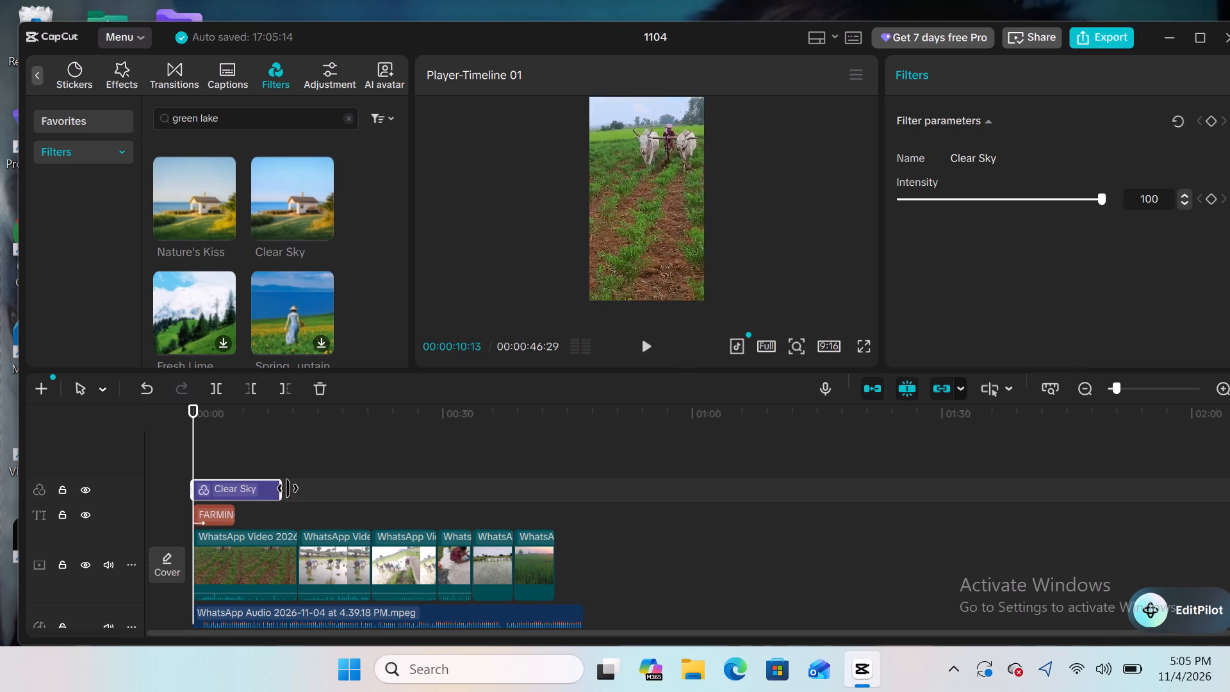
drag(288, 488, 288, 488)
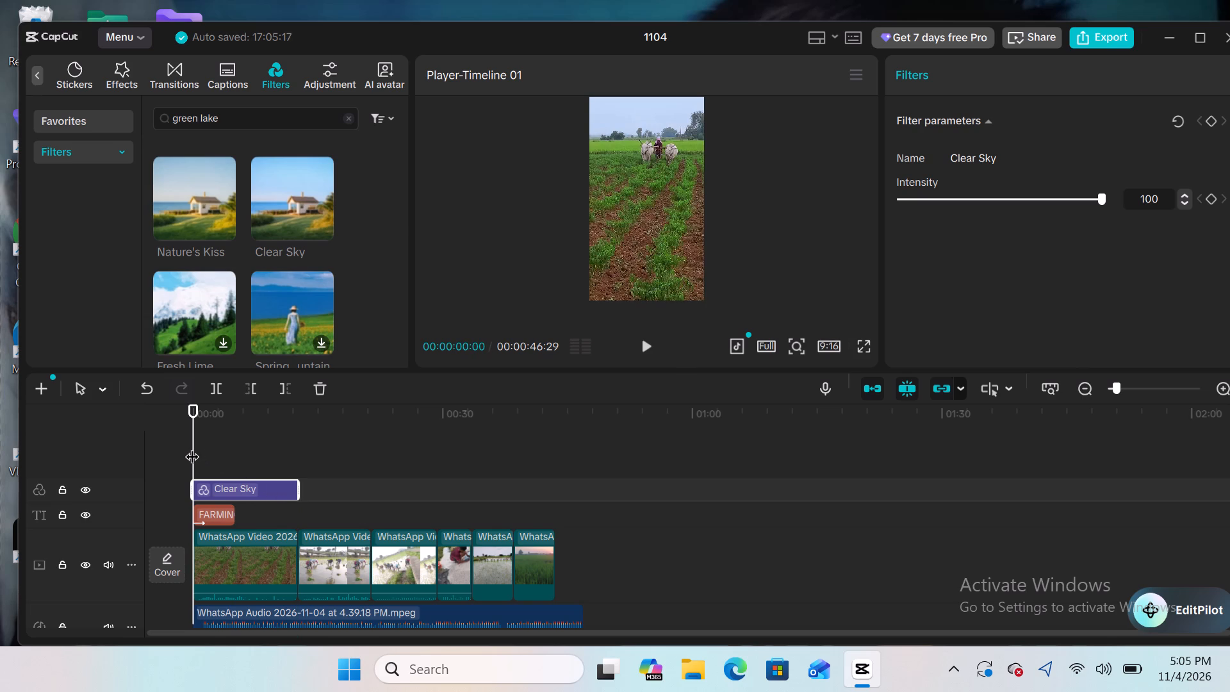
Scrub through the first video clip to check the Clear Sky filter up to the cut, then return to 00:00:00:00.
drag(192, 447, 261, 432)
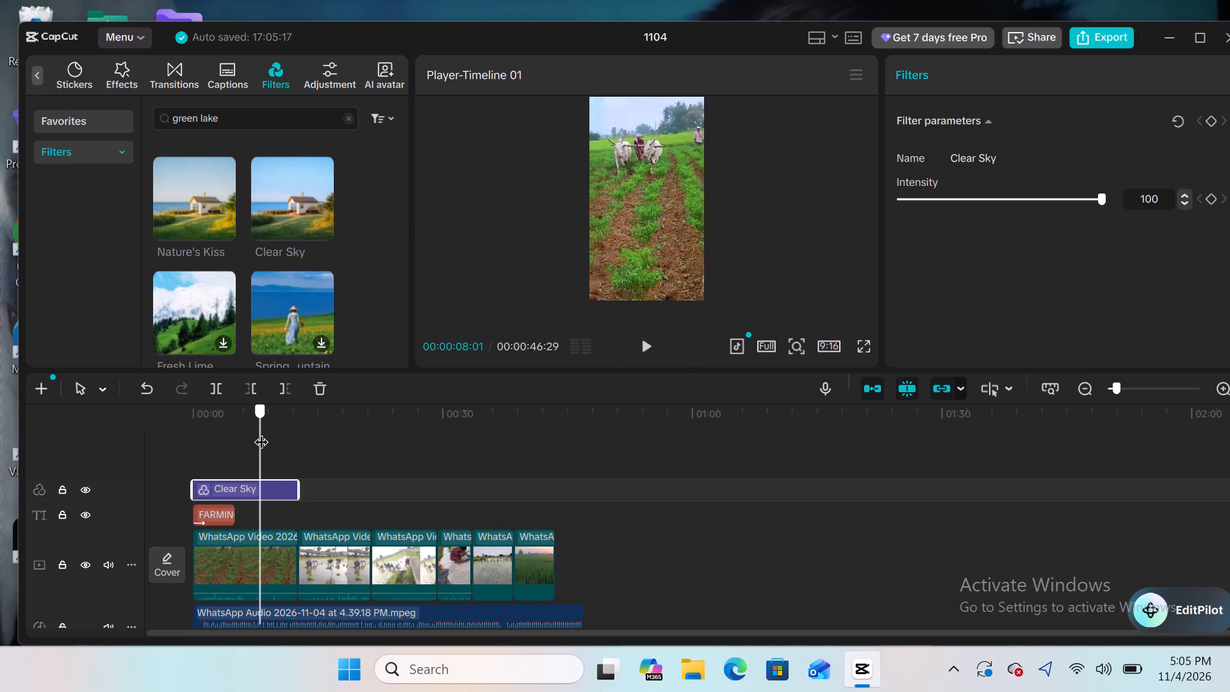
drag(261, 432, 295, 427)
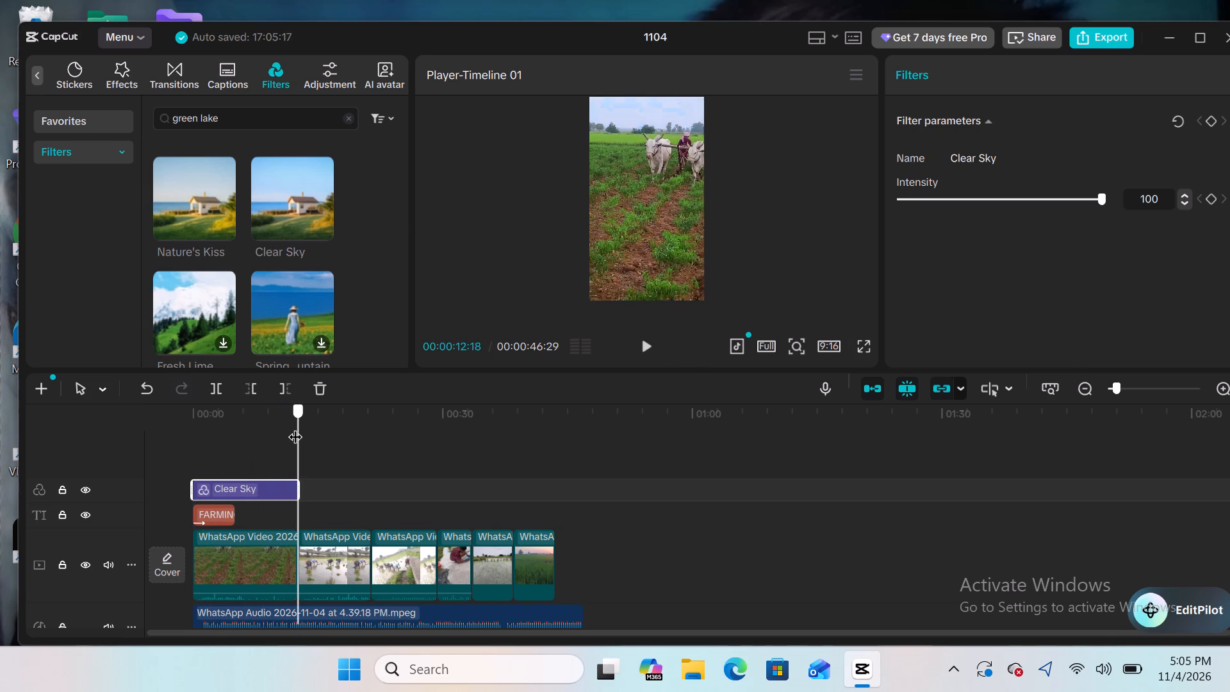
drag(295, 427, 275, 432)
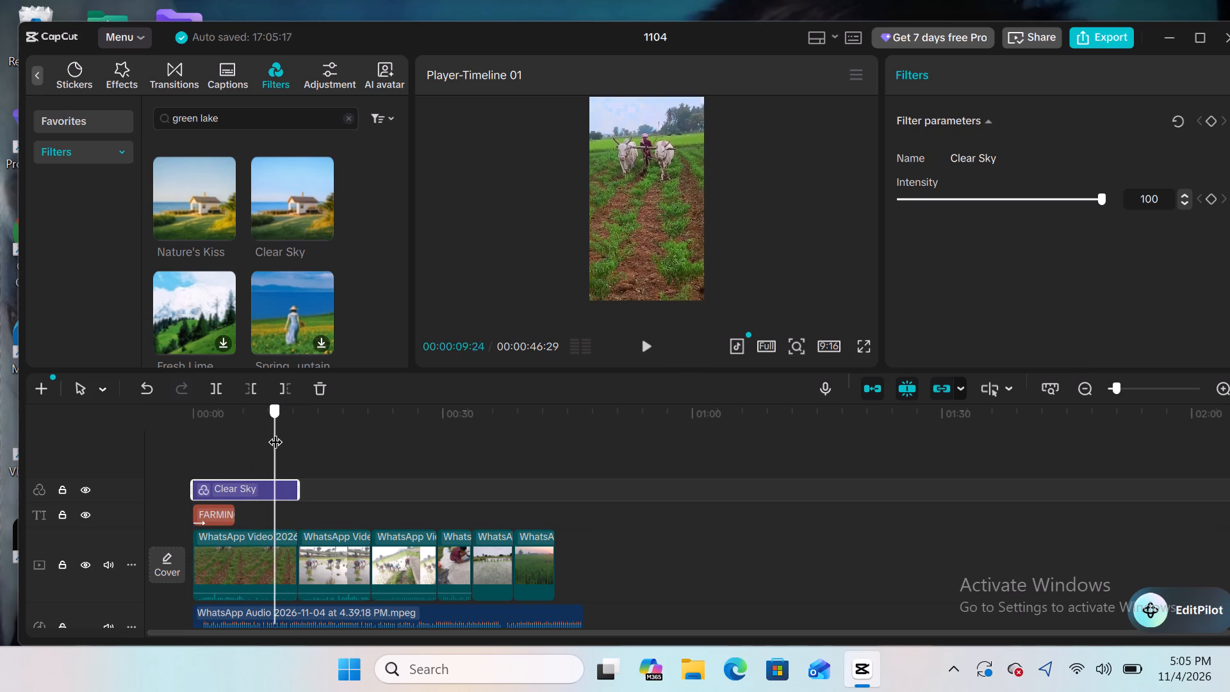
drag(275, 432, 298, 420)
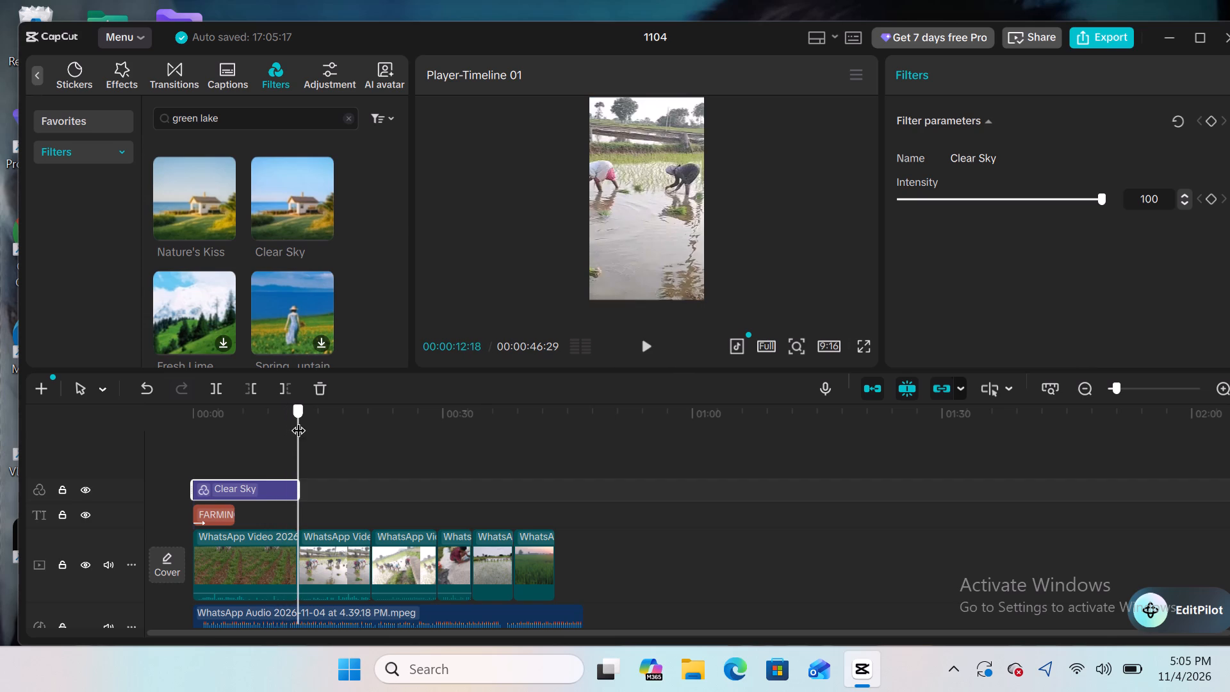
drag(298, 420, 302, 418)
drag(288, 418, 149, 454)
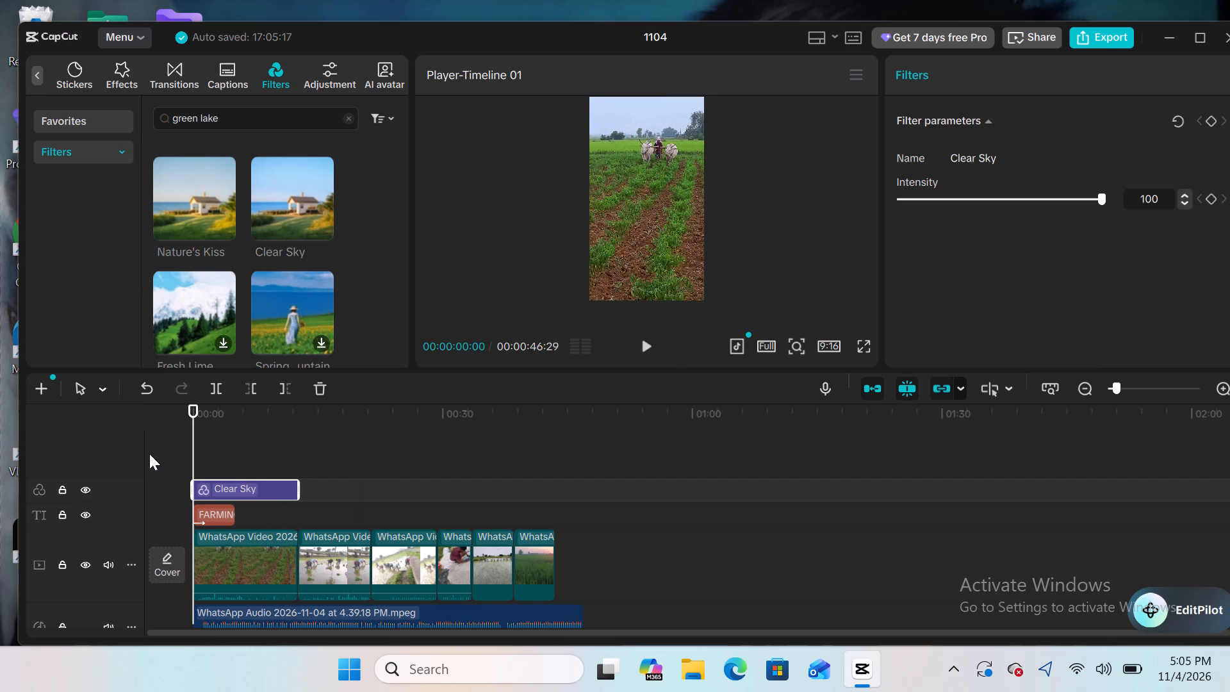
Play from the start, pause at 00:00:10:08 and trim the end of the first video clip to that point.
click(649, 350)
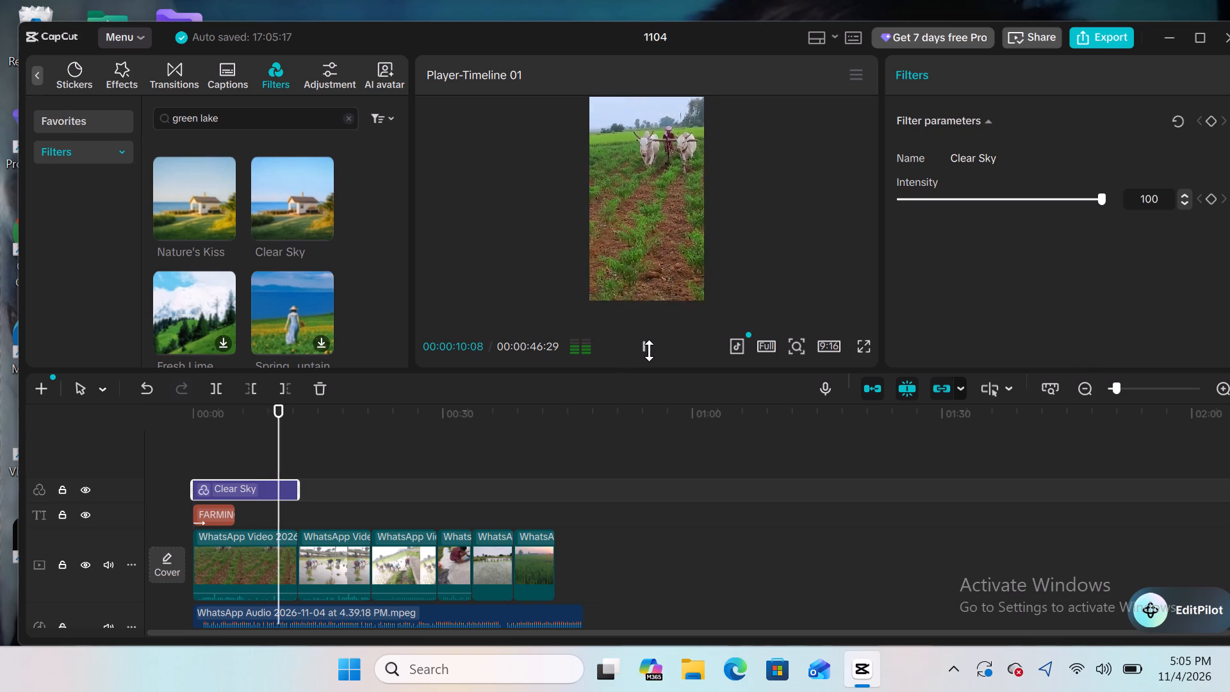
click(649, 350)
click(288, 547)
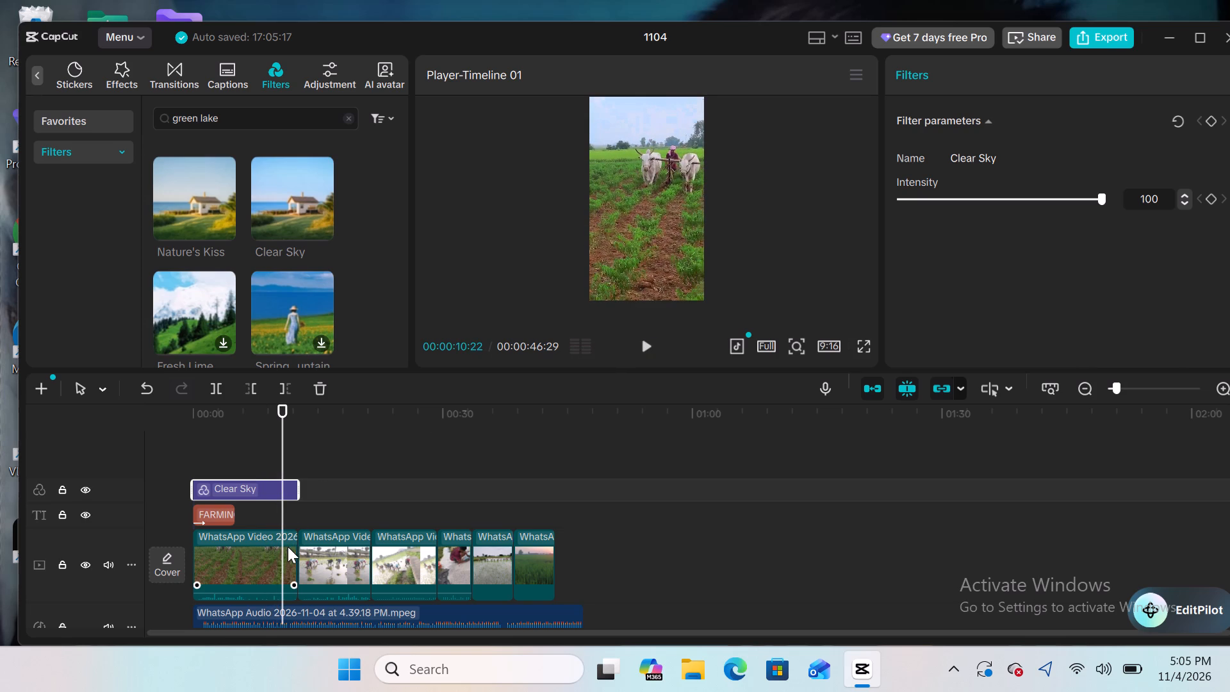
Trim the end of the first video clip back to 00:00:10:22, at the playhead.
drag(295, 548, 288, 548)
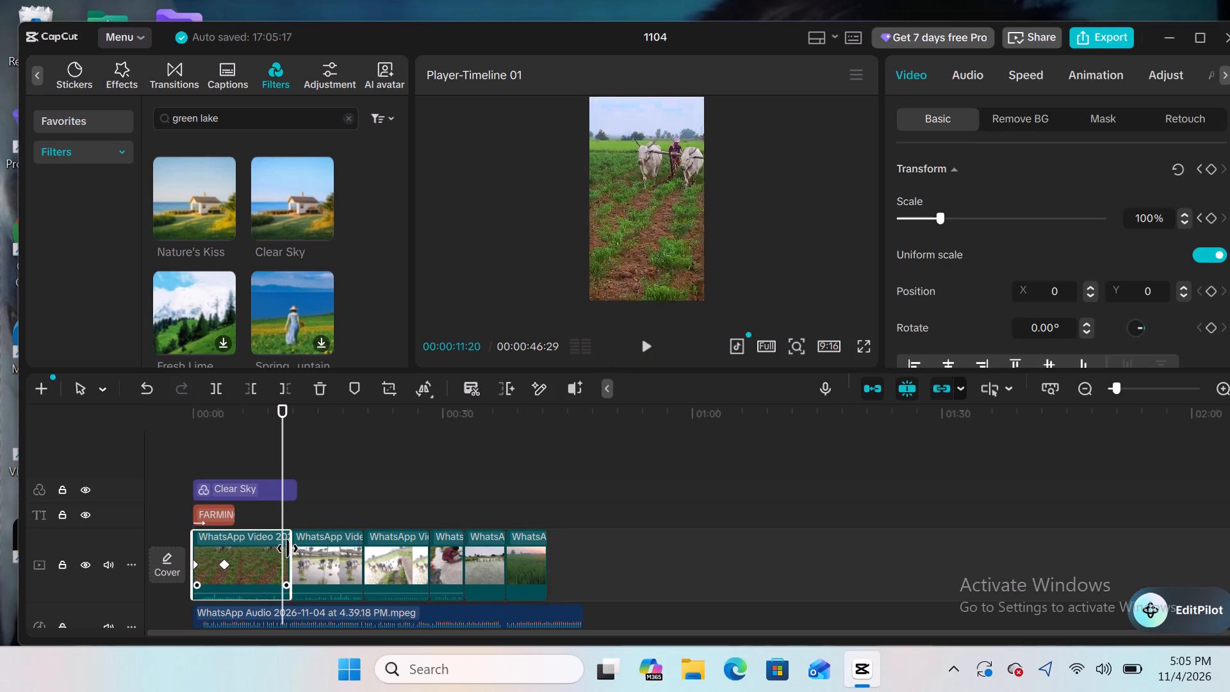
drag(288, 548, 283, 548)
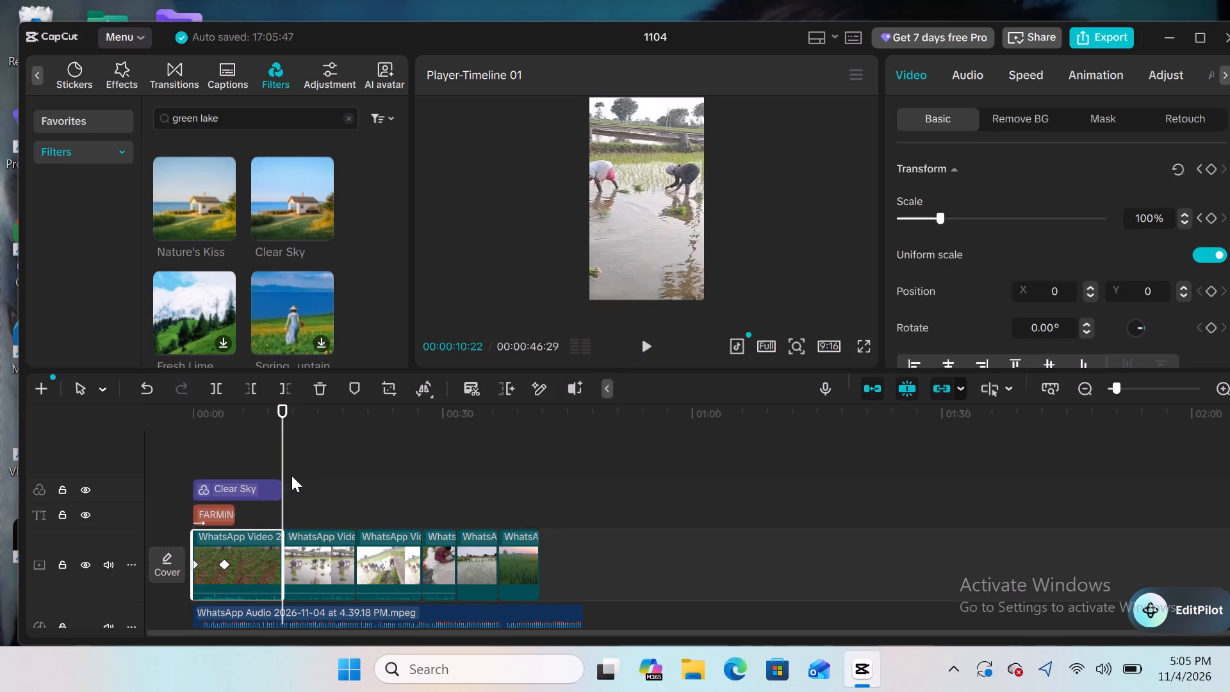
Play from 00:00:08:06 across the cut between the first and second clips, pausing at 00:00:11:24.
drag(278, 468, 279, 474)
drag(279, 474, 261, 483)
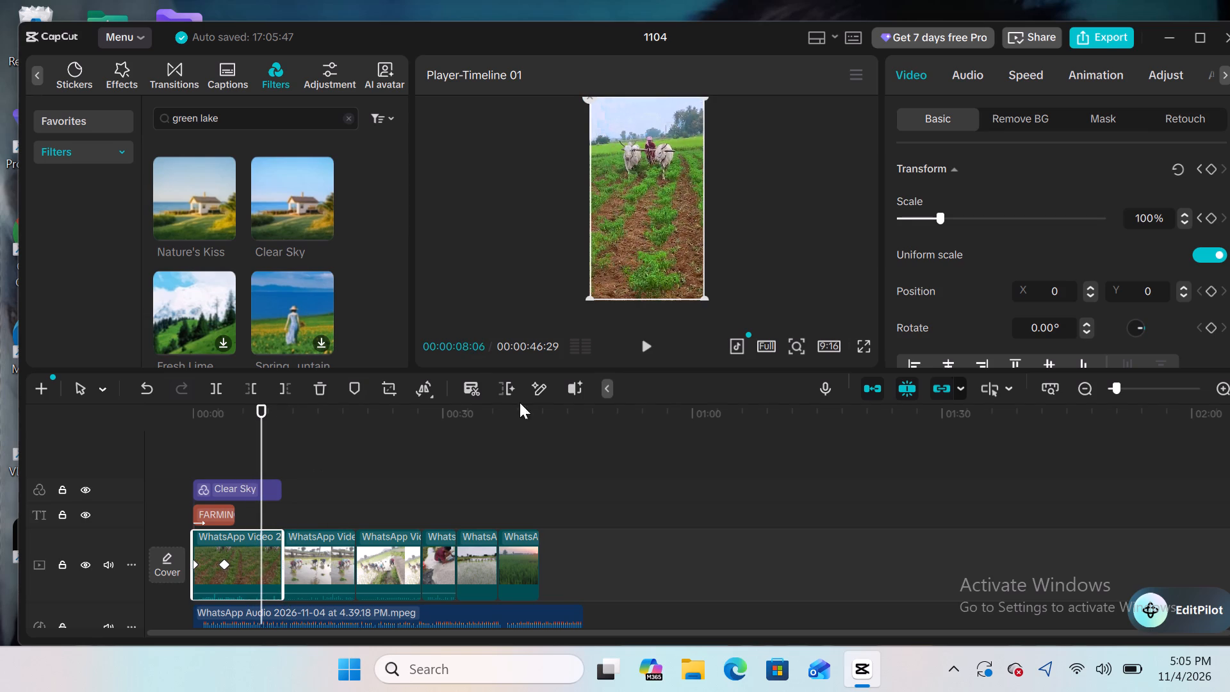
click(652, 342)
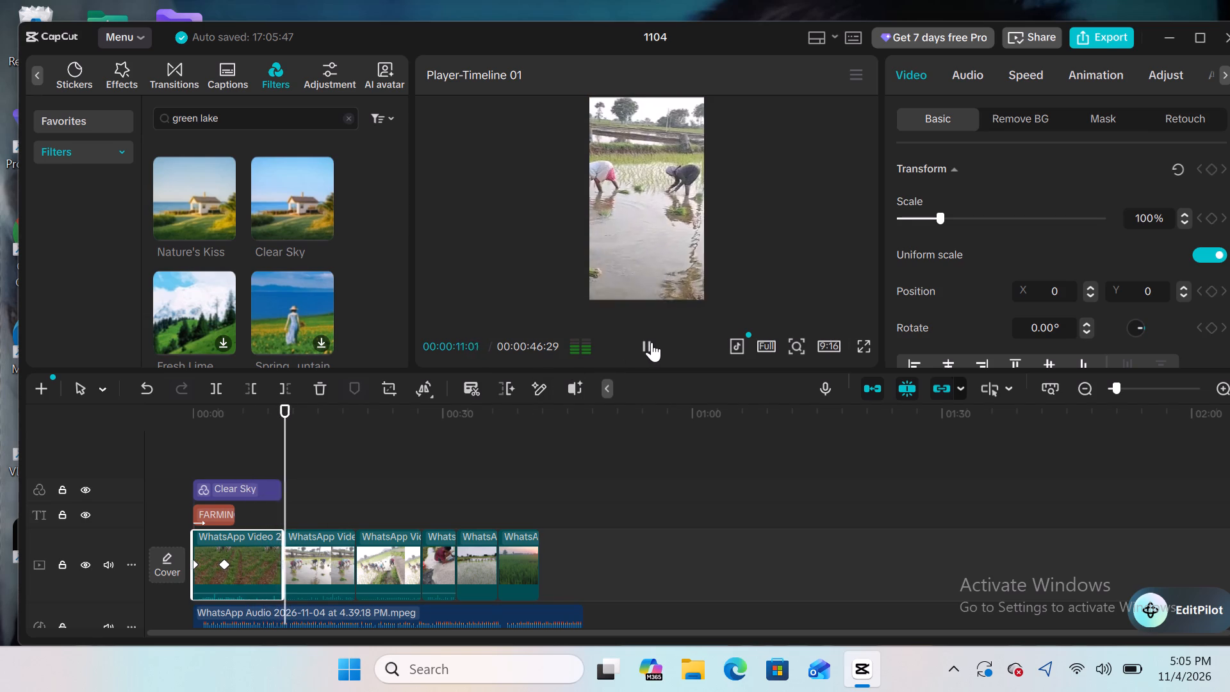
click(652, 342)
click(652, 342)
click(652, 342)
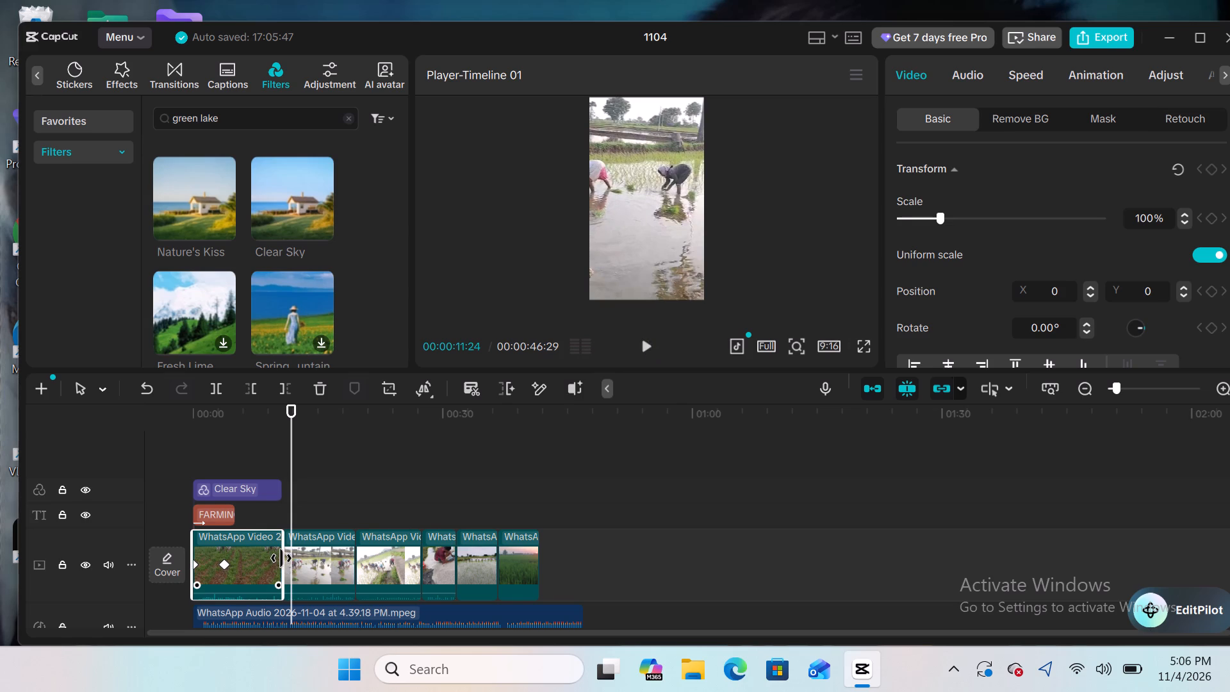
Trim the end of the first video clip further, to about 00:00:10:01.
drag(281, 557, 278, 557)
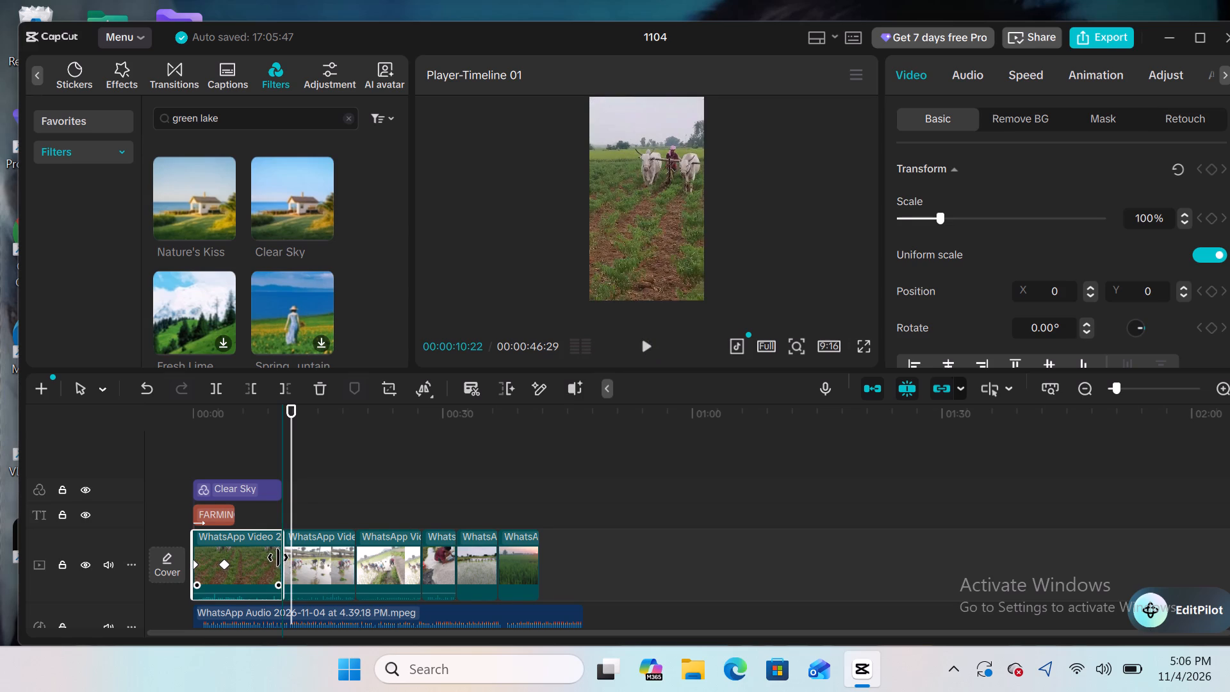
drag(278, 557, 279, 559)
drag(279, 559, 275, 559)
Play from 00:00:08:20 across the shortened first clip's end to check the cut into the second clip.
drag(294, 506, 274, 513)
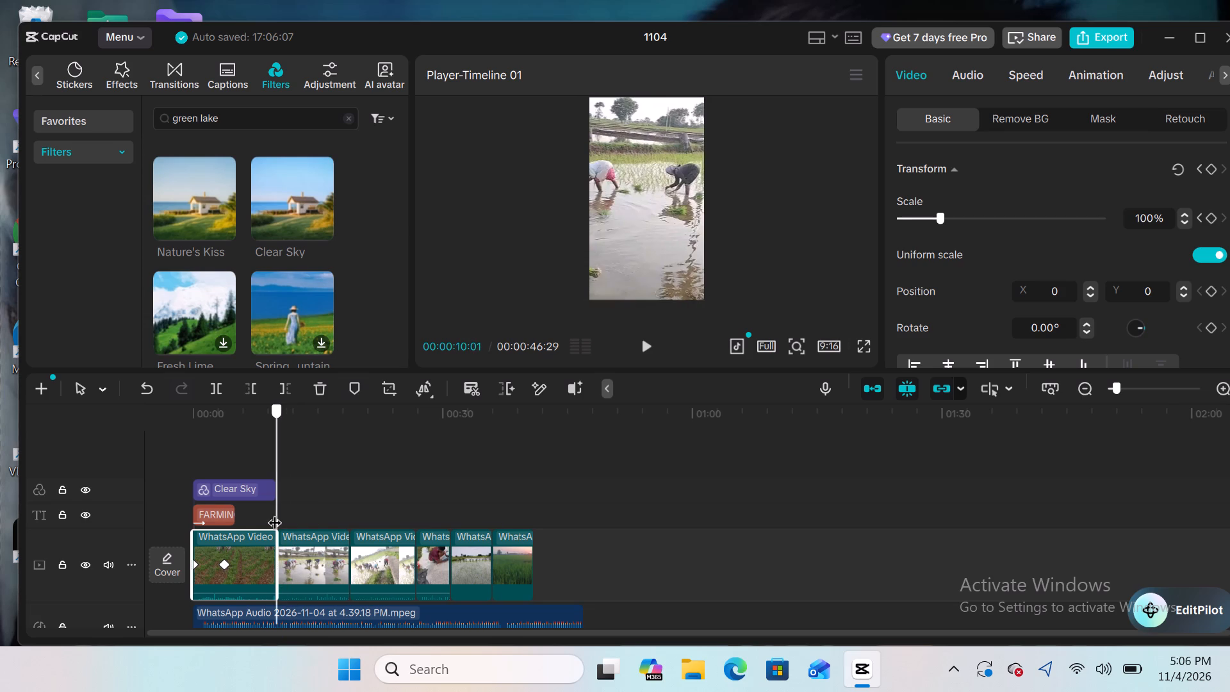
drag(274, 513, 265, 513)
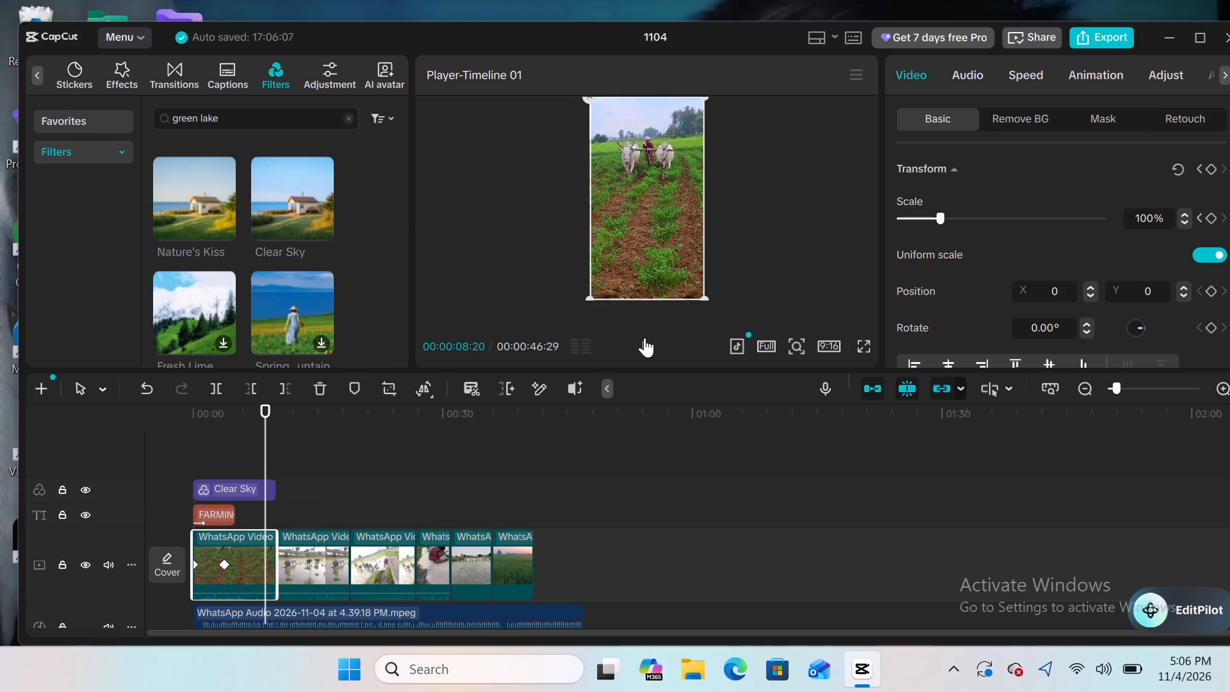
click(644, 338)
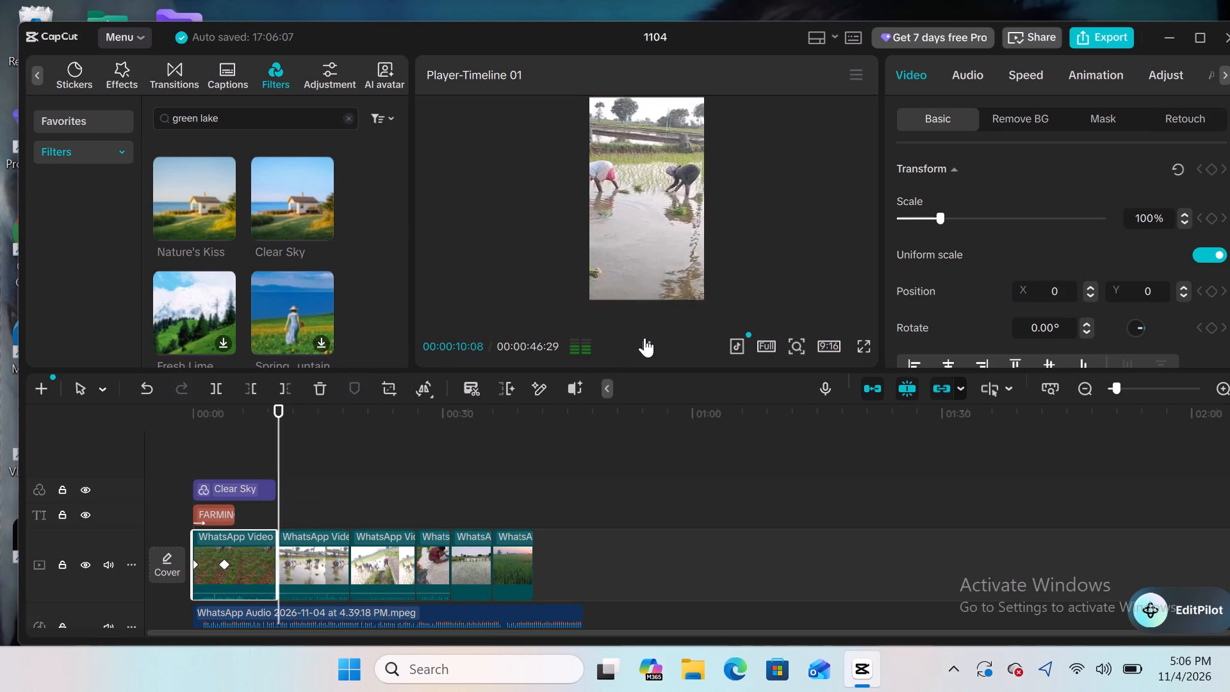
Pause playback just past the first cut and scrub through the following clips, leaving the playhead at 00:00:20:09.
click(644, 338)
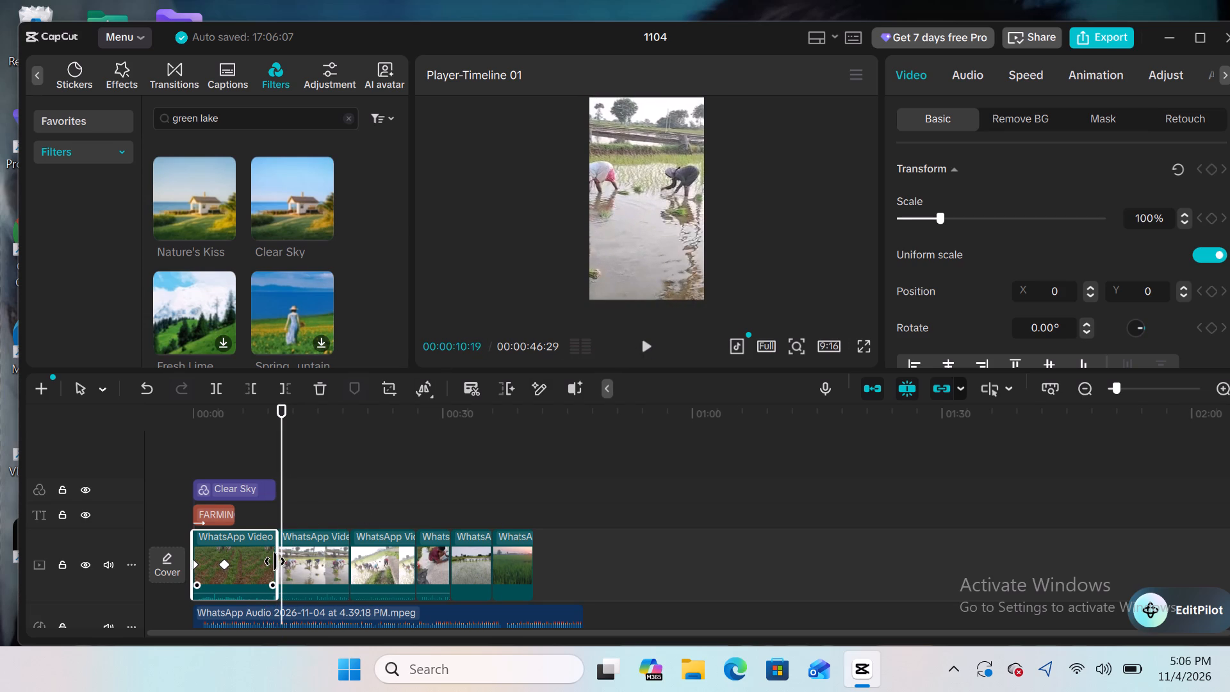
click(275, 561)
drag(299, 431, 425, 446)
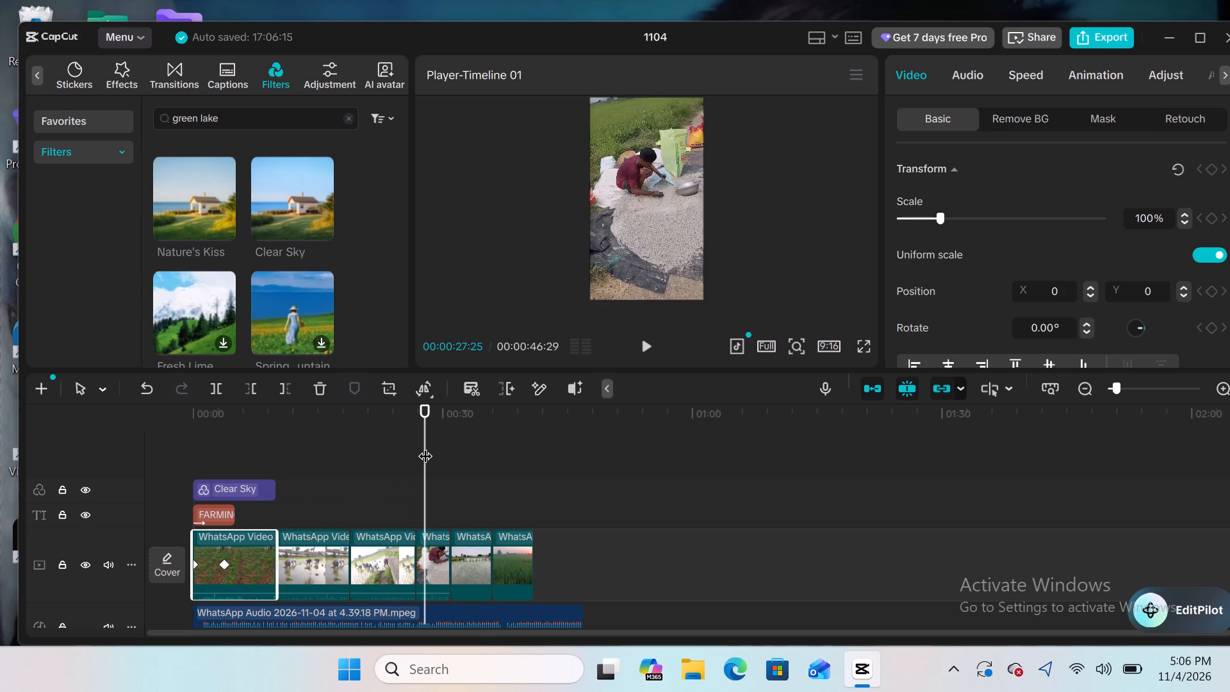
click(425, 446)
click(362, 450)
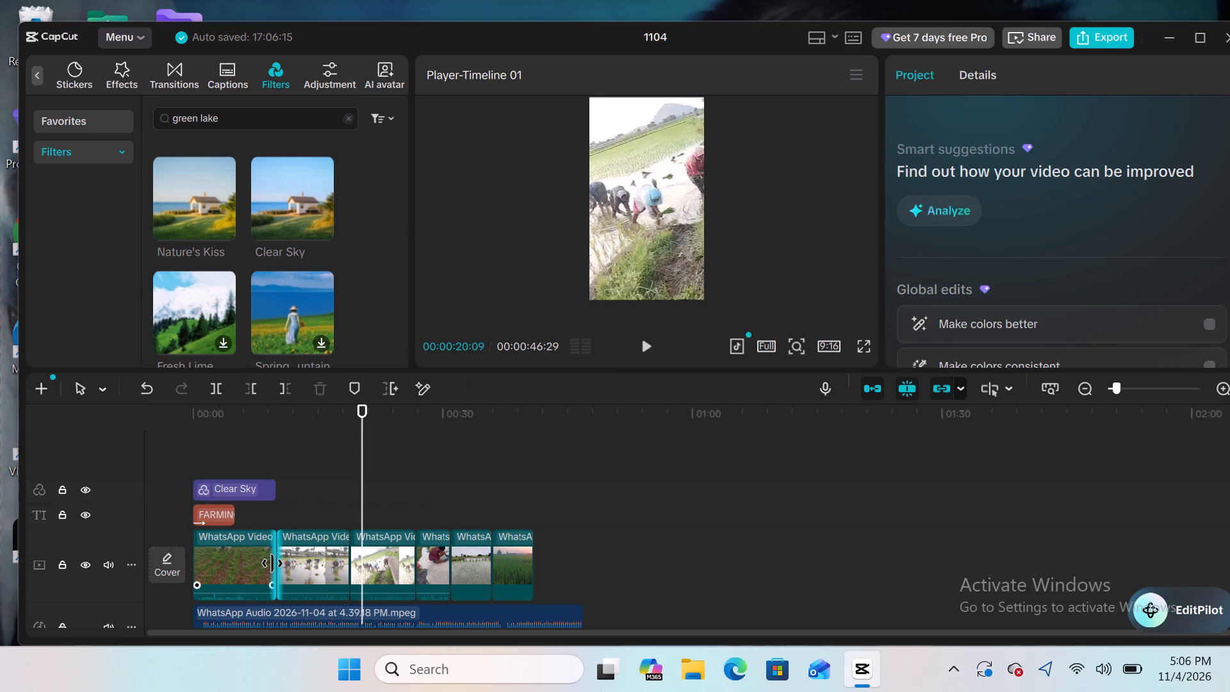
Select the cut between the first and second video clips and browse the Trending transitions for a suitable one.
click(275, 563)
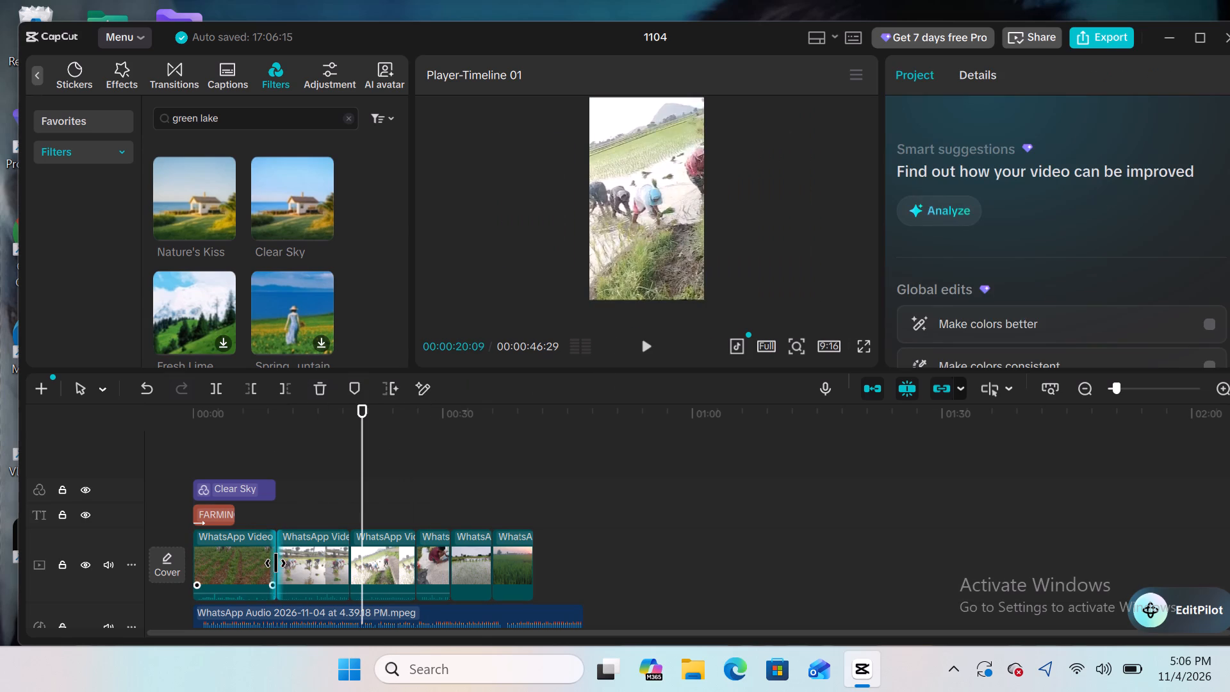
click(275, 563)
click(275, 563)
click(164, 77)
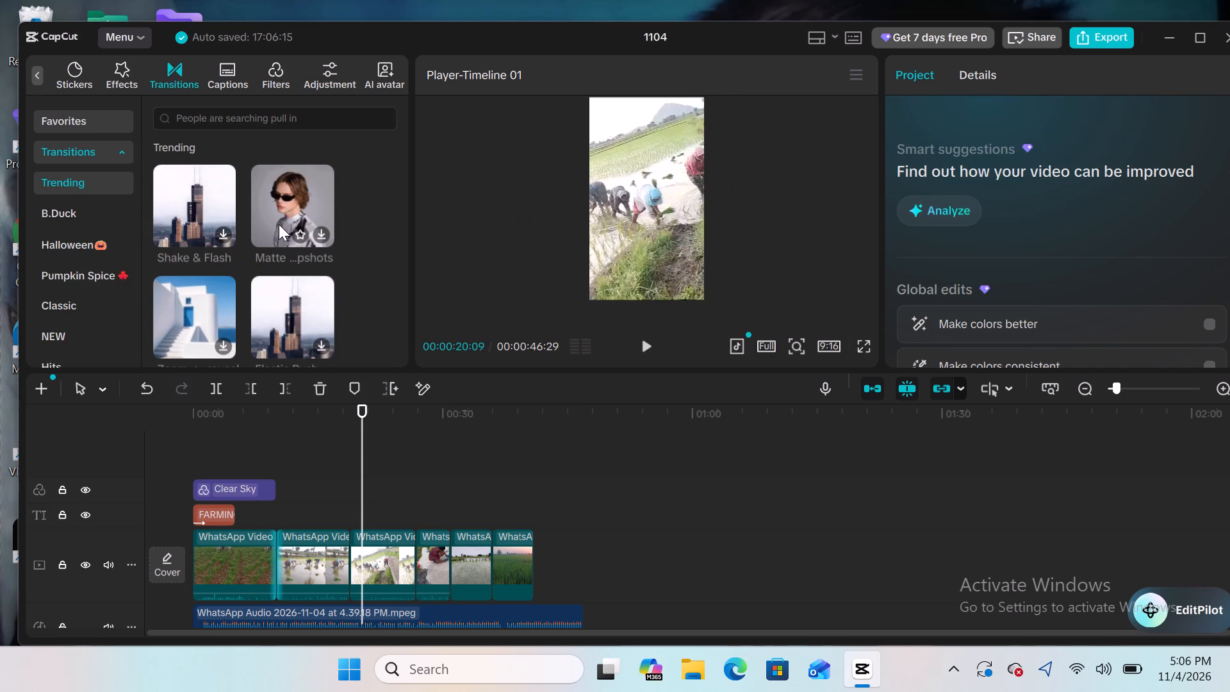
scroll(279, 224, right, 3)
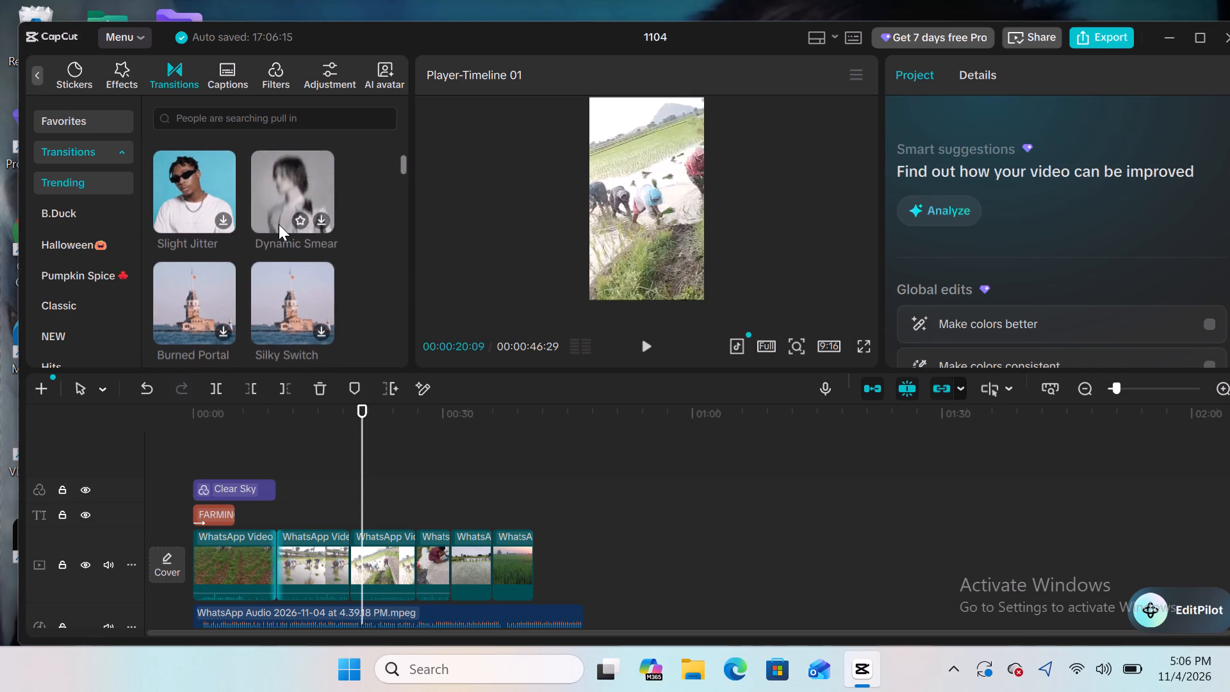
scroll(279, 224, right, 1)
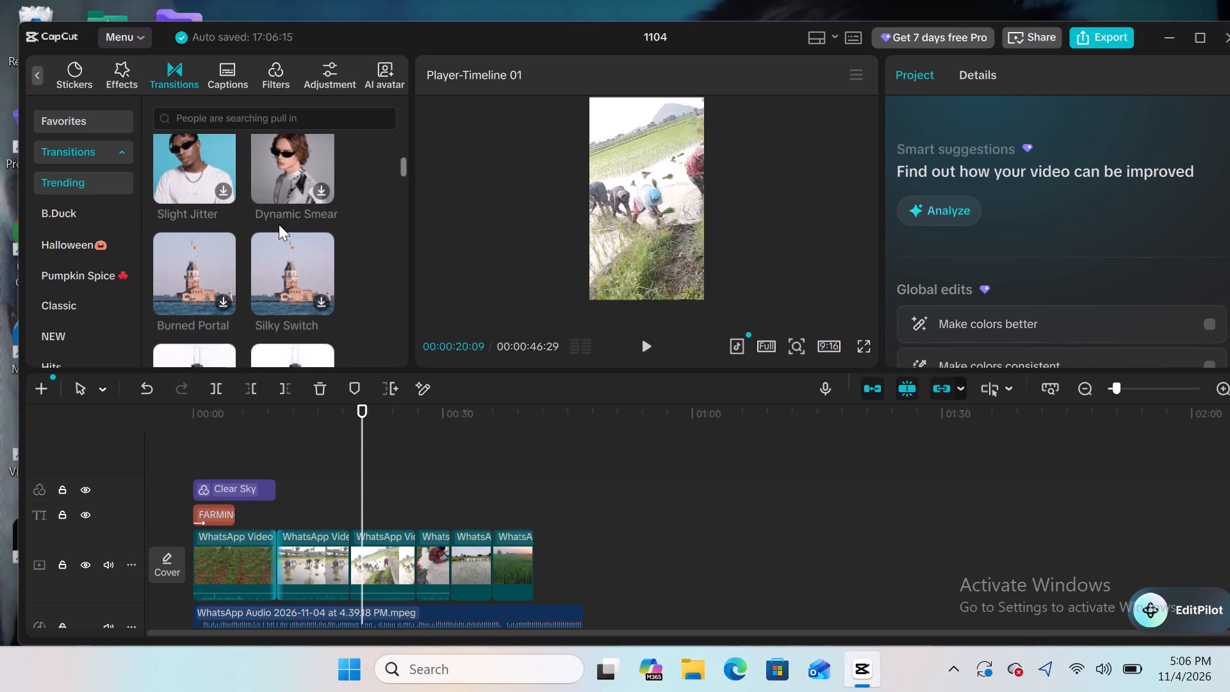
scroll(279, 224, right, 2)
scroll(279, 224, down, 1)
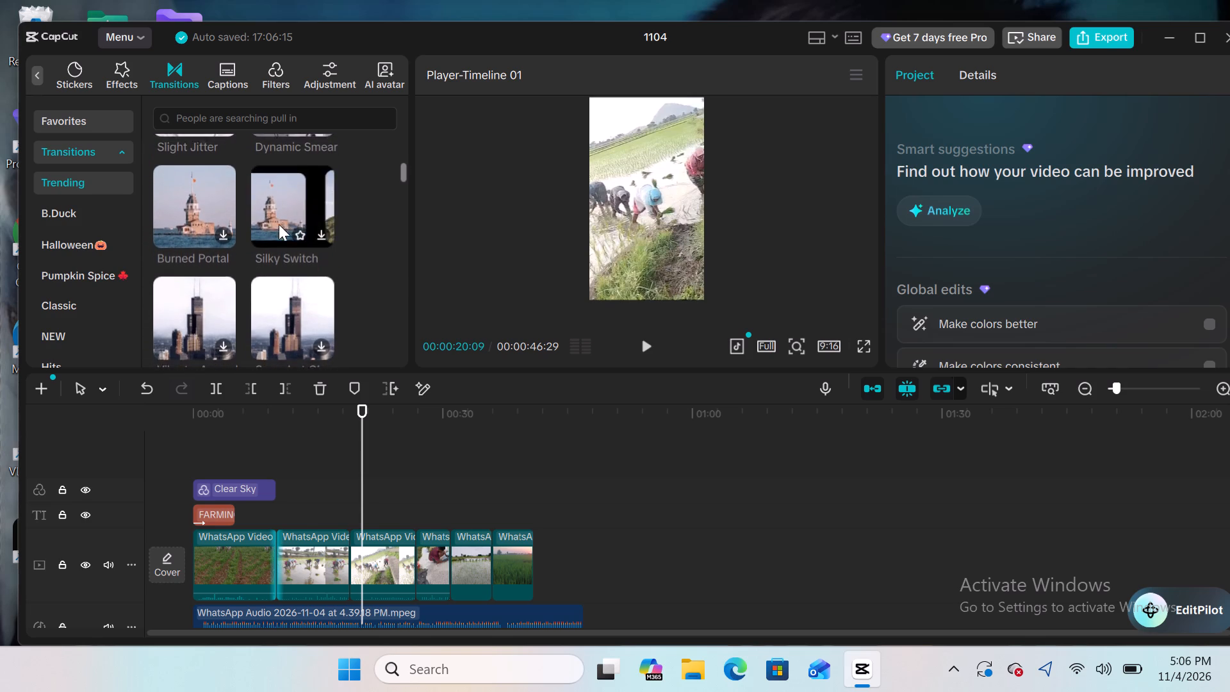
scroll(279, 224, down, 1)
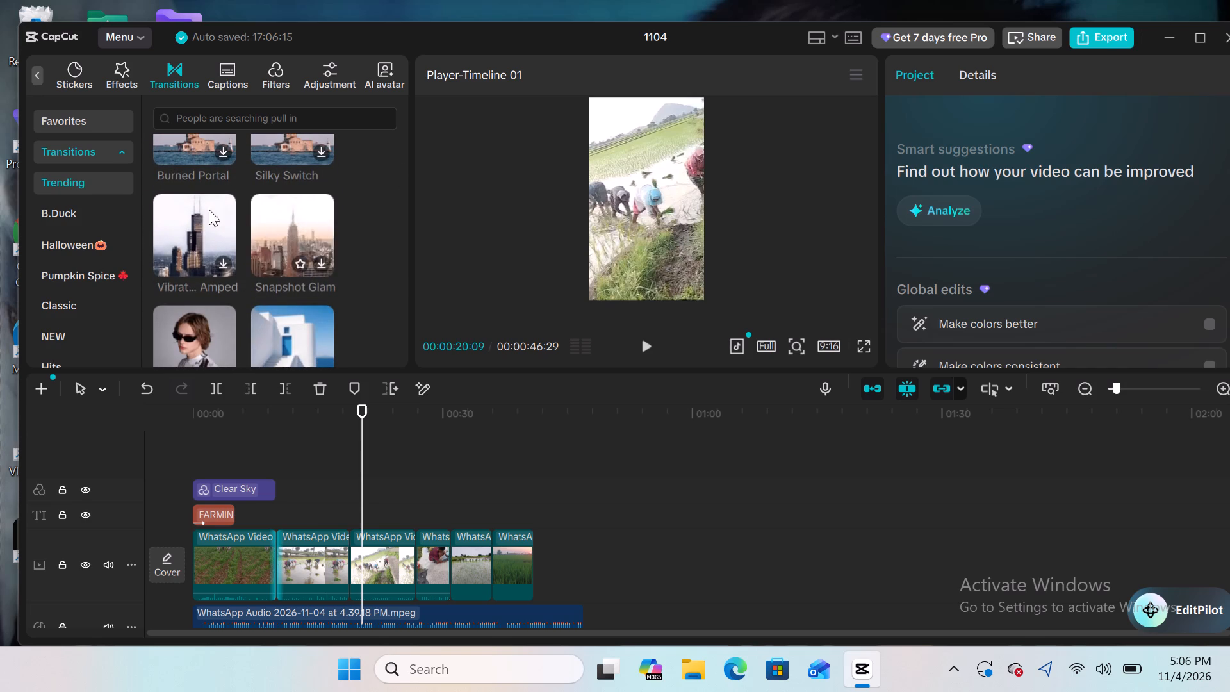
scroll(185, 214, down, 1)
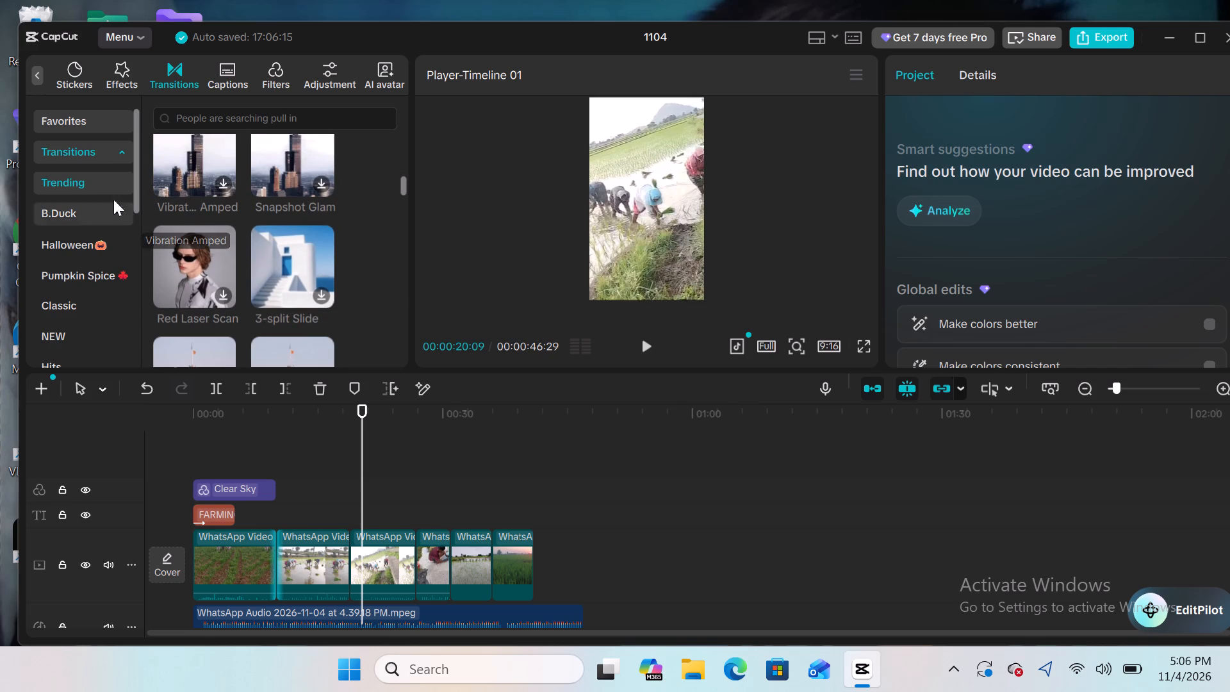
scroll(259, 294, down, 1)
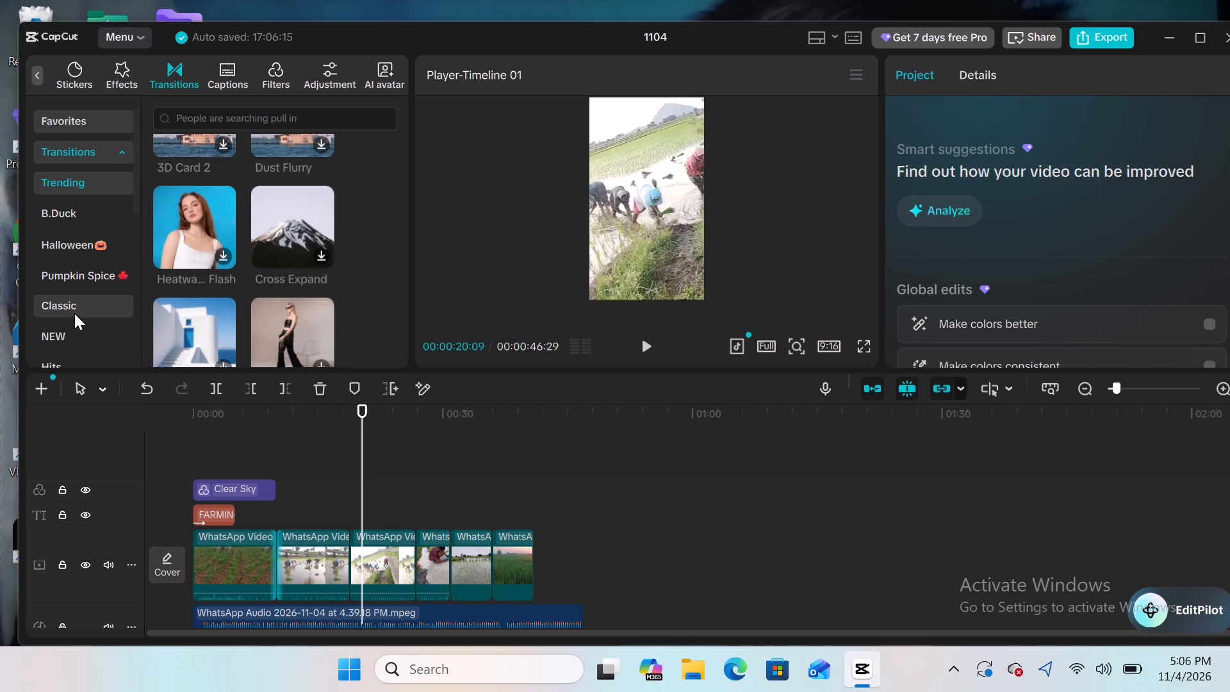
ctrl+scroll(74, 335, up, 1)
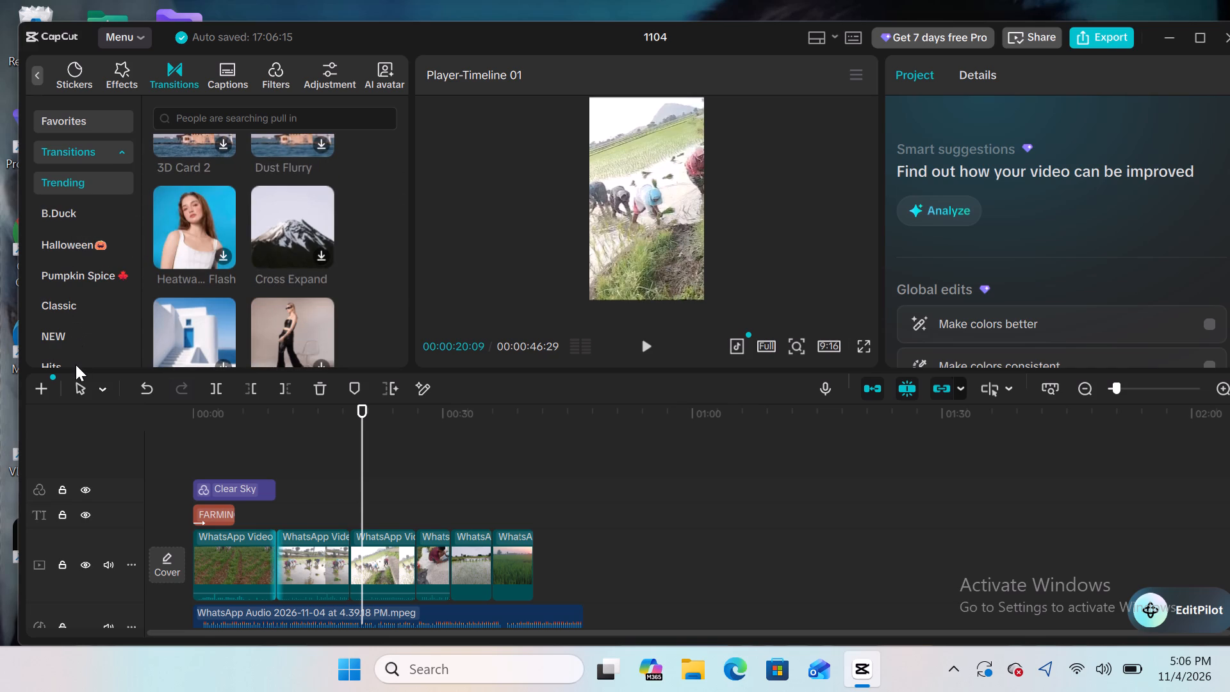
Browse the Hits transitions for one that suits the cut after the first clip.
click(76, 365)
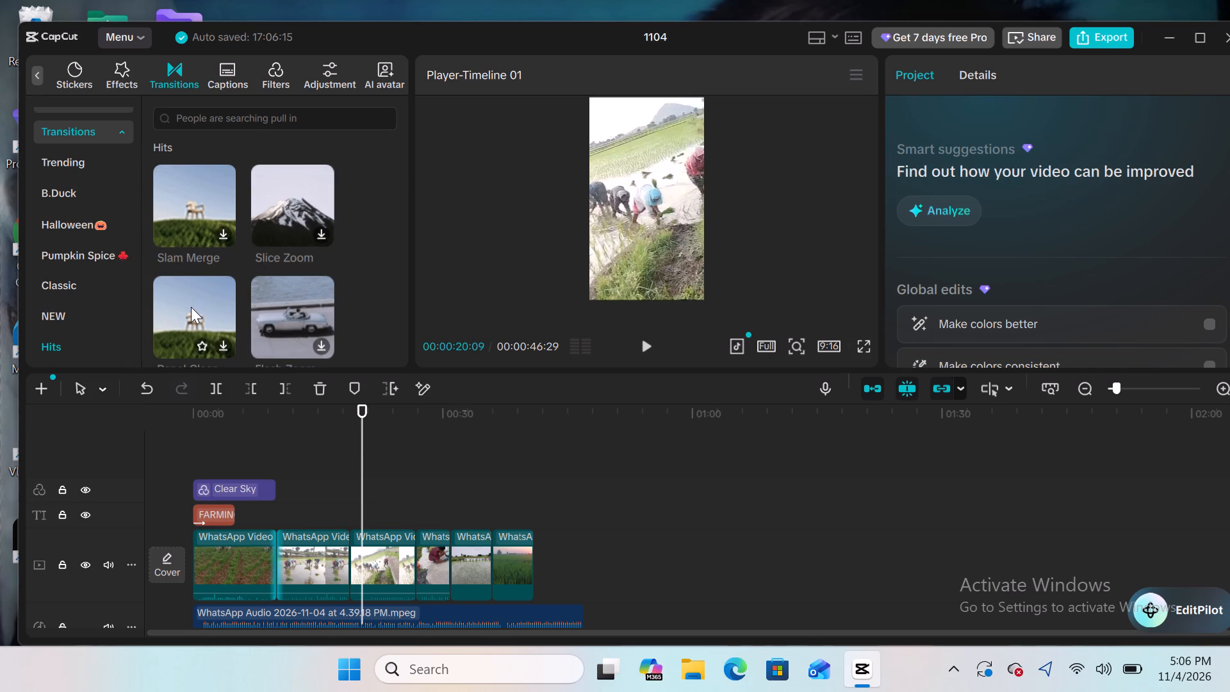
scroll(292, 308, down, 2)
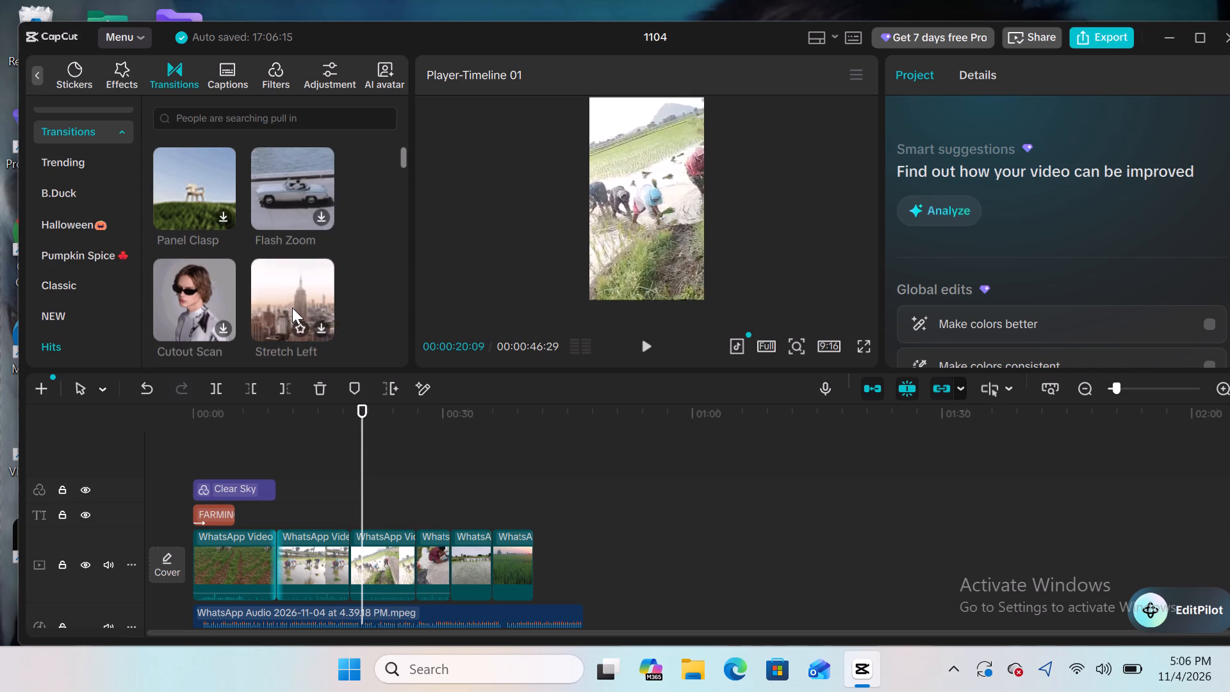
scroll(292, 308, down, 2)
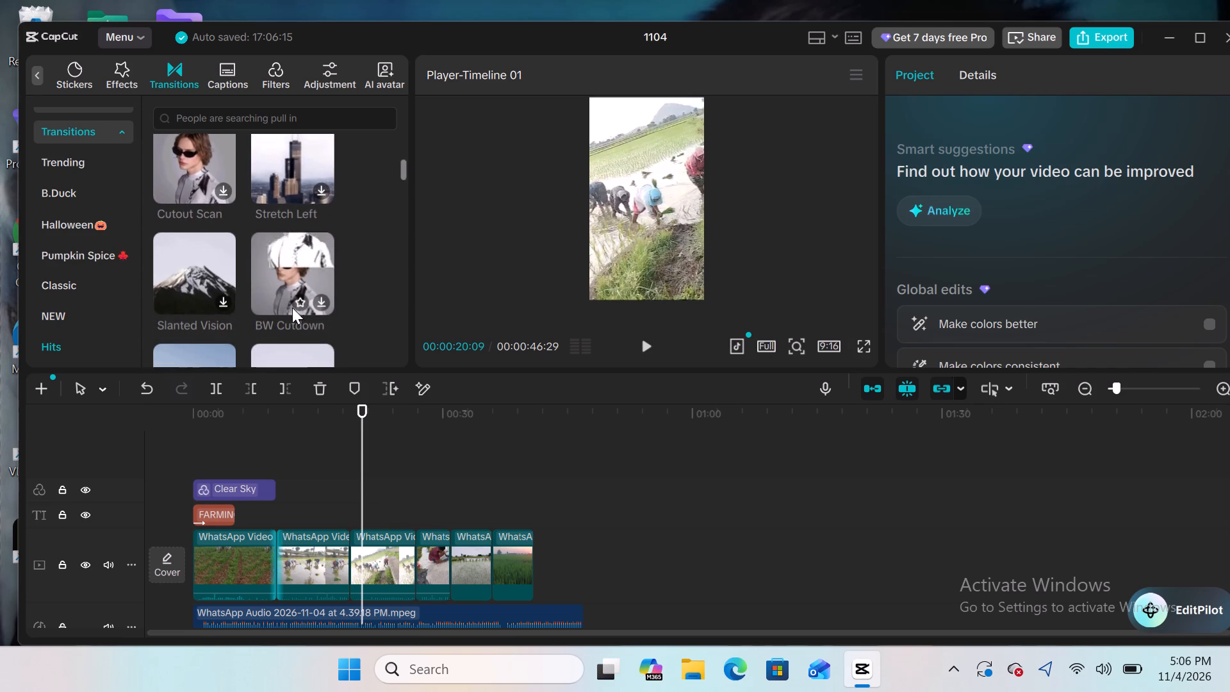
scroll(292, 308, down, 1)
scroll(292, 308, up, 1)
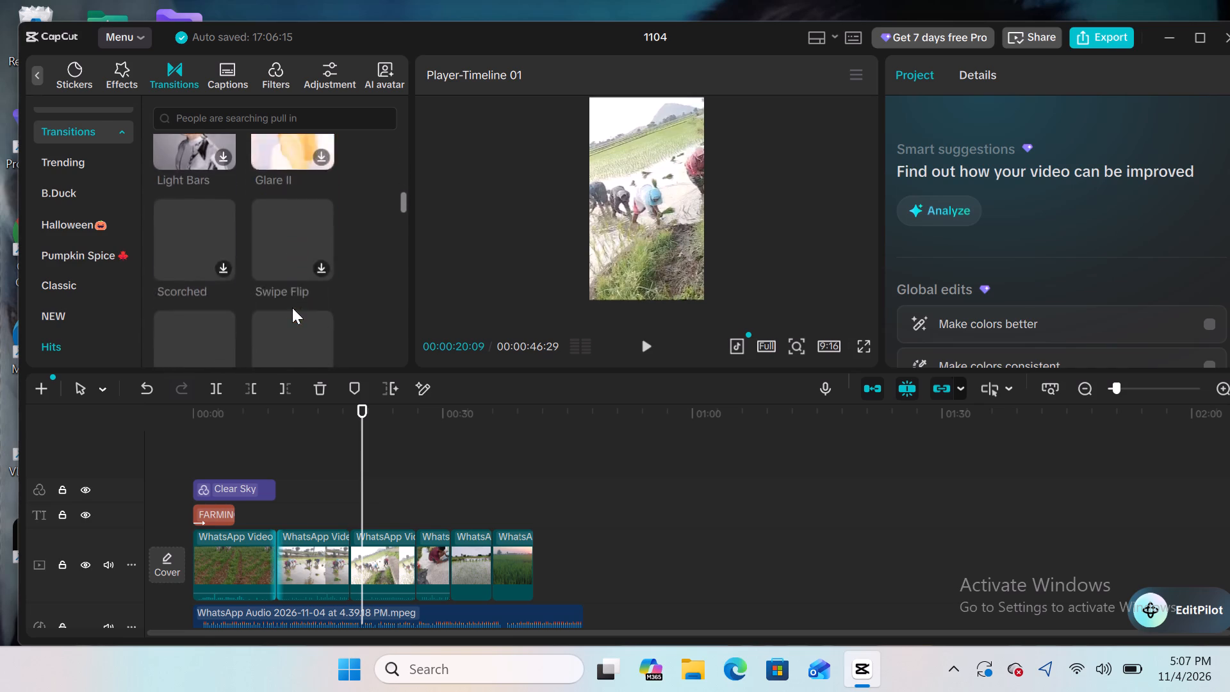
scroll(292, 308, up, 1)
scroll(240, 302, down, 2)
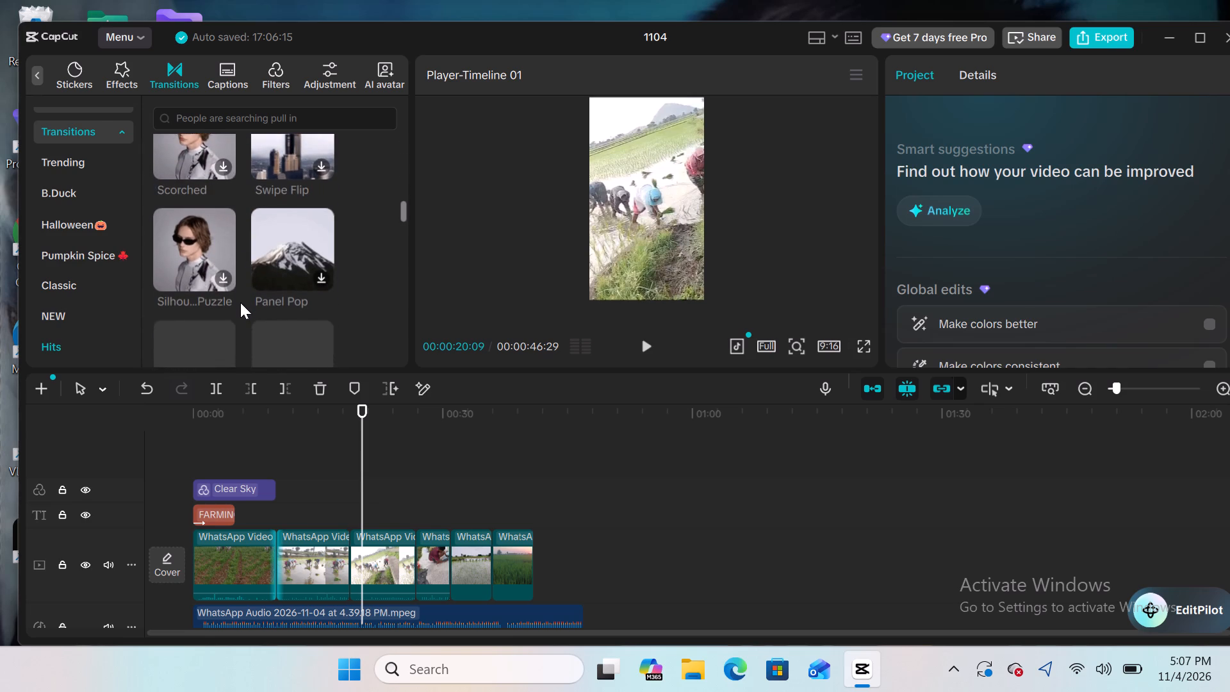
scroll(240, 302, down, 1)
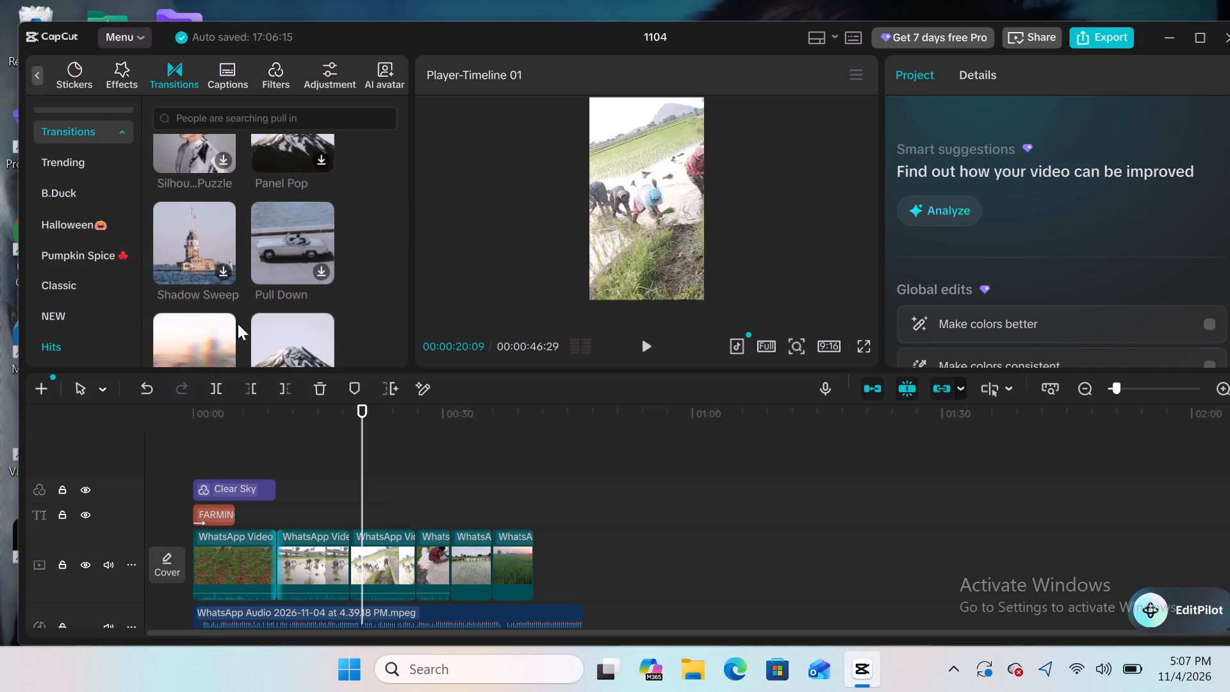
scroll(238, 324, down, 1)
scroll(189, 206, right, 1)
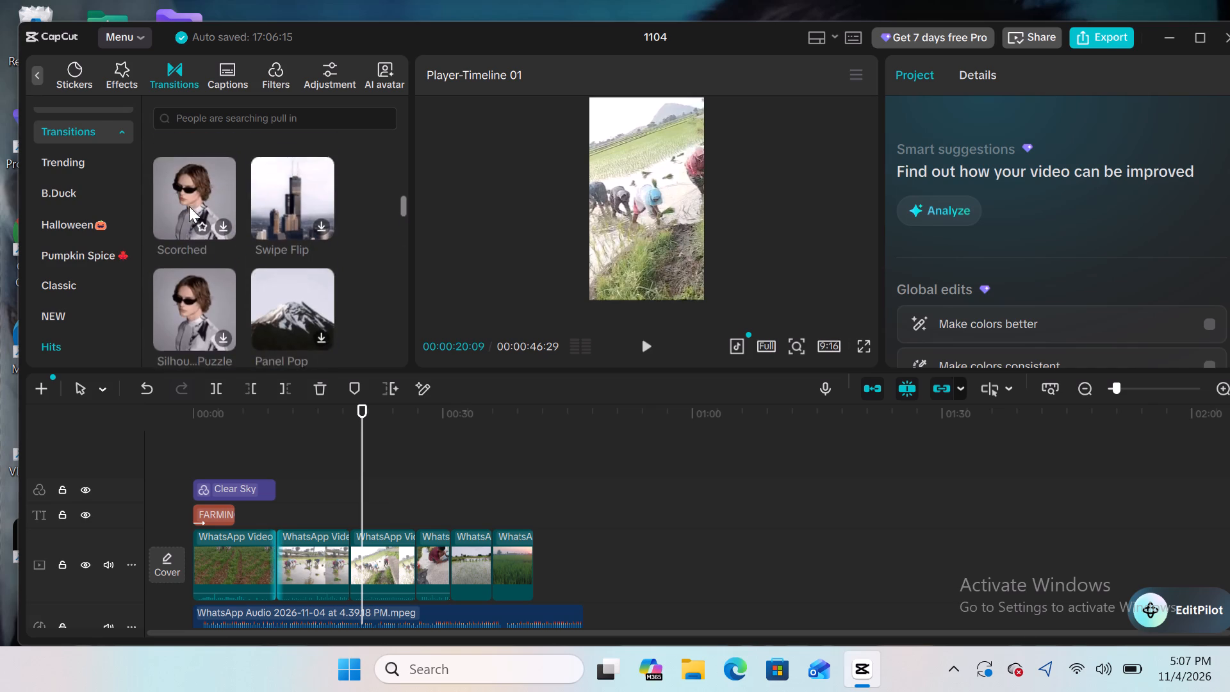
scroll(189, 206, right, 1)
Preview the Shadow Sweep transition and add it at the cut between the first and second video clips, accepting duplicate frames.
double_click(189, 206)
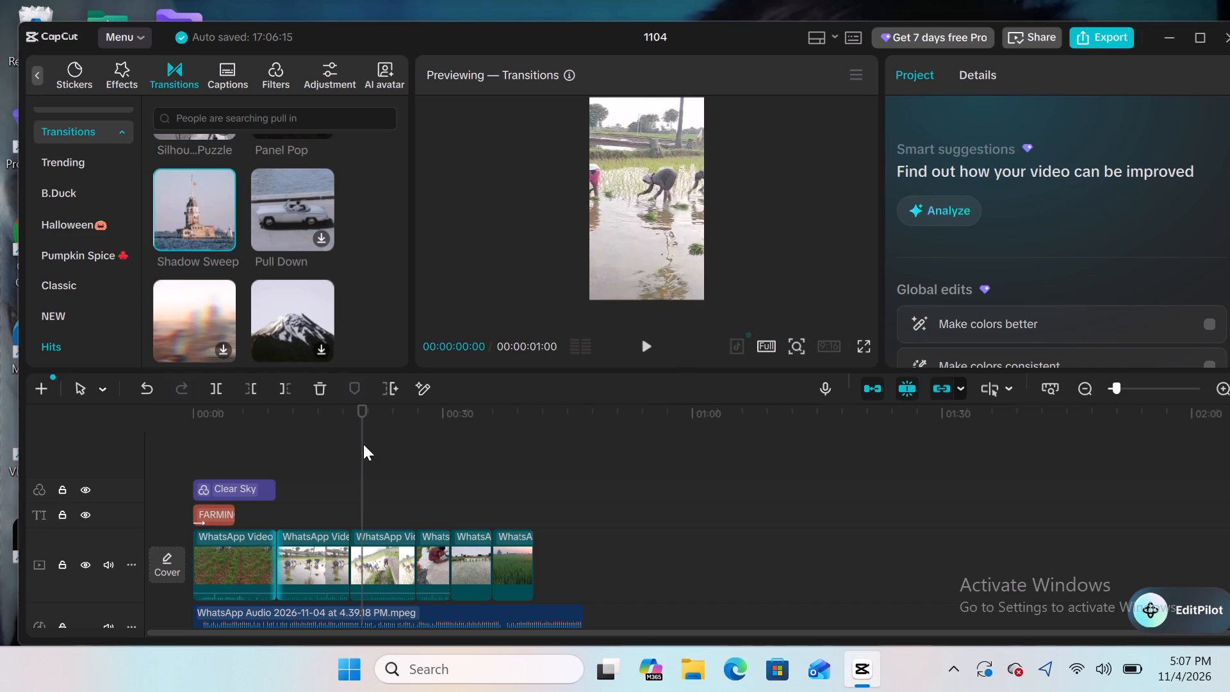
right_drag(363, 444, 356, 445)
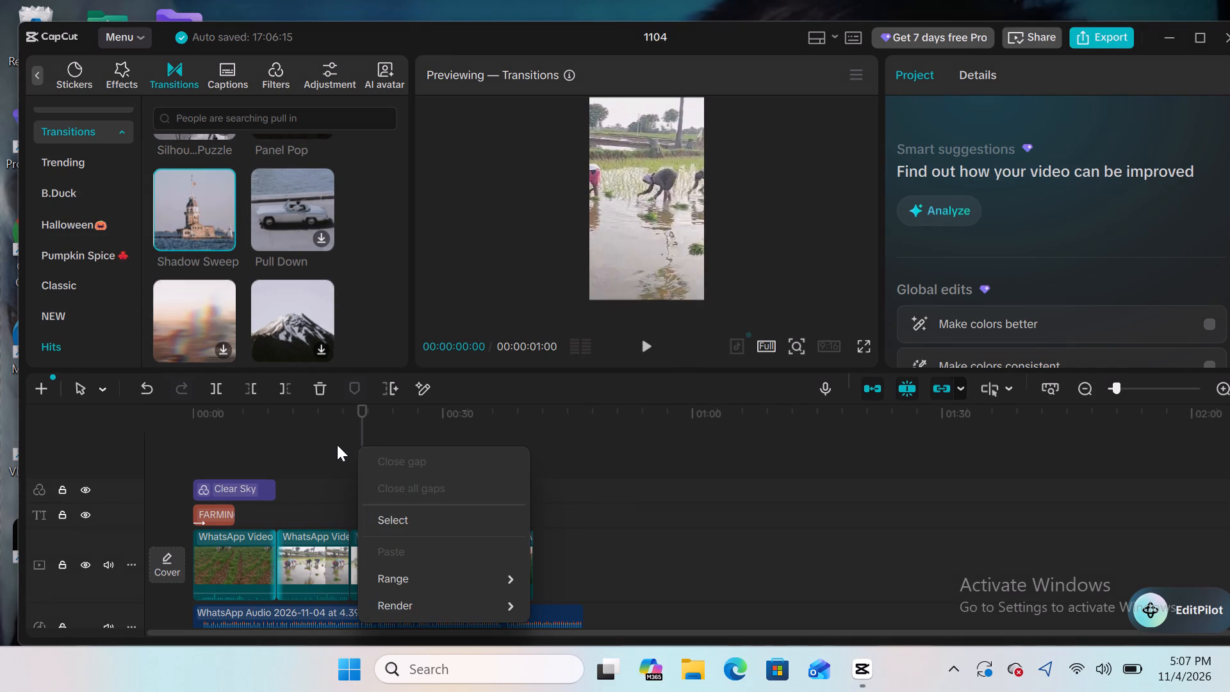
click(337, 445)
scroll(337, 445, down, 2)
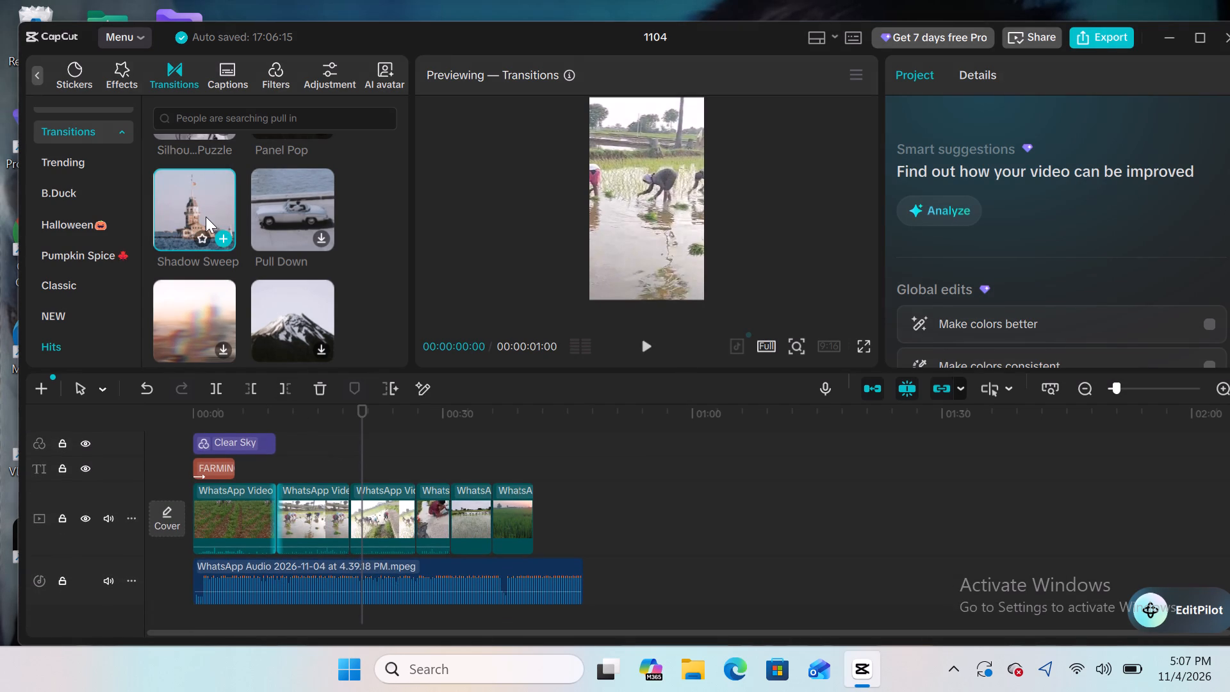
drag(206, 217, 268, 517)
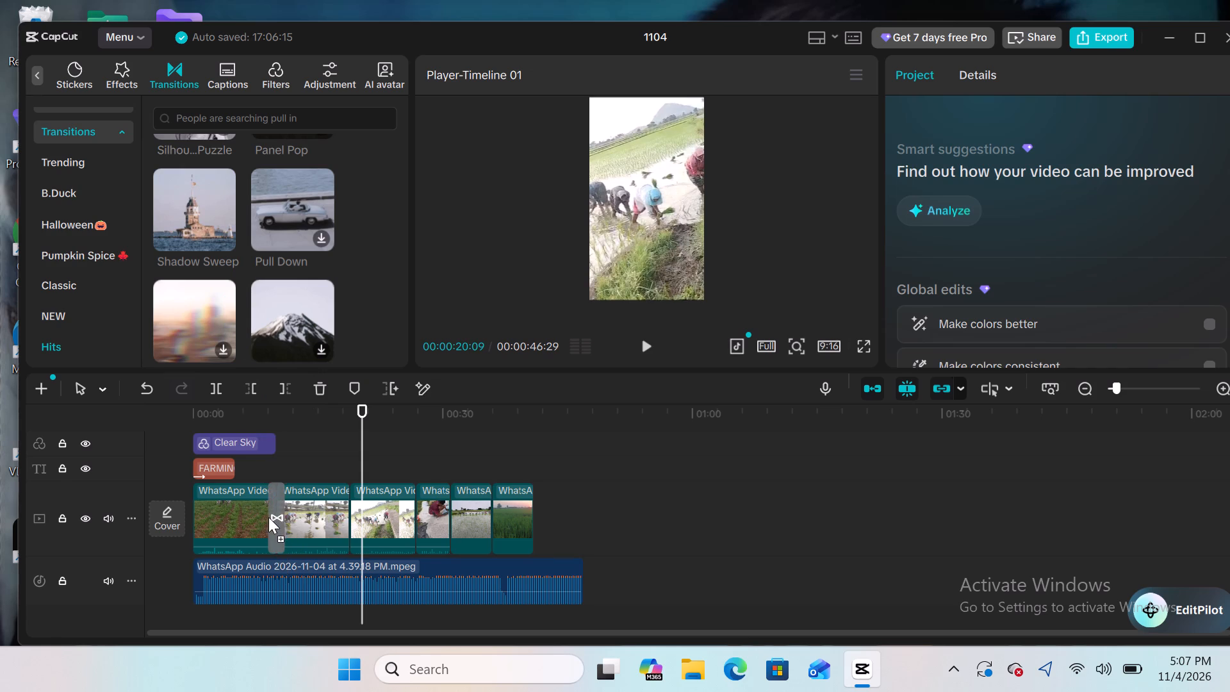
drag(268, 517, 268, 516)
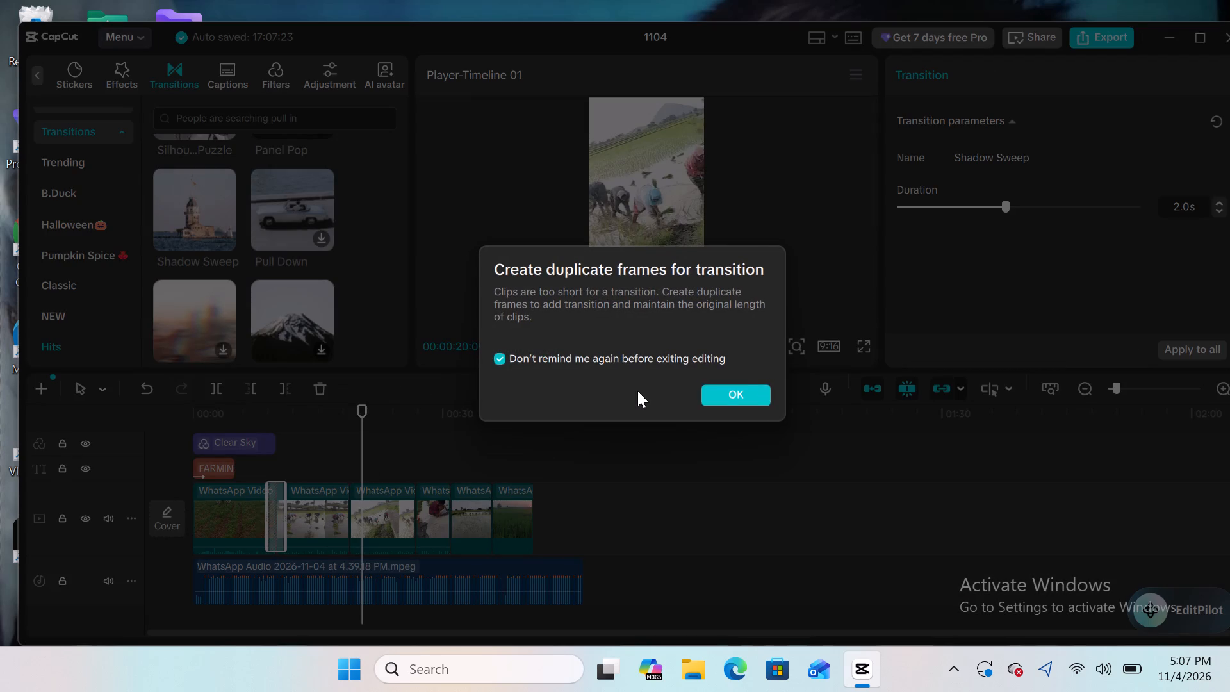
click(742, 389)
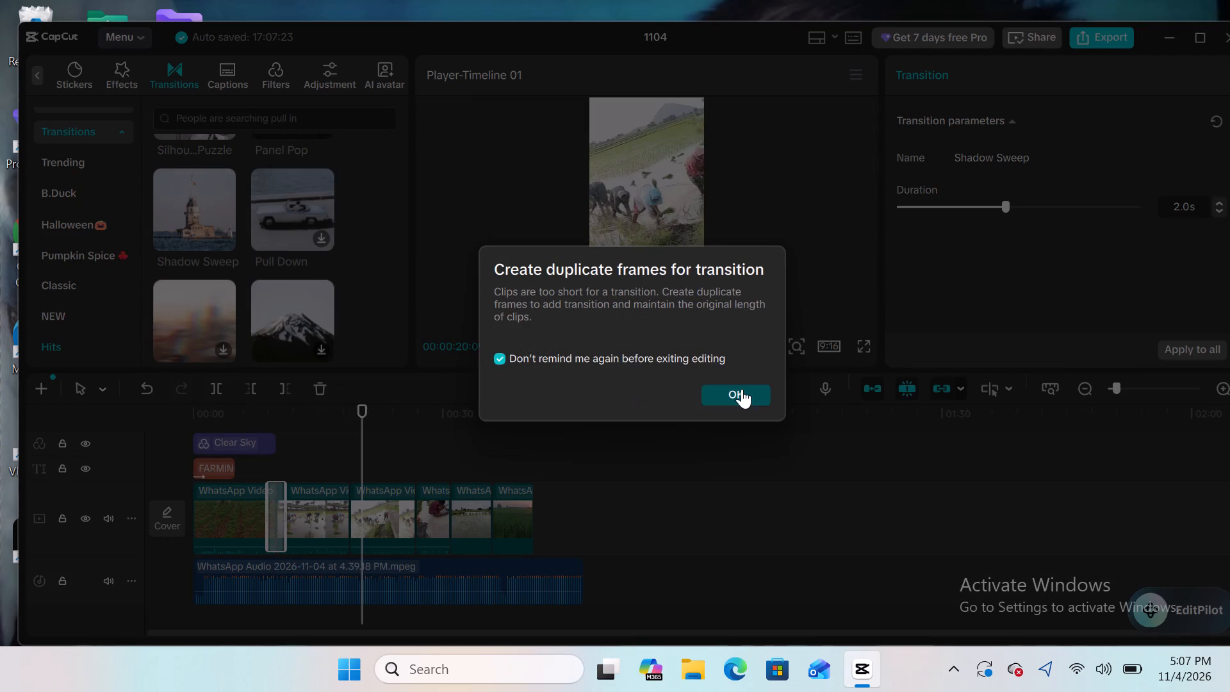
Scrub back over the Shadow Sweep transition to 00:00:00:00 and play the timeline from the start.
drag(341, 449, 261, 495)
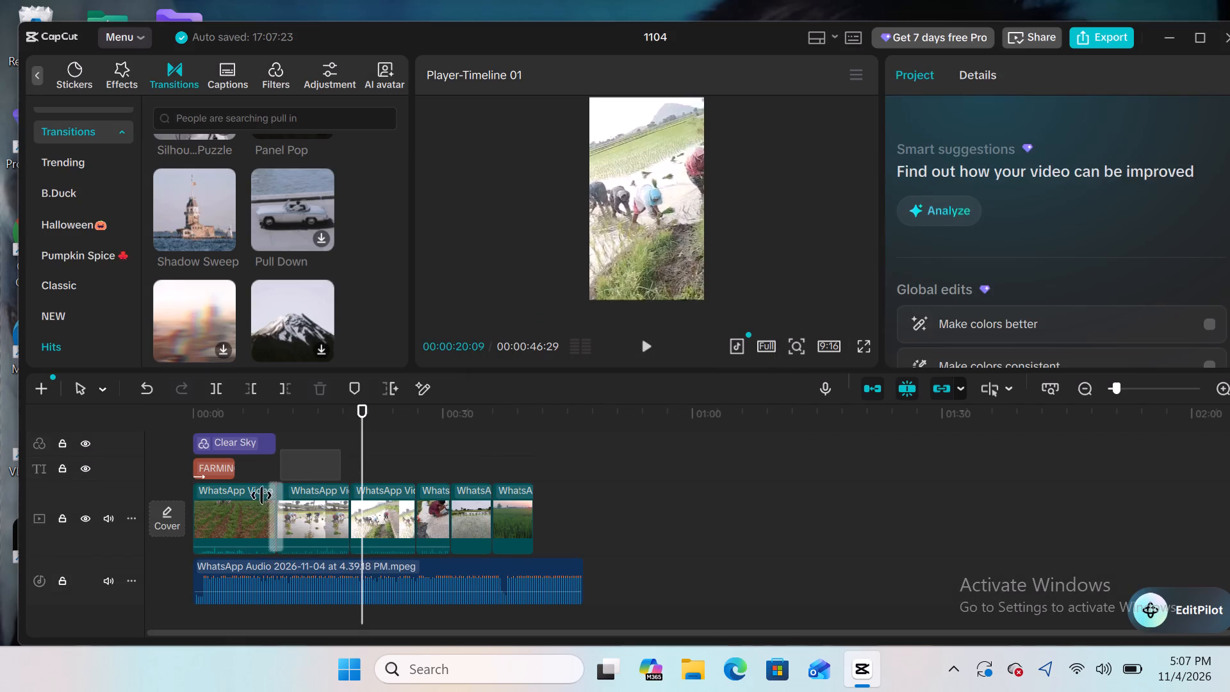
drag(261, 495, 311, 474)
drag(357, 428, 262, 453)
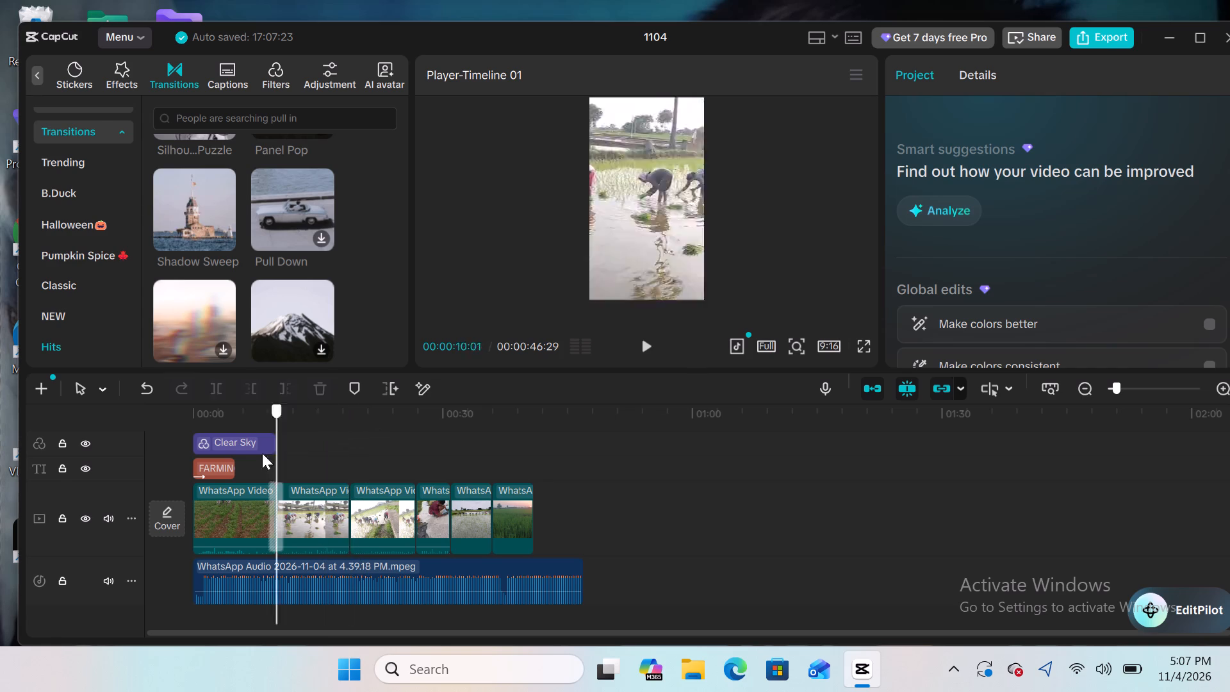
drag(262, 453, 261, 472)
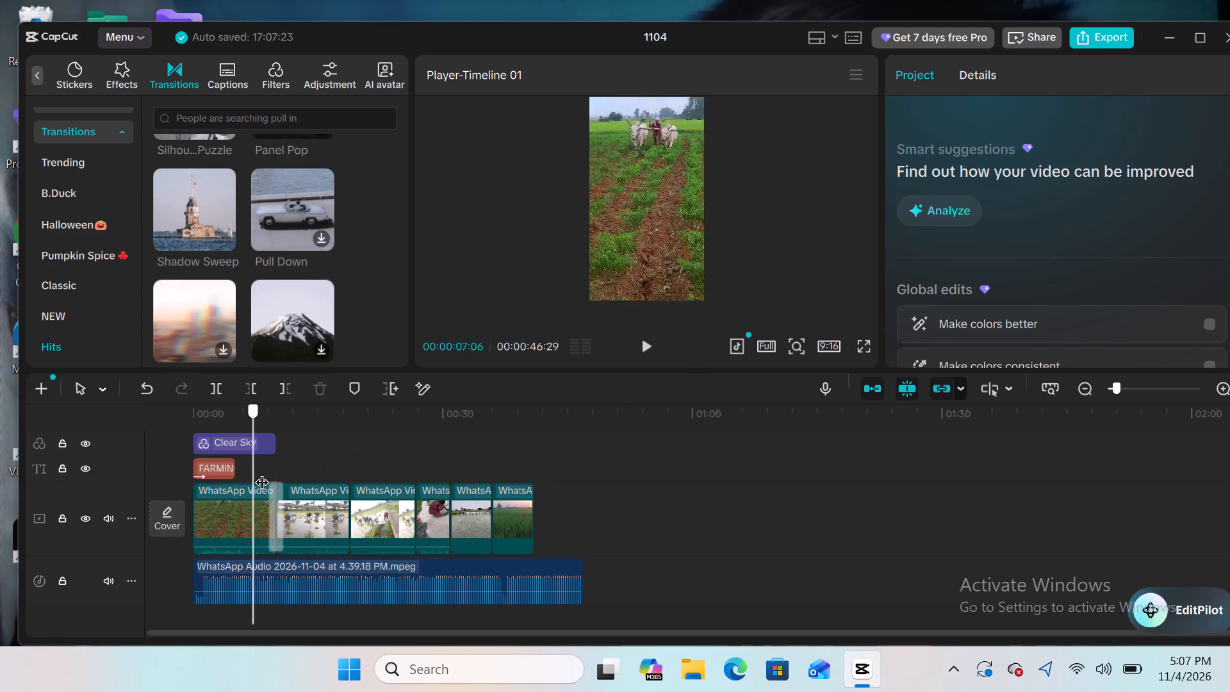
drag(261, 472, 143, 513)
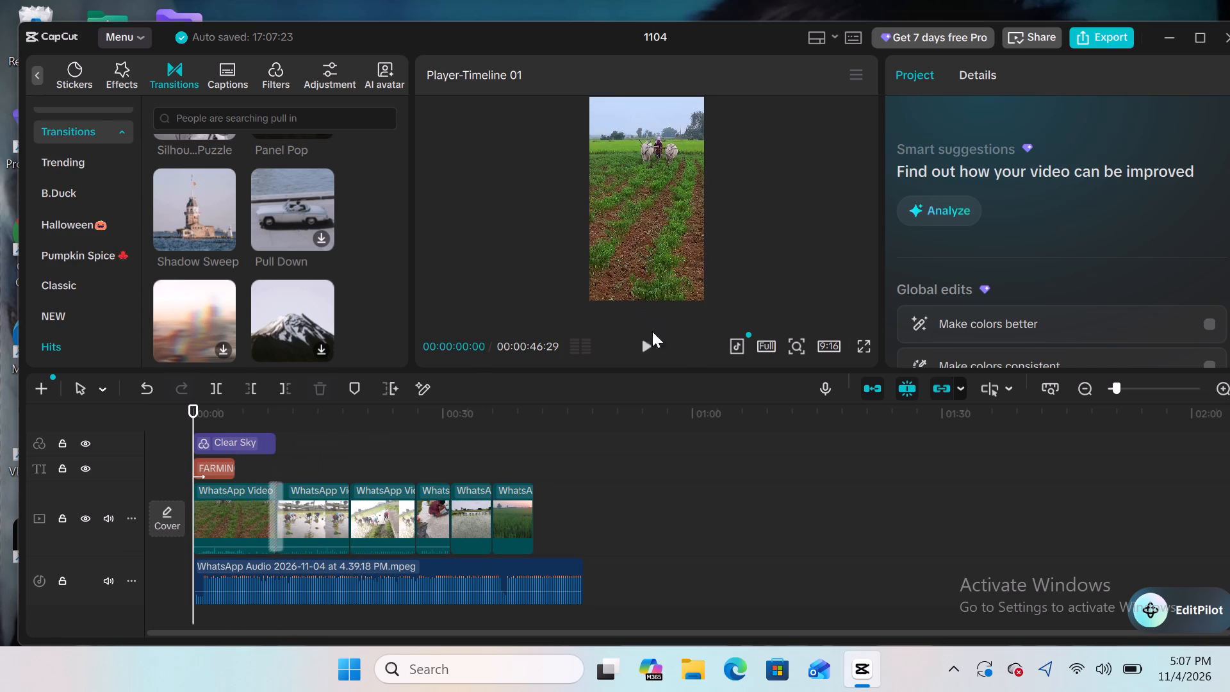
click(652, 338)
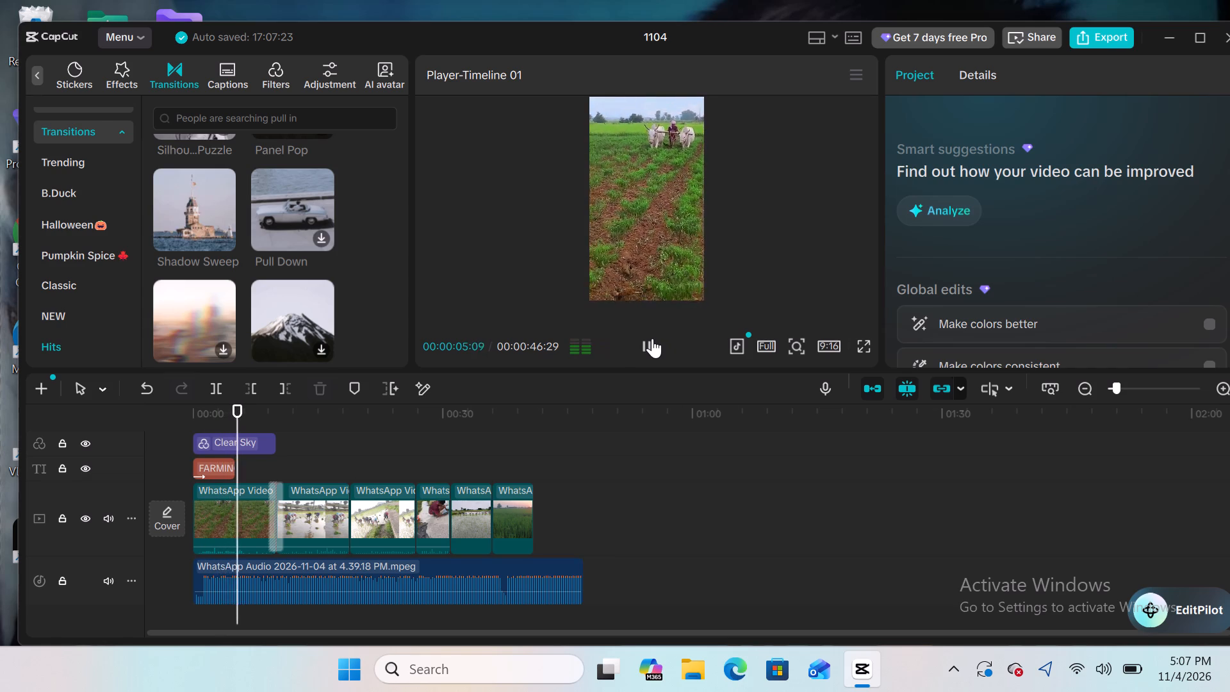
Shorten the FARMING LIFE title by trimming its end to about 3 seconds on the timeline.
click(225, 458)
drag(220, 469, 230, 467)
drag(225, 467, 215, 471)
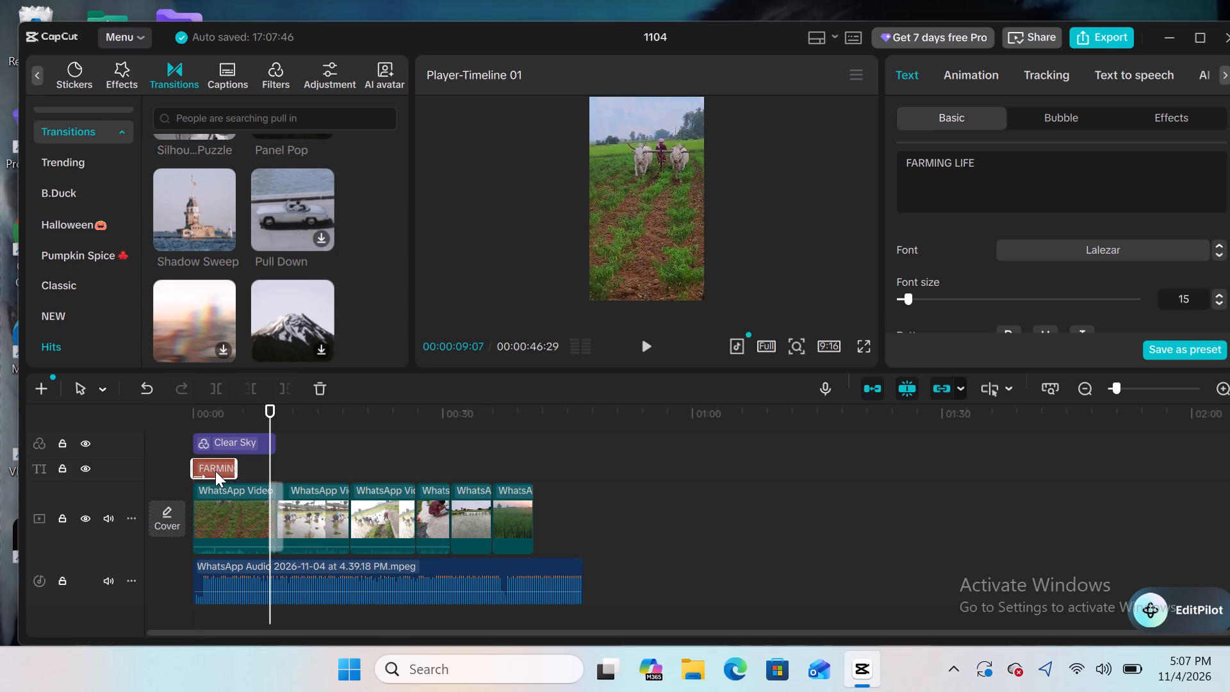
drag(234, 462, 218, 465)
Play from 00:00:00:00 to check the shortened title and the Shadow Sweep transition, and pause at 00:00:11:08.
drag(266, 463, 187, 484)
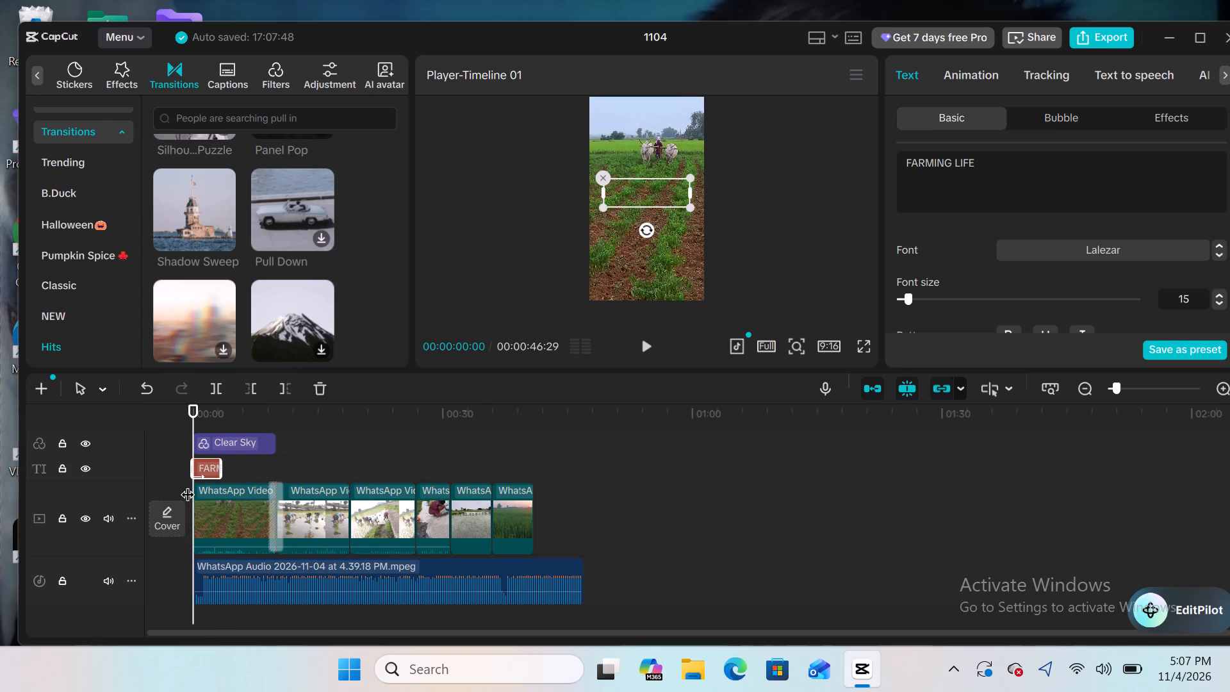
click(644, 339)
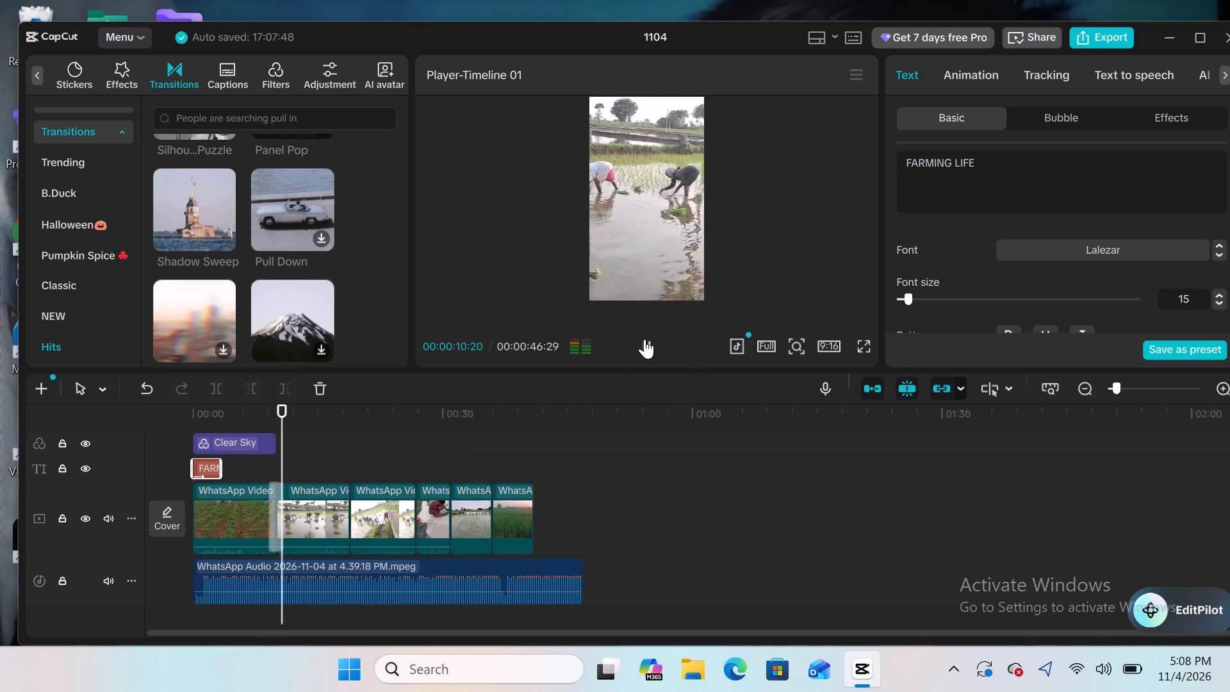
click(644, 339)
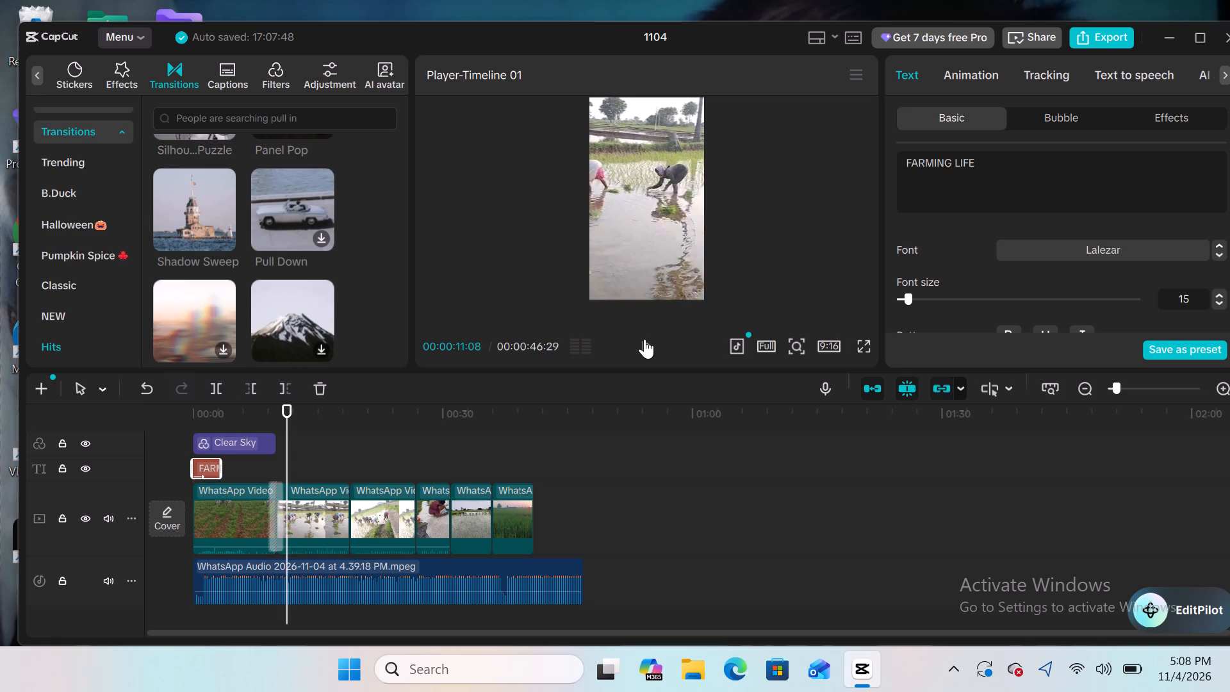
Browse the green lake filter results and preview Clear Sky, Nature's Kiss, Spring Mountain and Life's Journey on the second clip.
click(272, 84)
click(326, 213)
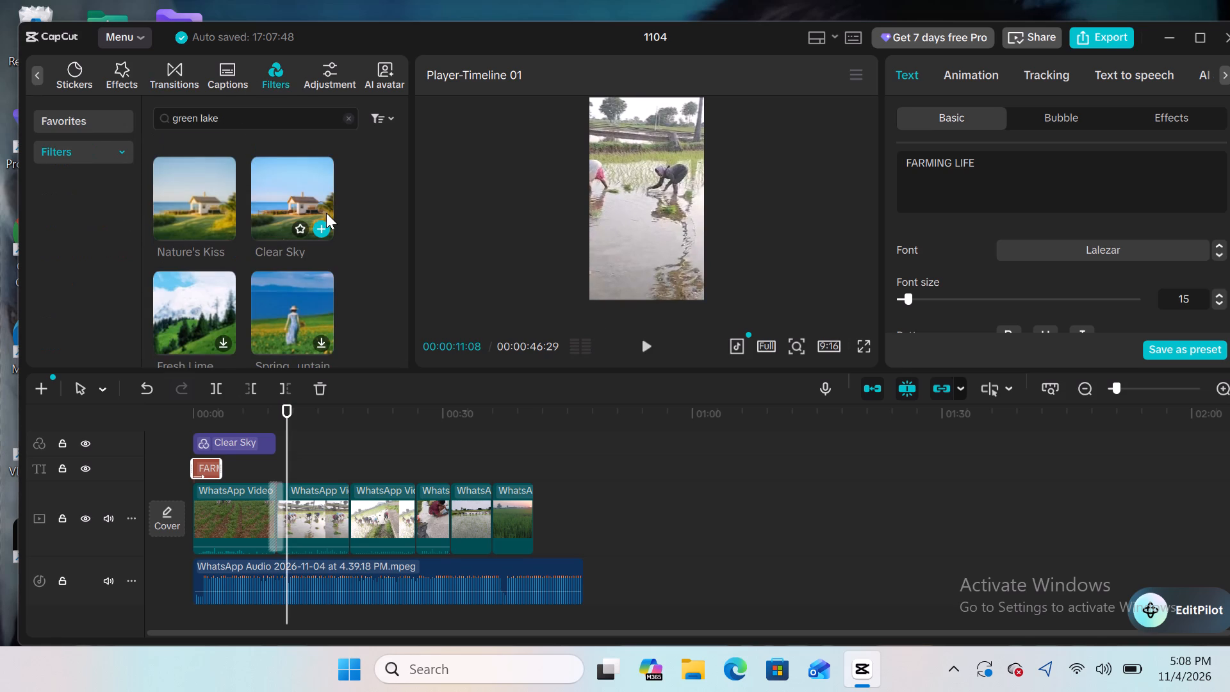
double_click(319, 215)
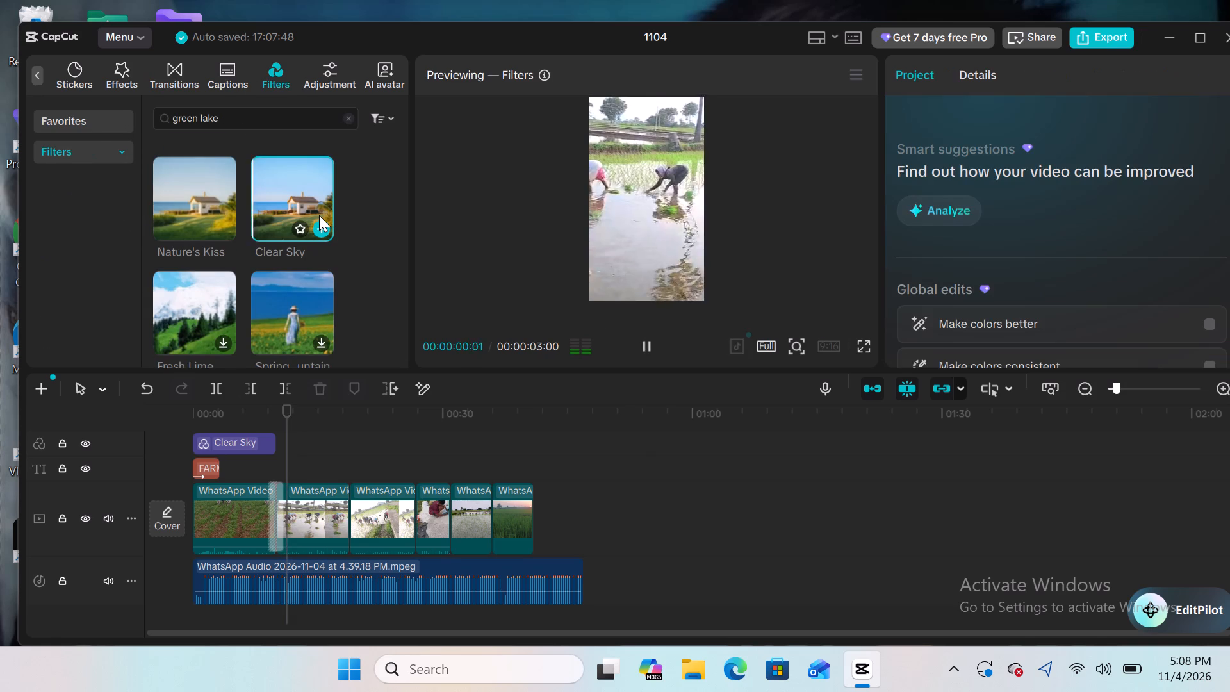
double_click(204, 217)
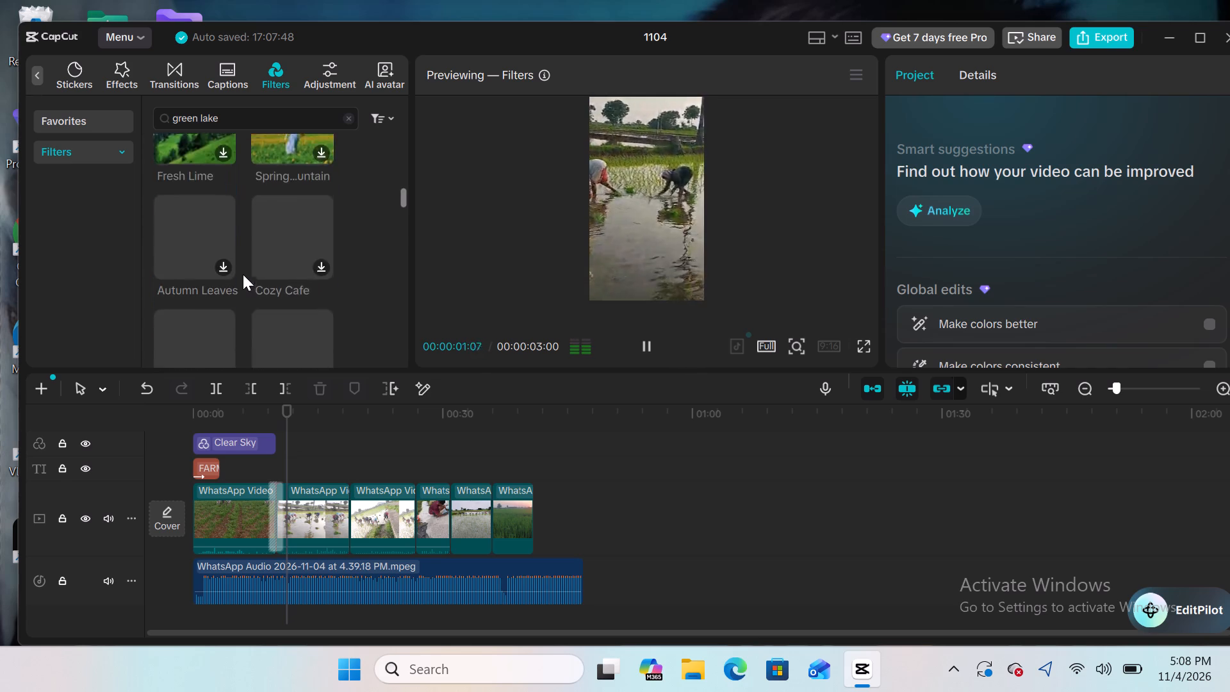
double_click(289, 201)
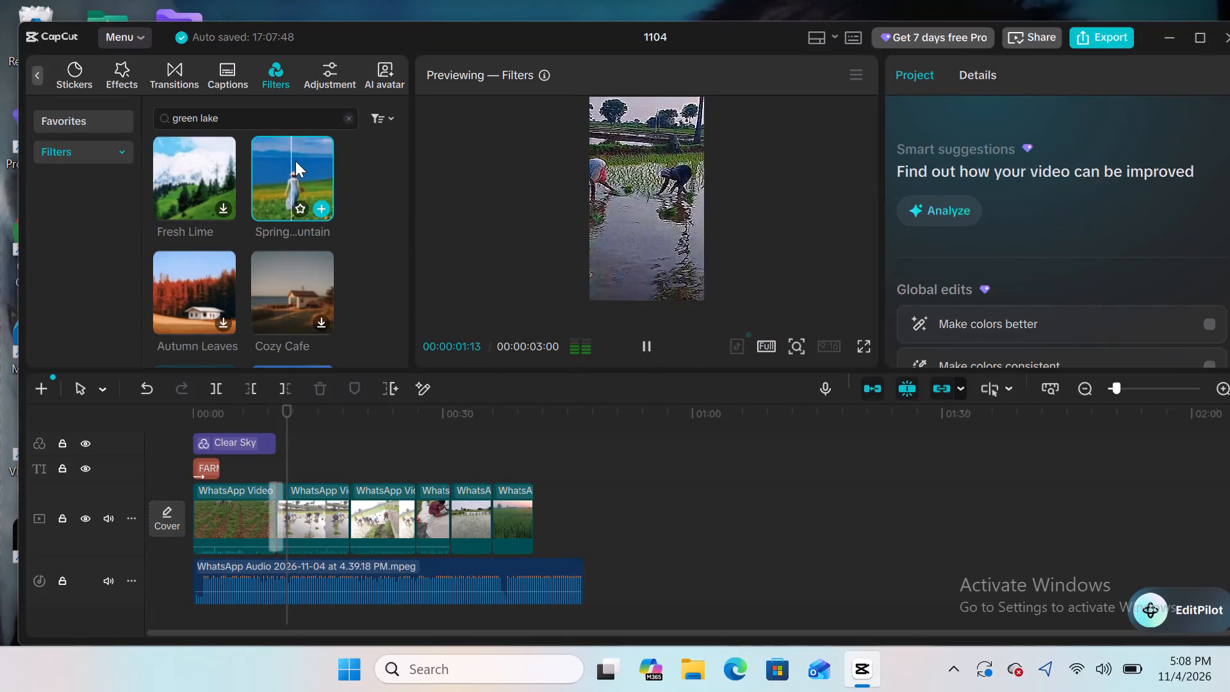
scroll(279, 236, down, 2)
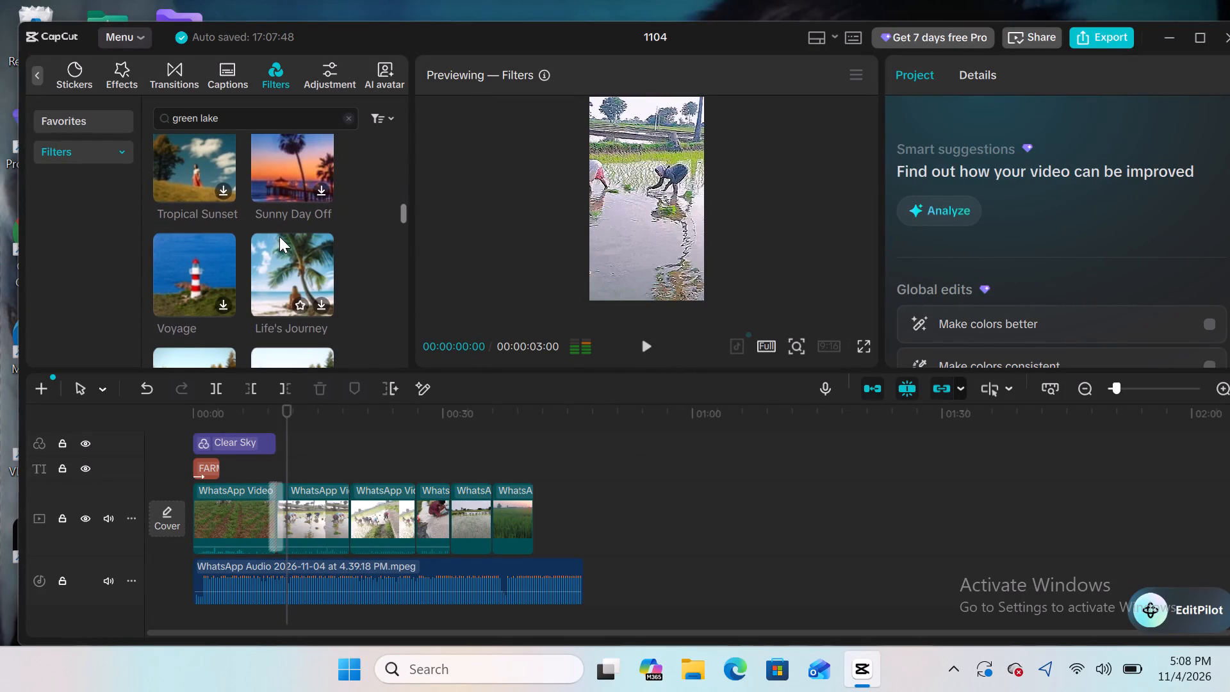
scroll(279, 236, down, 1)
double_click(279, 236)
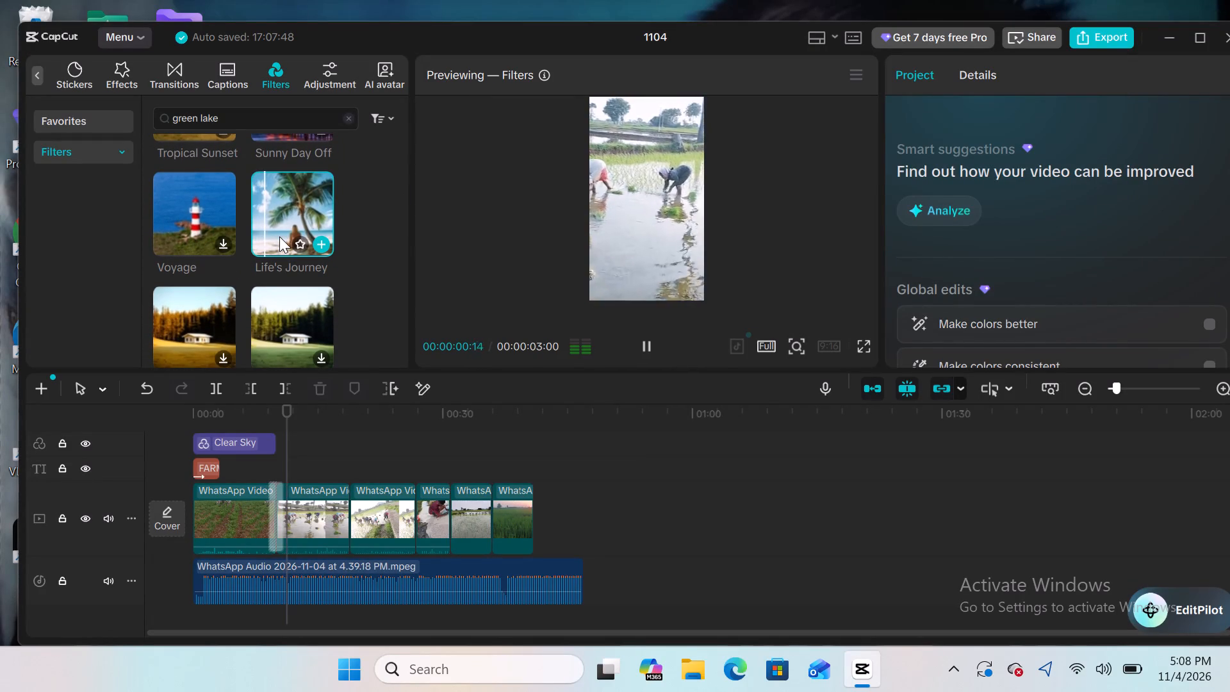
scroll(279, 236, right, 1)
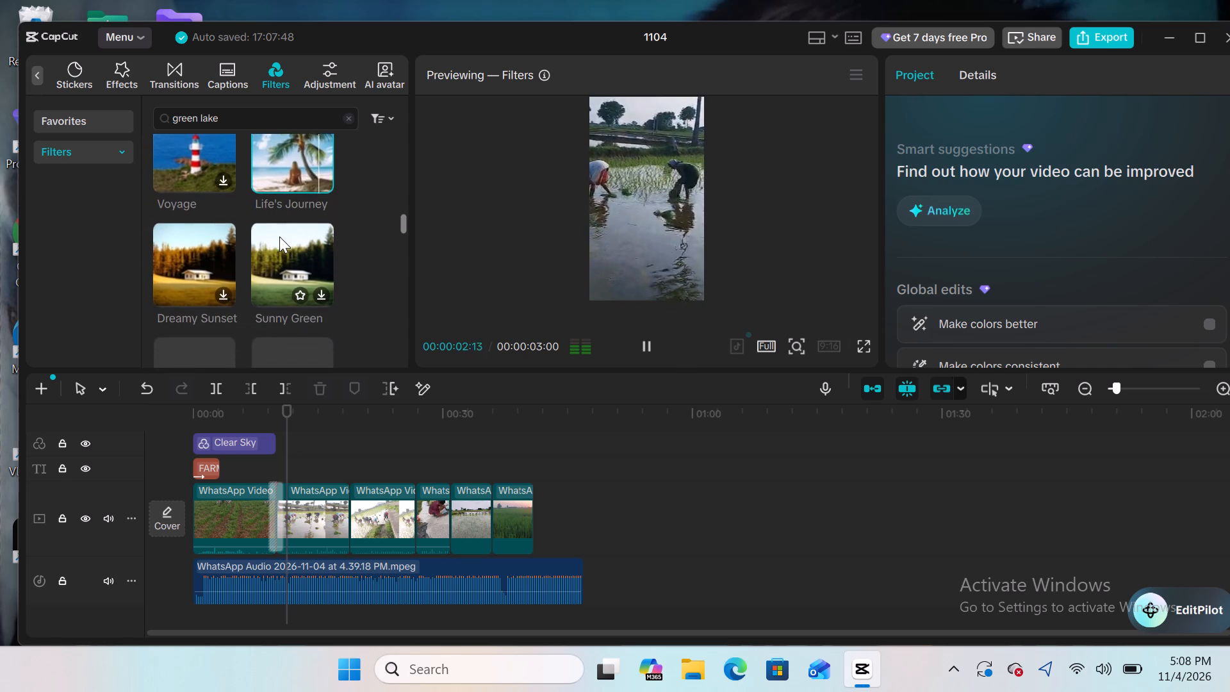
scroll(279, 236, right, 1)
double_click(279, 236)
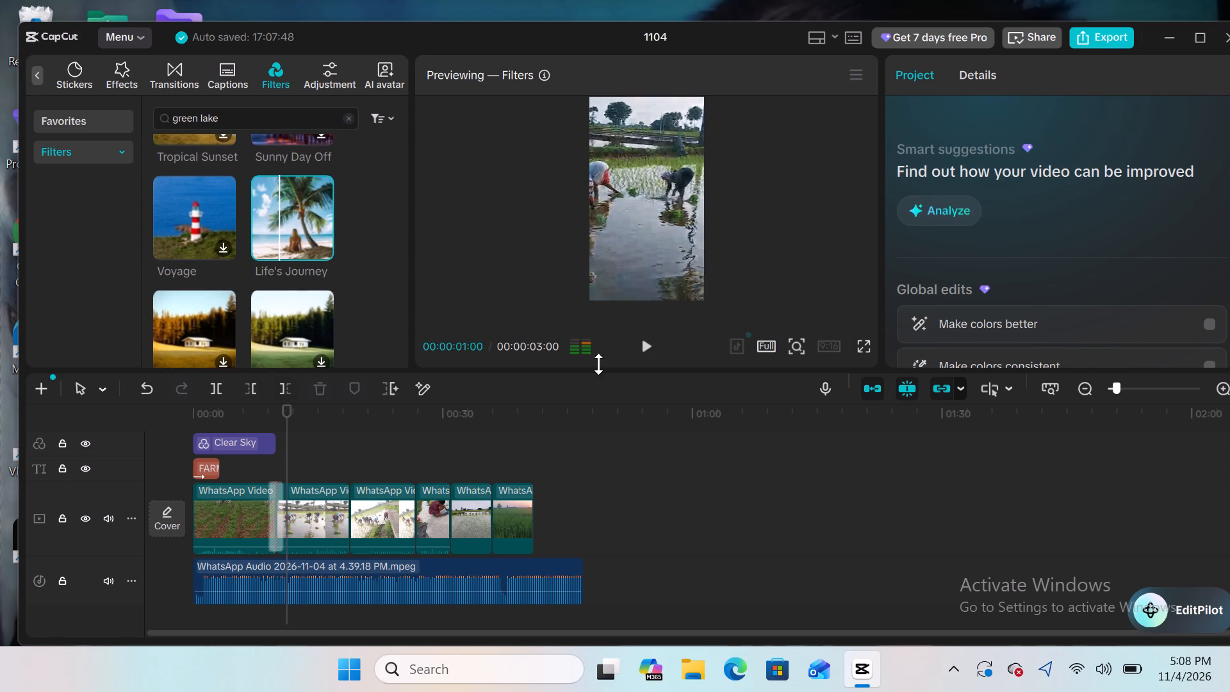
click(643, 354)
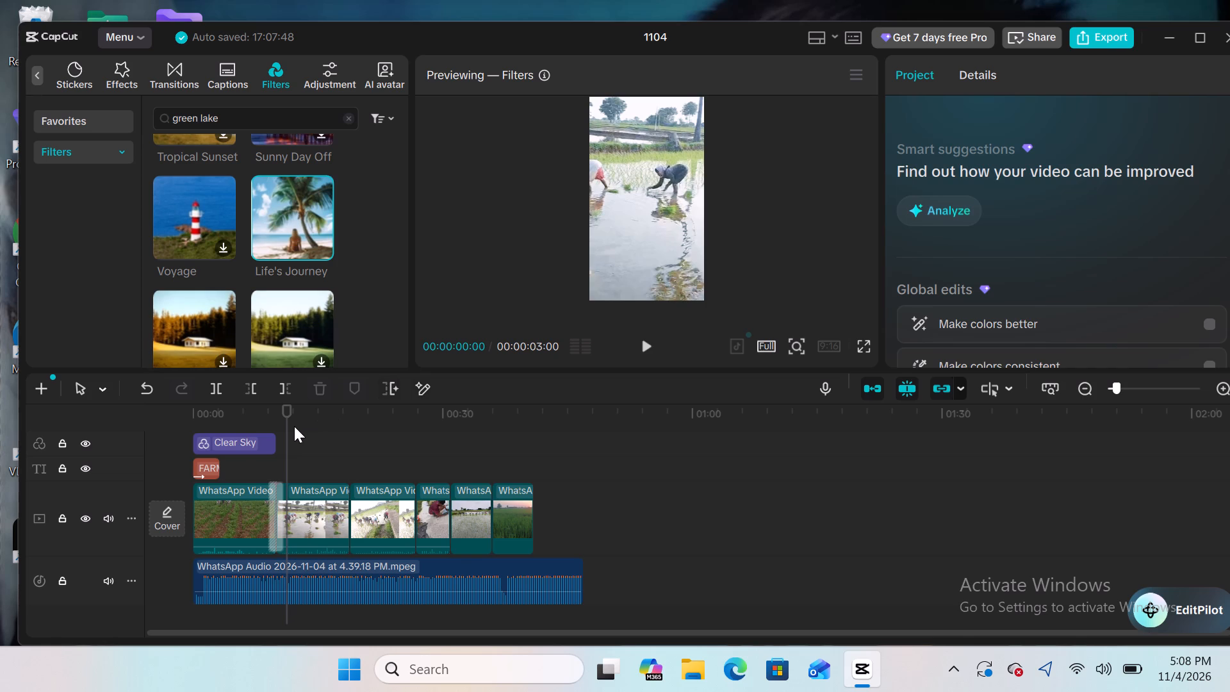
Add the Life's Journey filter over the second video clip at 00:00:14:08, keeping only one copy of it.
drag(286, 433, 305, 433)
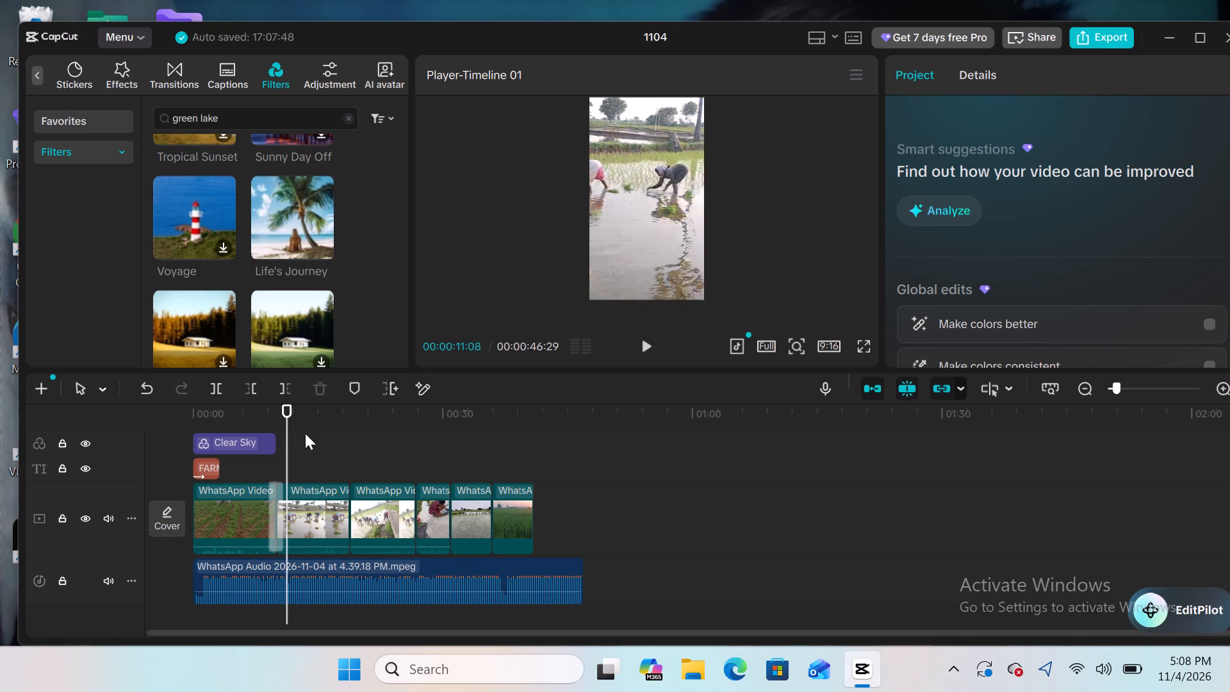
drag(305, 433, 312, 433)
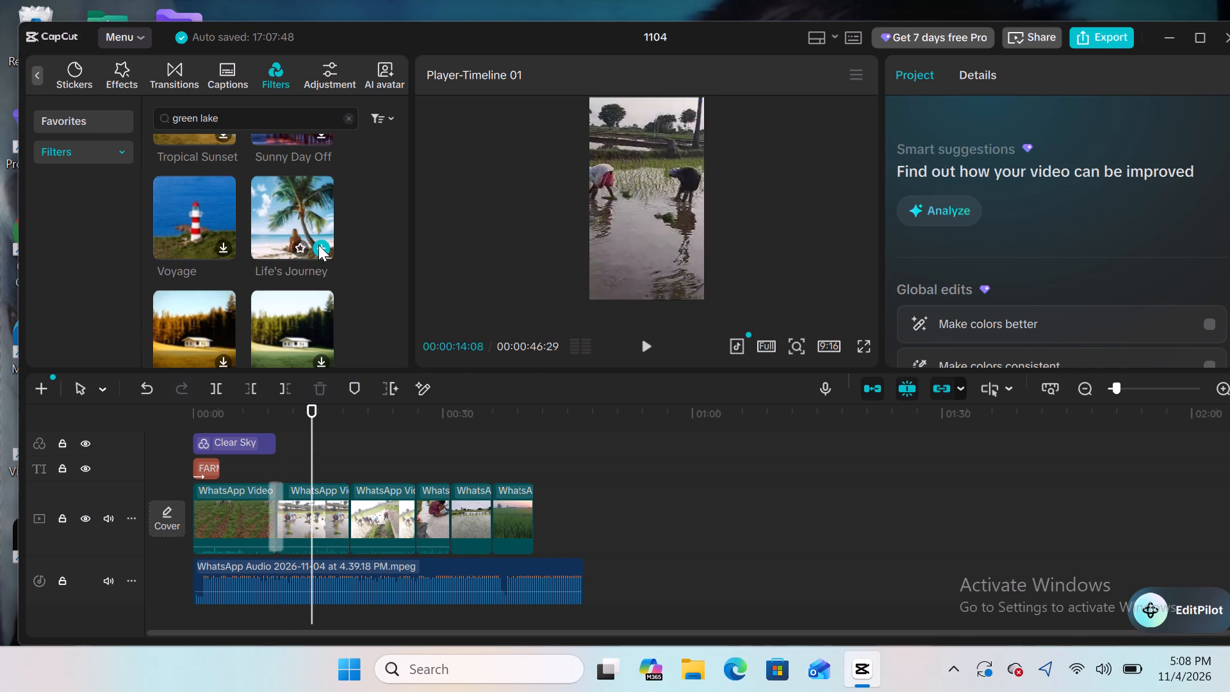
double_click(318, 245)
click(328, 443)
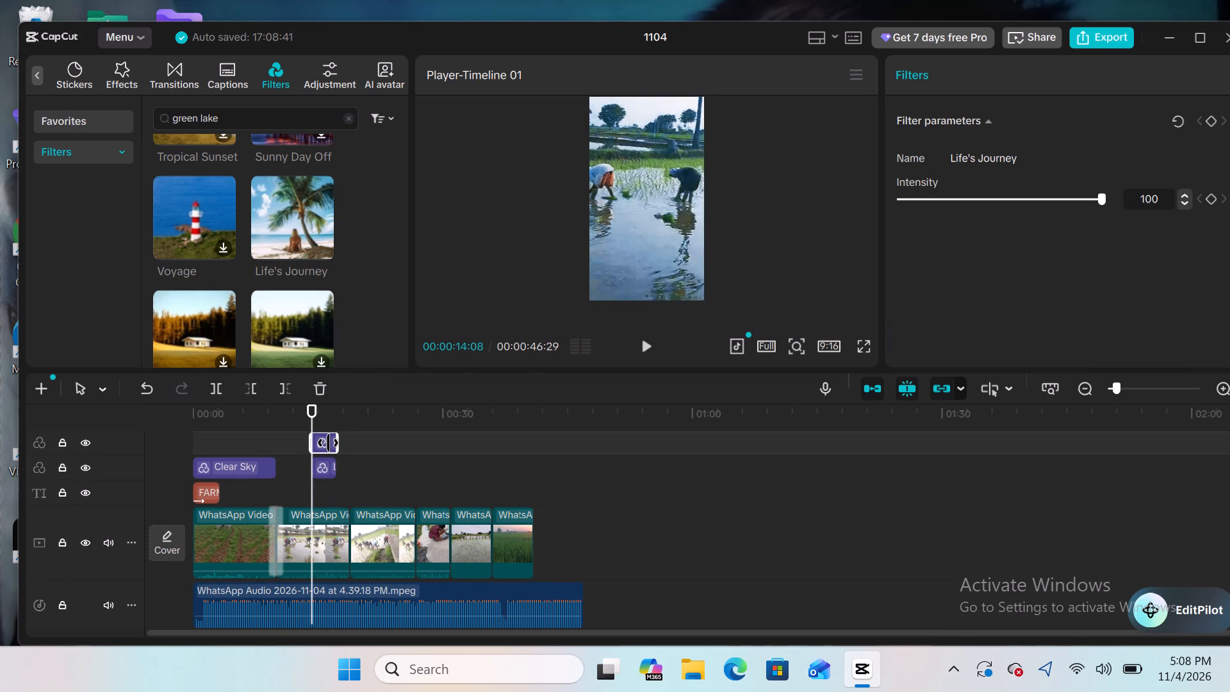
click(324, 384)
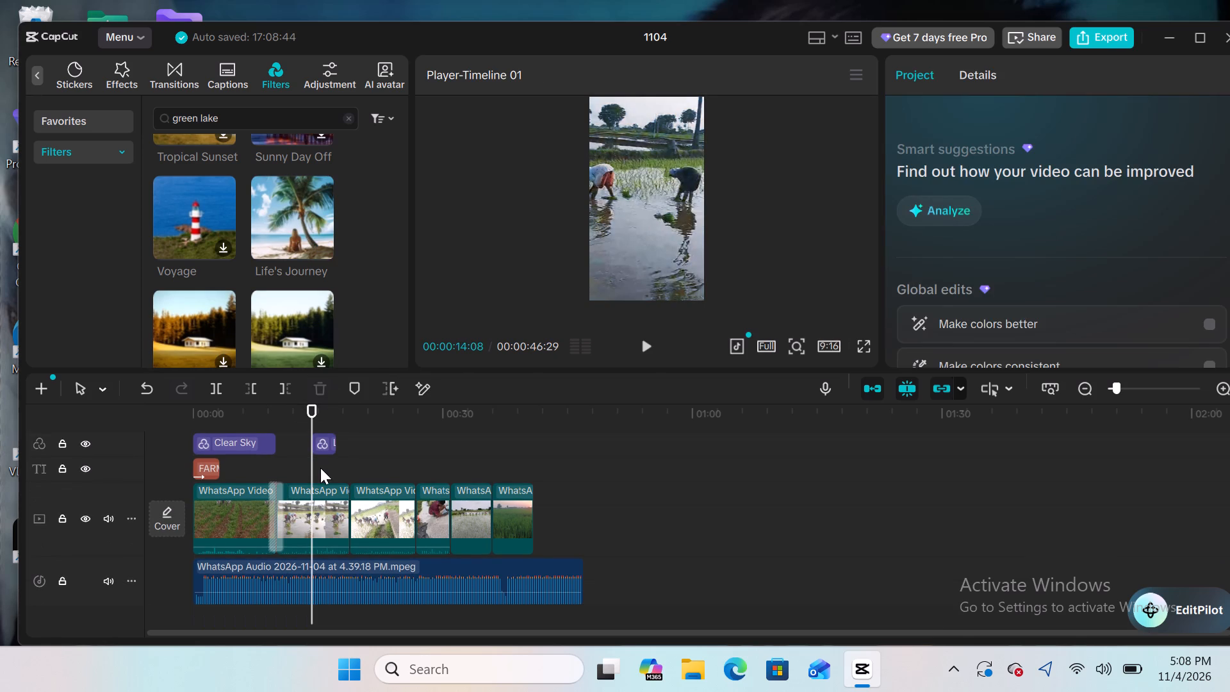
Play the timeline from 00:00:10:01 to check the second clip with the Life's Journey filter, and pause at 00:00:18:22.
drag(295, 469, 325, 461)
drag(311, 463, 277, 467)
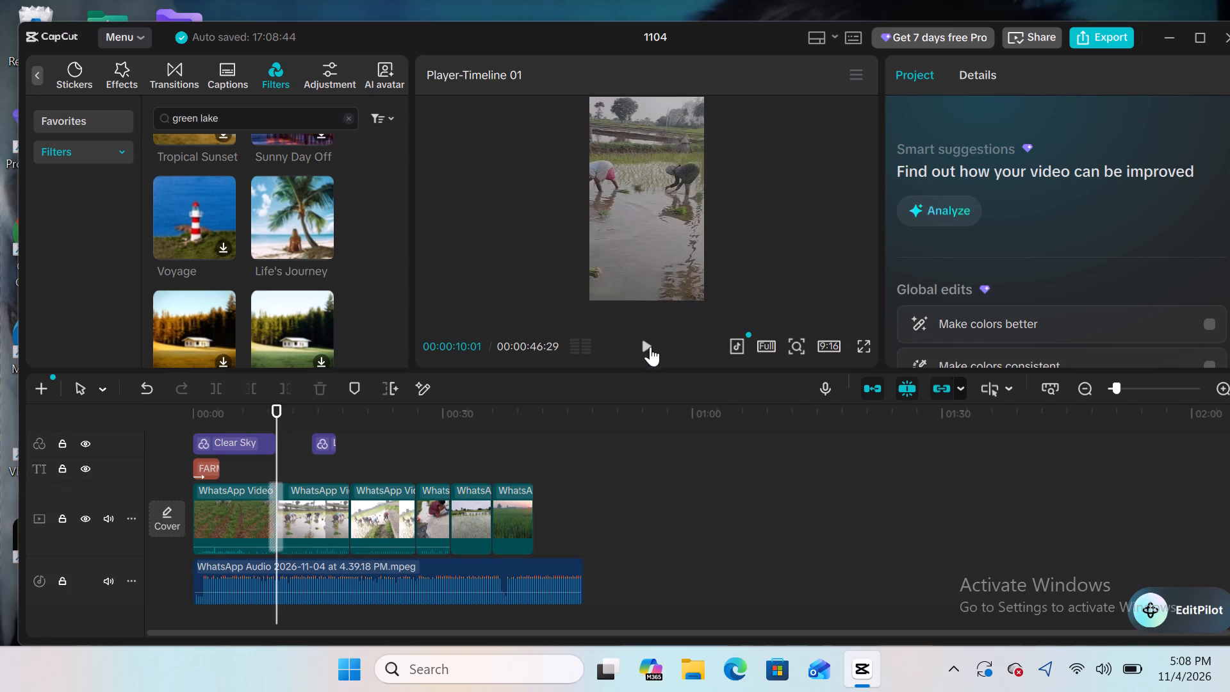
click(644, 351)
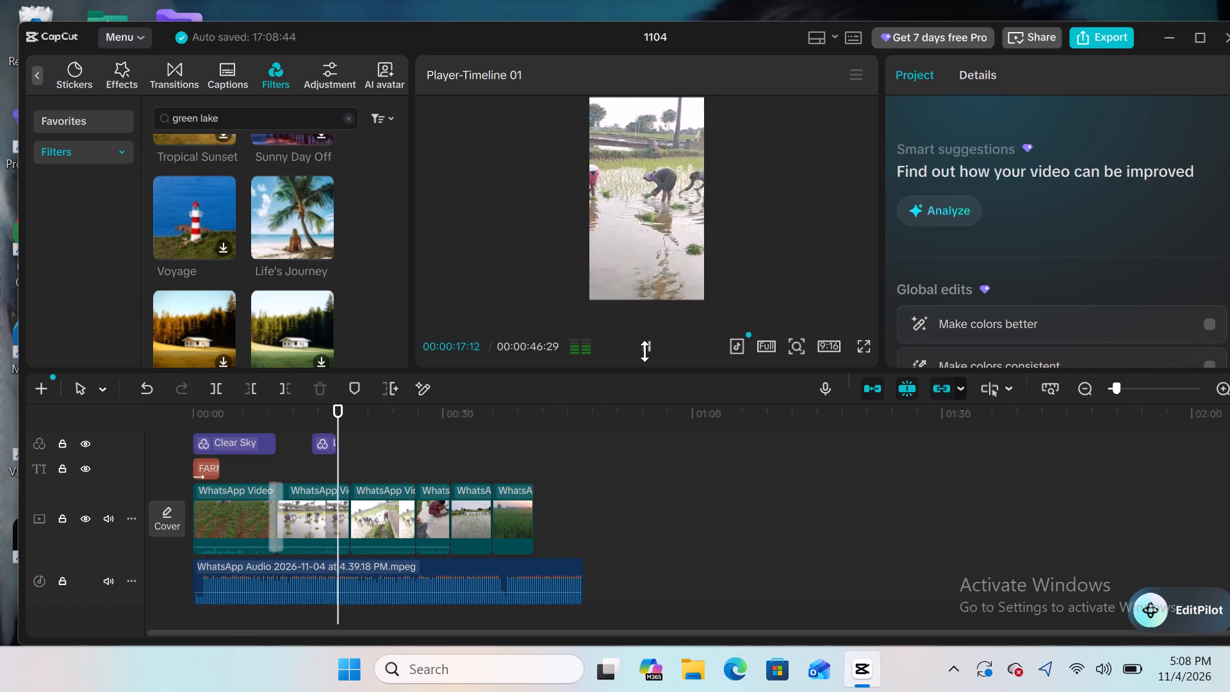
click(644, 351)
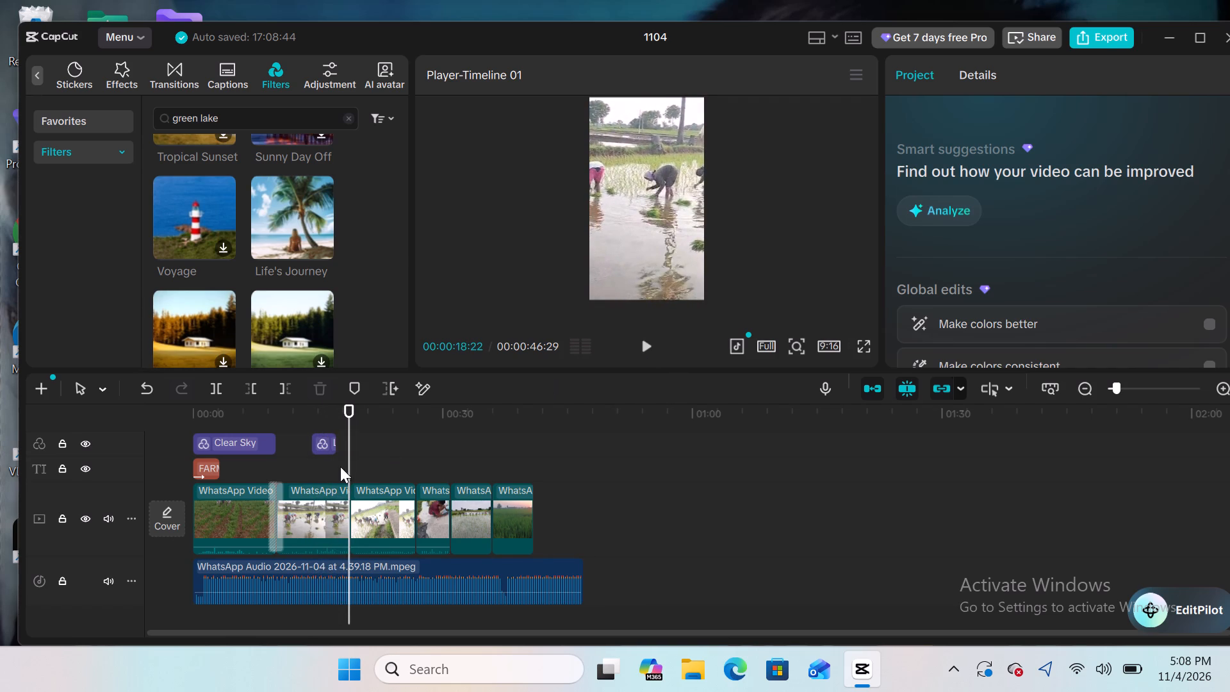
Move the Life's Journey filter directly after Clear Sky and extend its end to the end of the second video clip.
drag(329, 445, 316, 445)
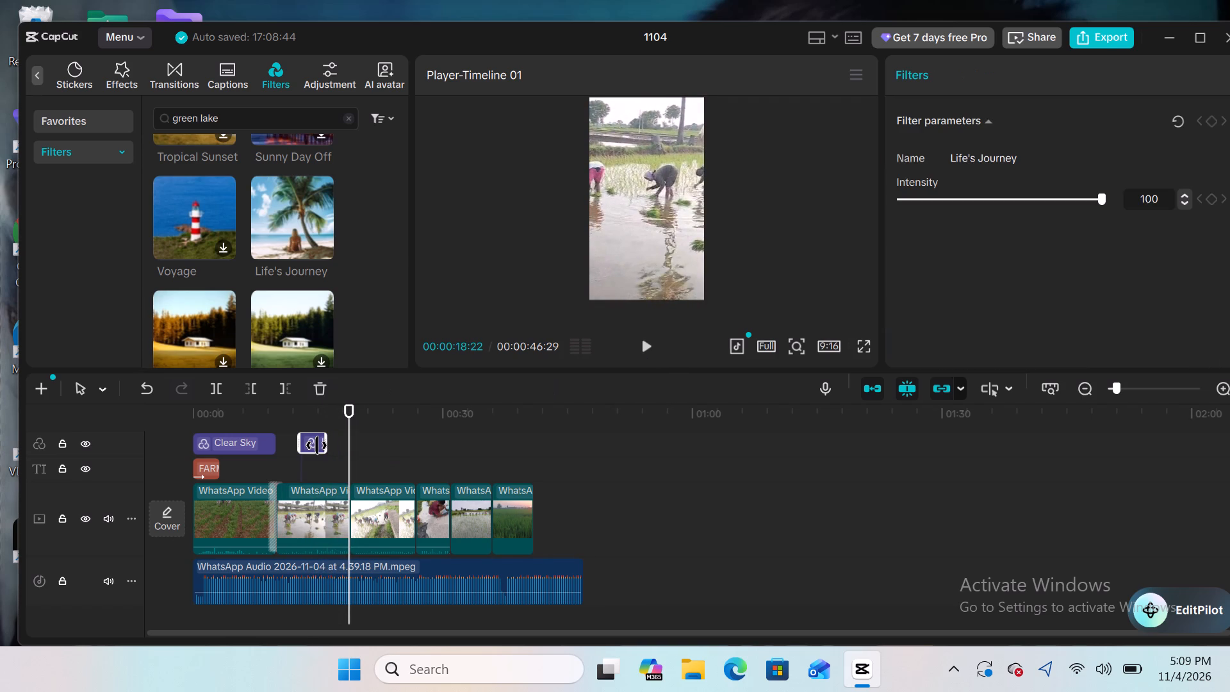
drag(316, 445, 304, 486)
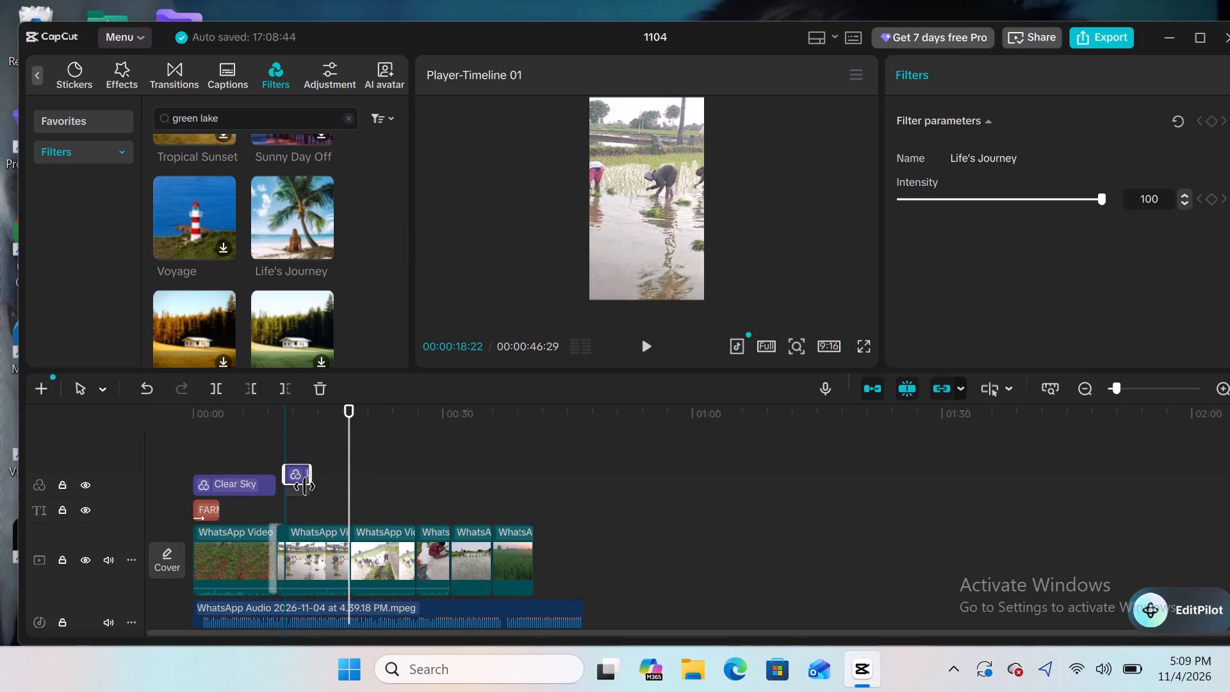
drag(304, 486, 297, 491)
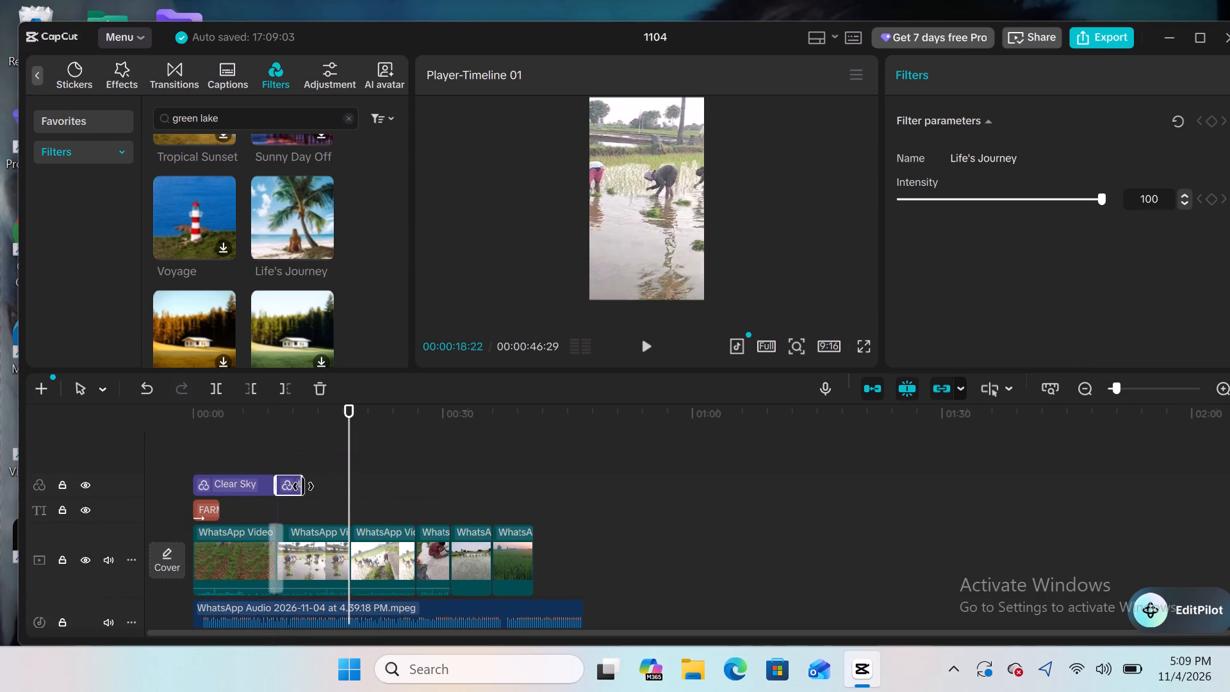
drag(303, 486, 343, 485)
Play the timeline from 00:00:00:00 through the second clip to check both filters, stopping just past the second cut.
drag(344, 455, 199, 539)
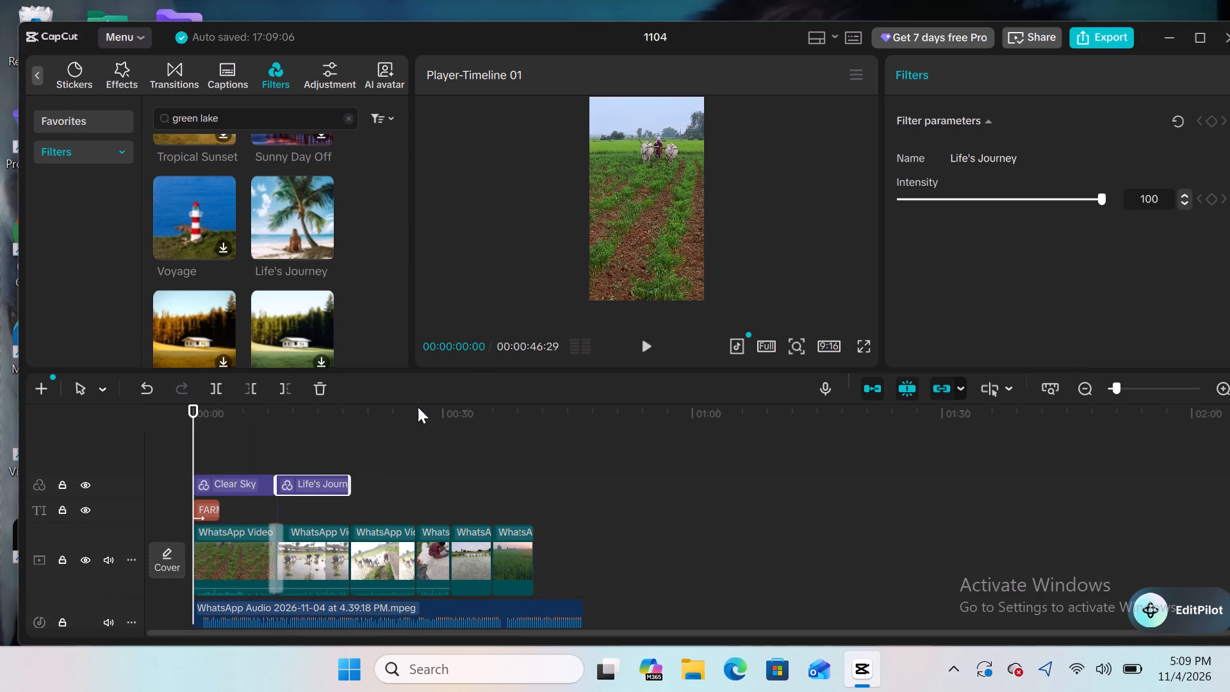
click(641, 338)
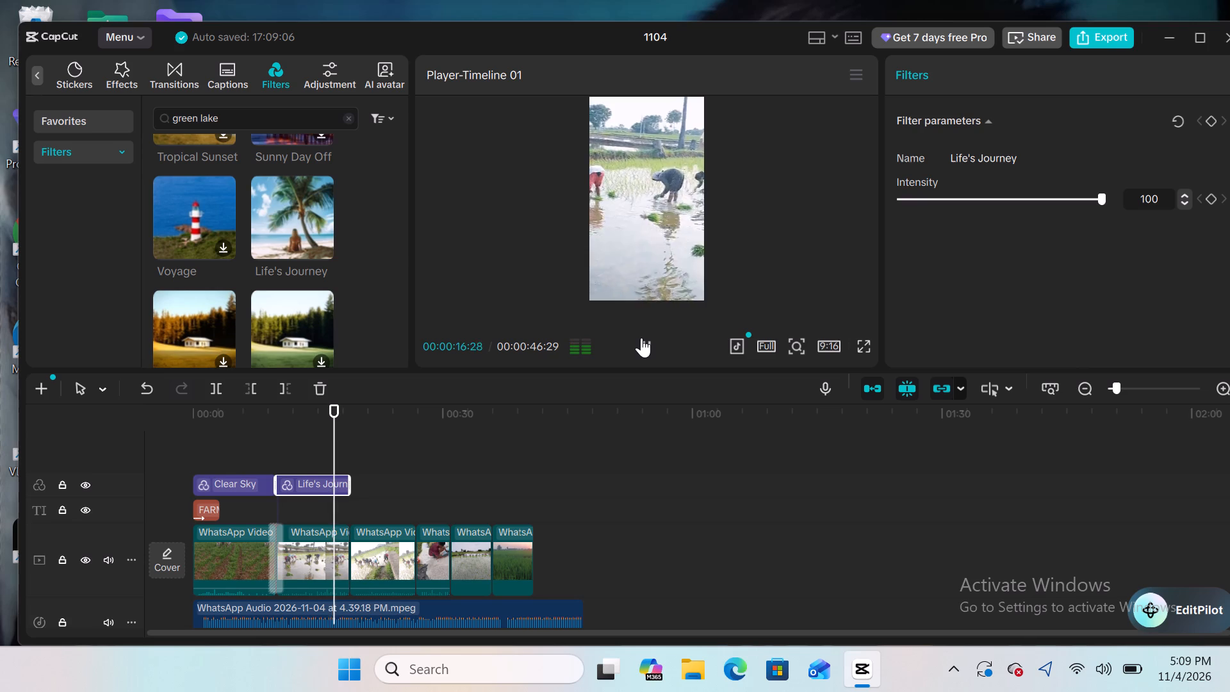
click(641, 338)
click(641, 338)
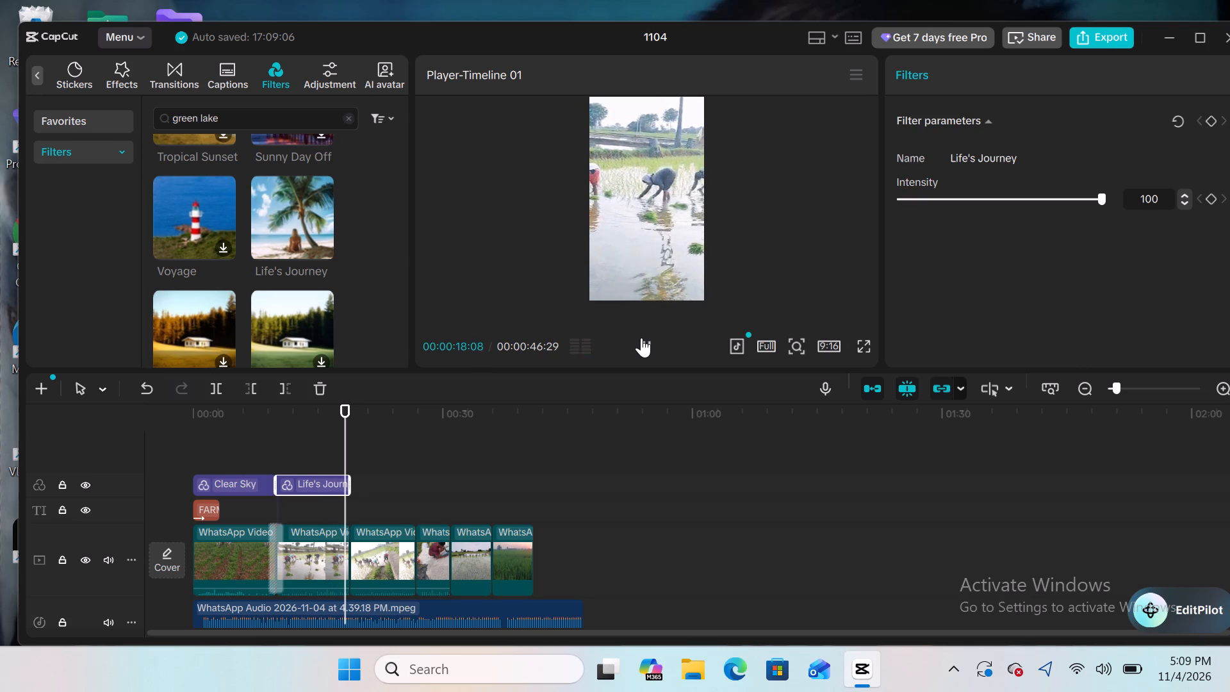
click(641, 338)
click(641, 338)
click(641, 338)
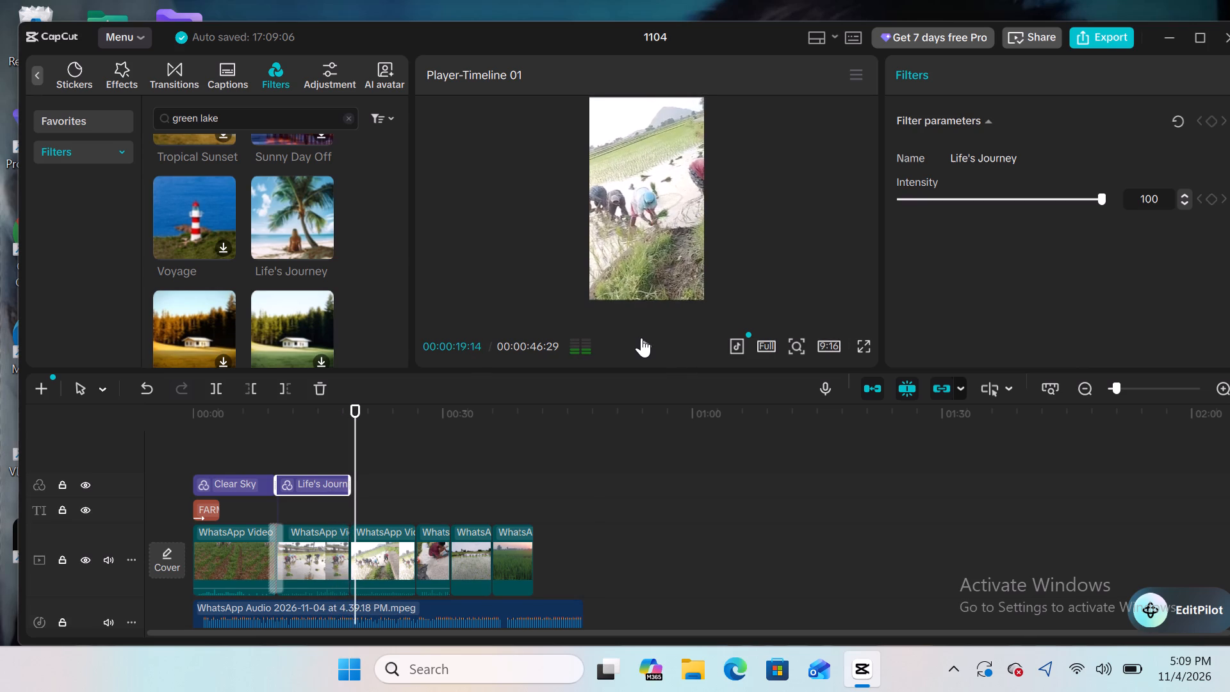
Place the playhead at 00:00:18:26, the cut between the second and third clips, and browse the Hits transitions.
click(353, 515)
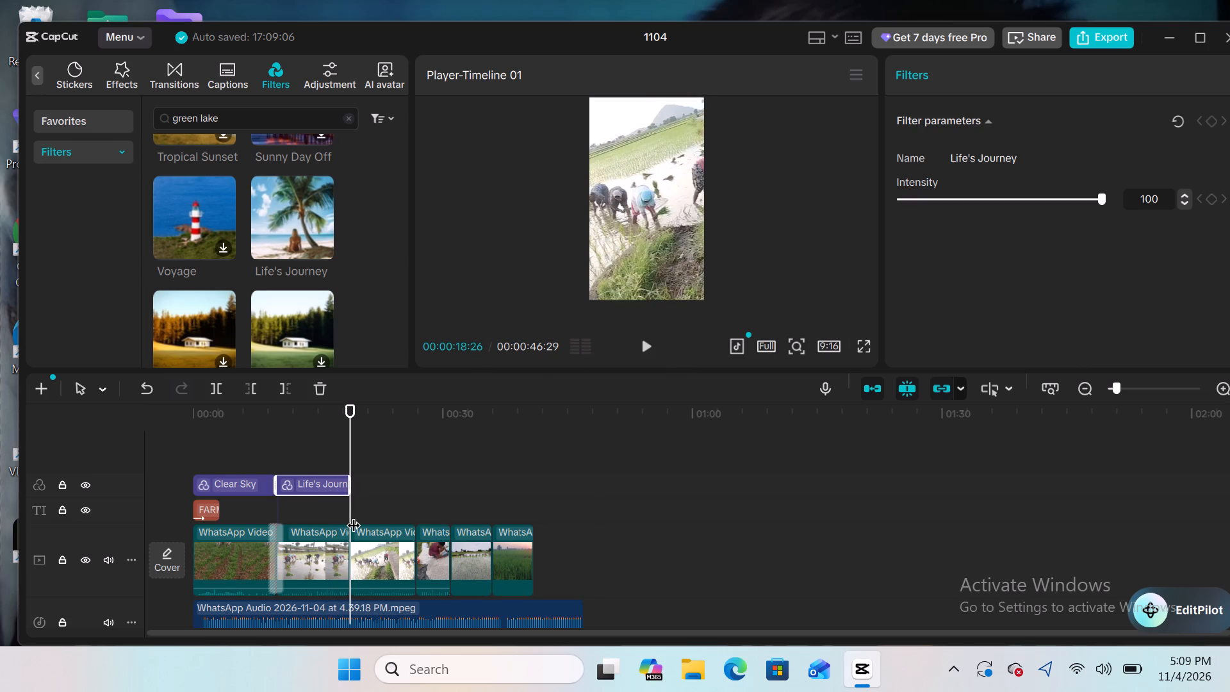
click(172, 76)
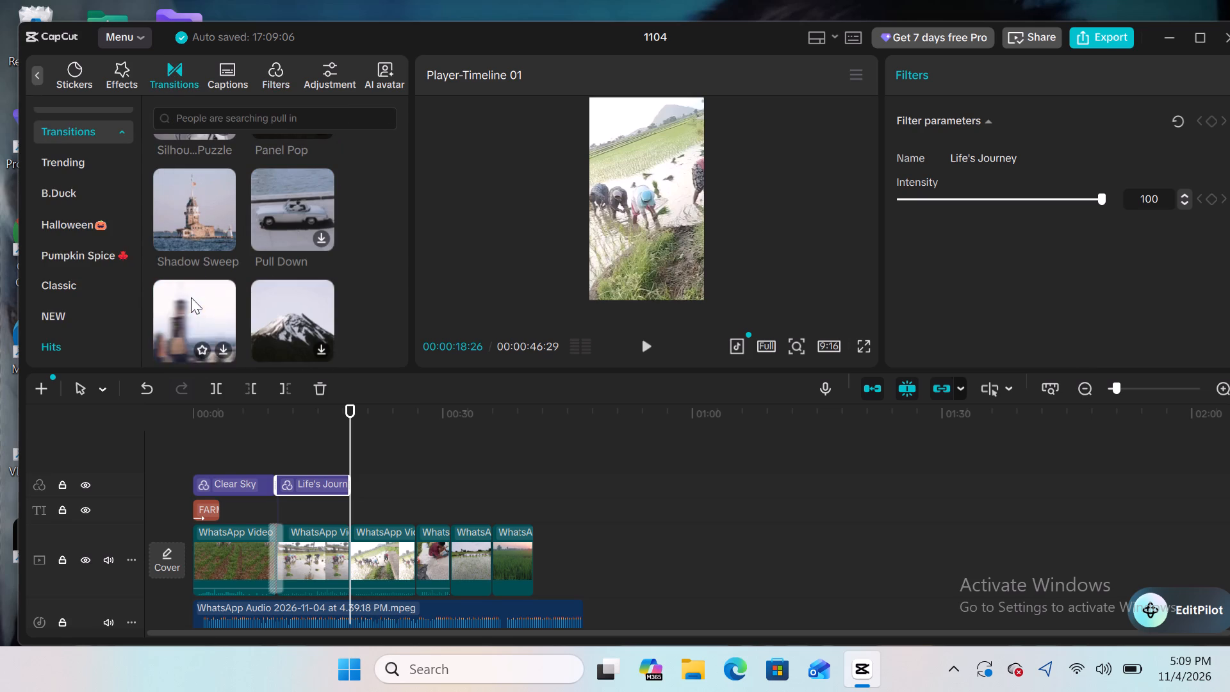
scroll(191, 297, down, 1)
scroll(209, 279, right, 1)
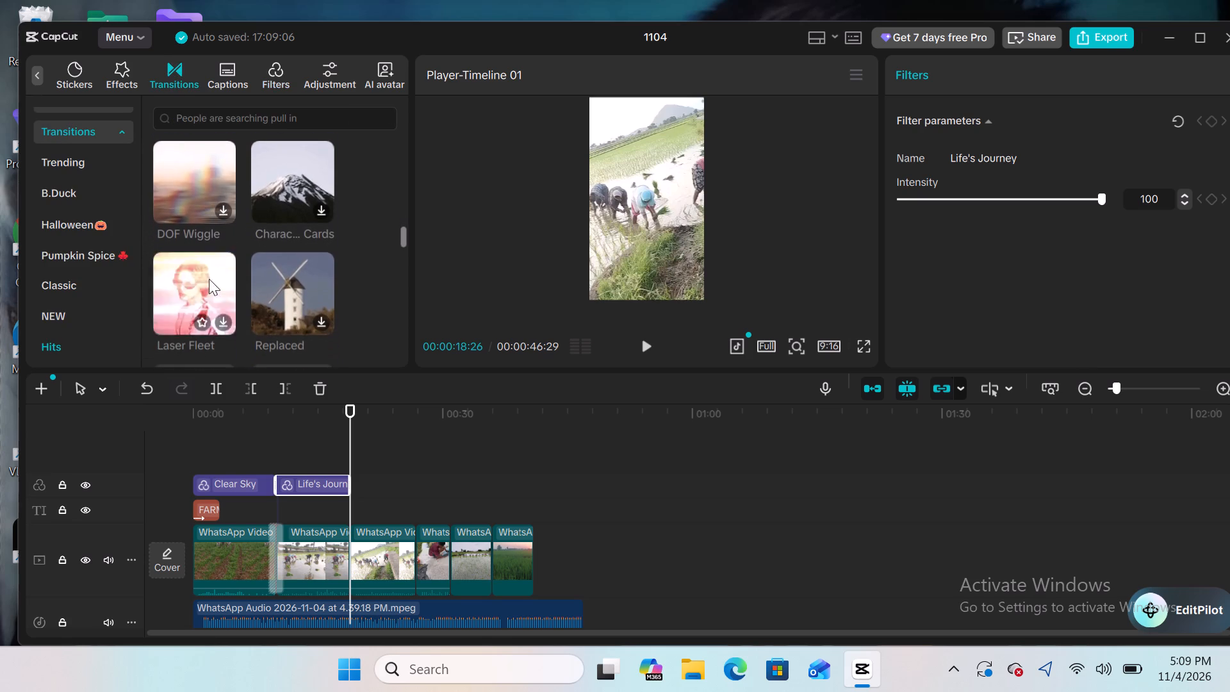
scroll(209, 279, right, 1)
scroll(209, 279, down, 1)
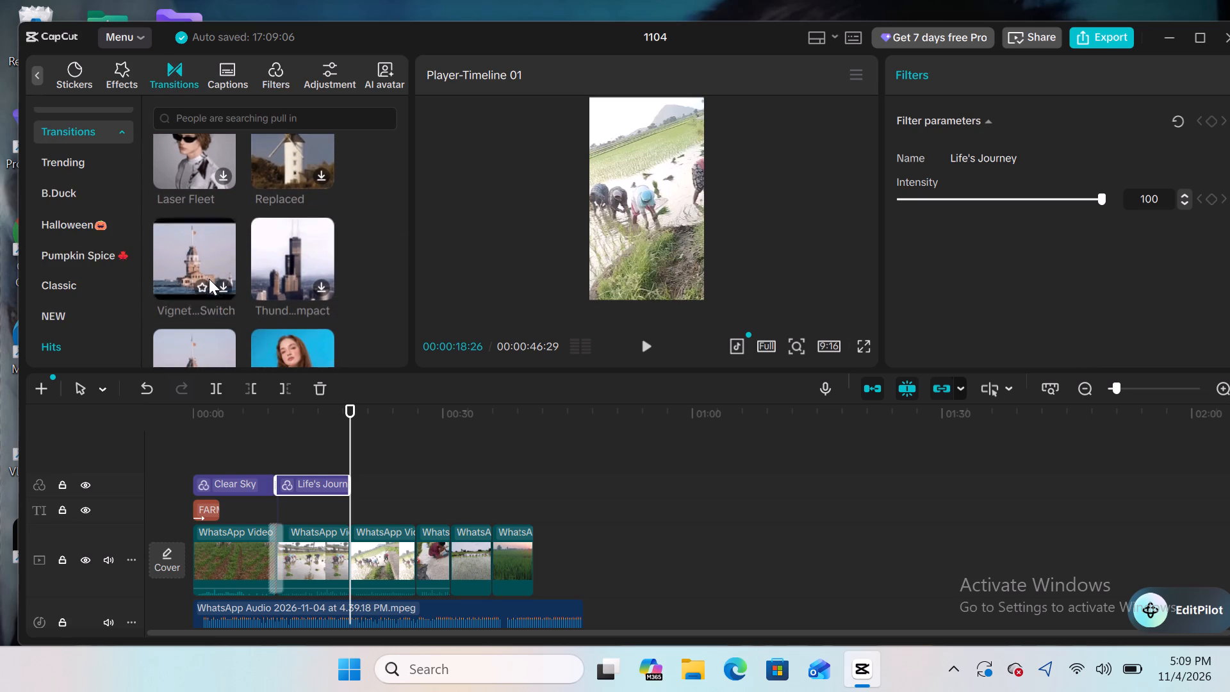
scroll(209, 279, down, 1)
scroll(209, 279, up, 3)
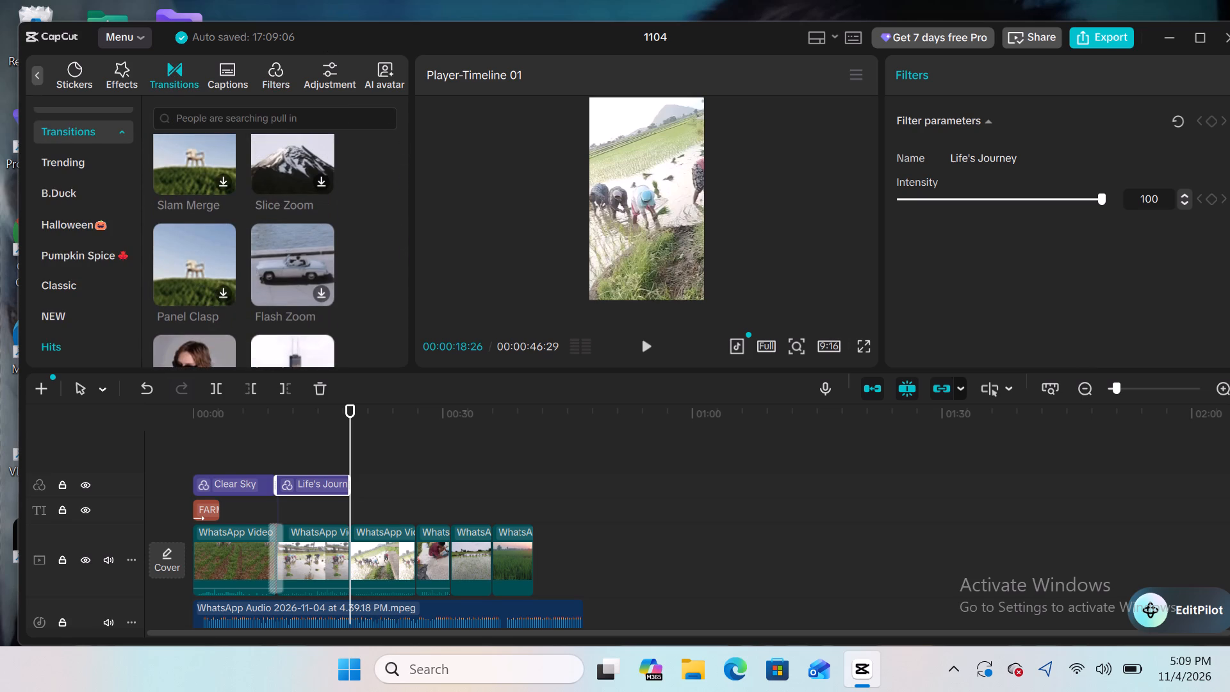
Search the transitions for "right slide" and place the Right transition on the cut between the second and third clips.
click(300, 122)
key(r)
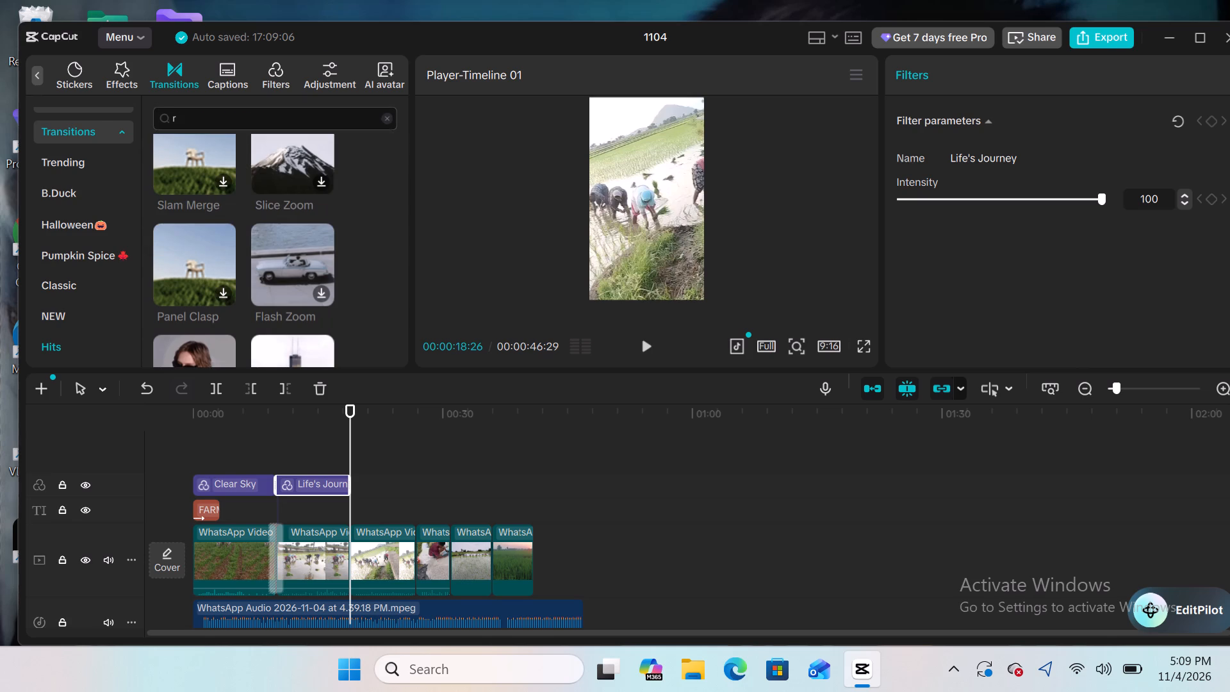
text(ightt)
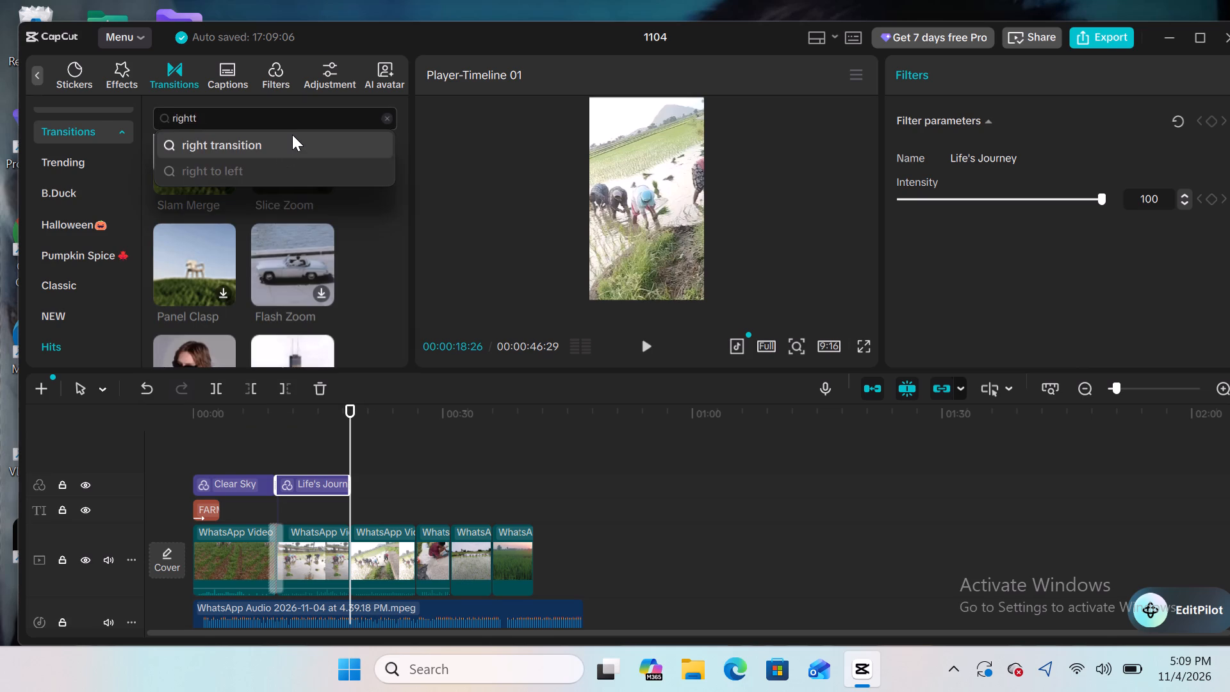
key(BackSpace)
click(258, 155)
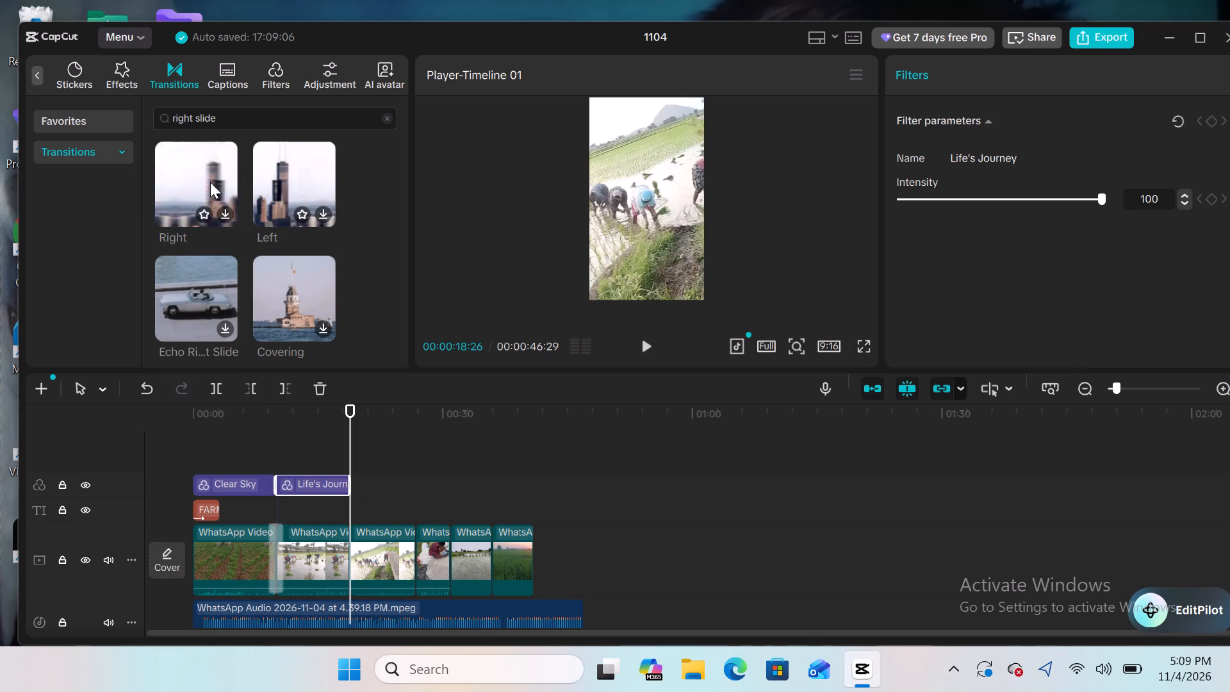
click(210, 182)
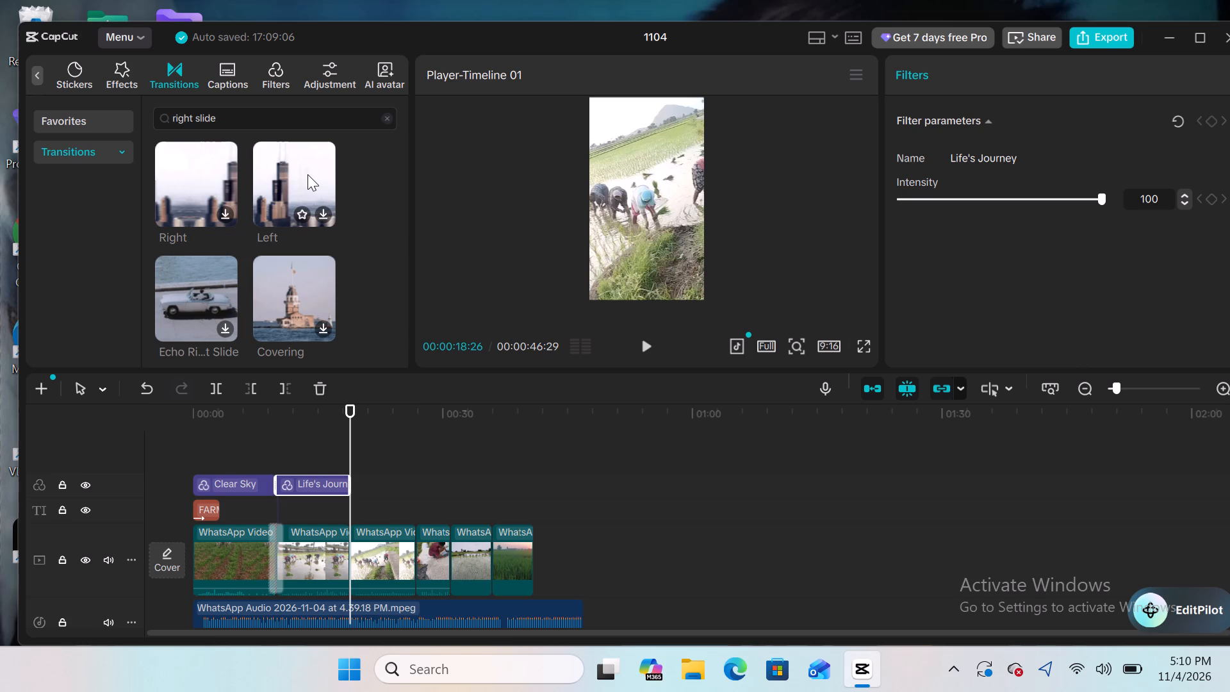
double_click(218, 185)
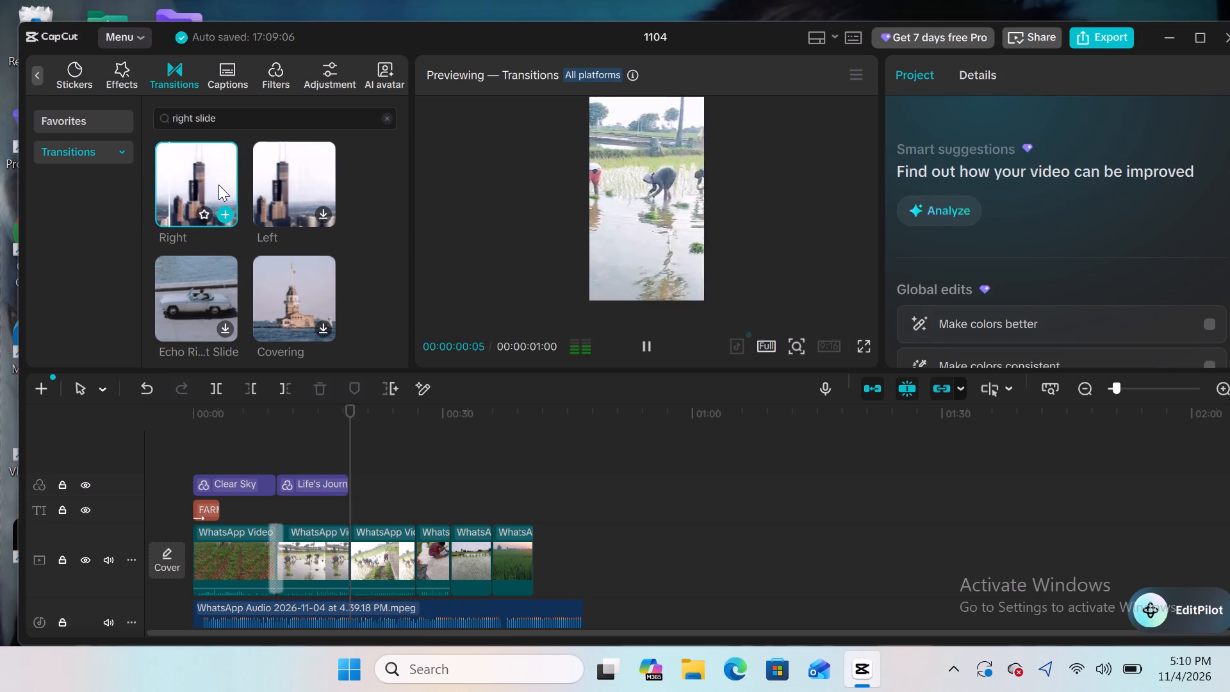
double_click(218, 185)
drag(218, 185, 279, 482)
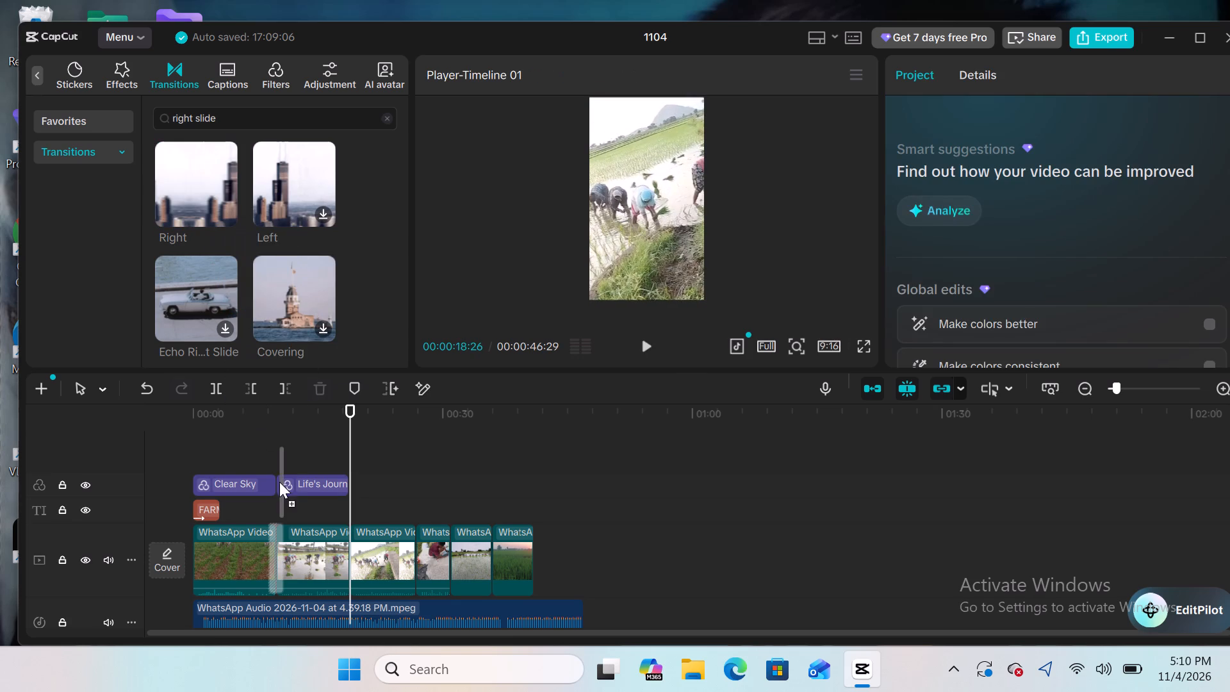
drag(279, 482, 349, 563)
Play the timeline from 00:00:13:25 across the second cut to check the Right transition, pausing at 00:00:22:03.
drag(346, 461, 314, 479)
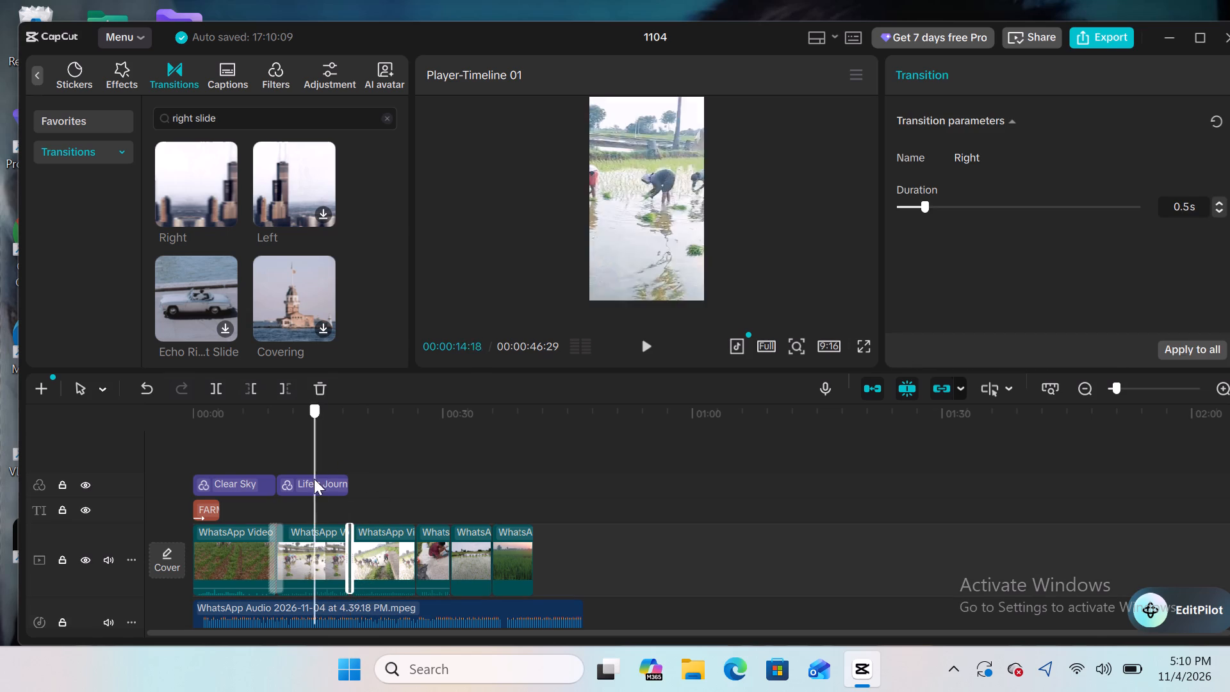
drag(314, 479, 308, 511)
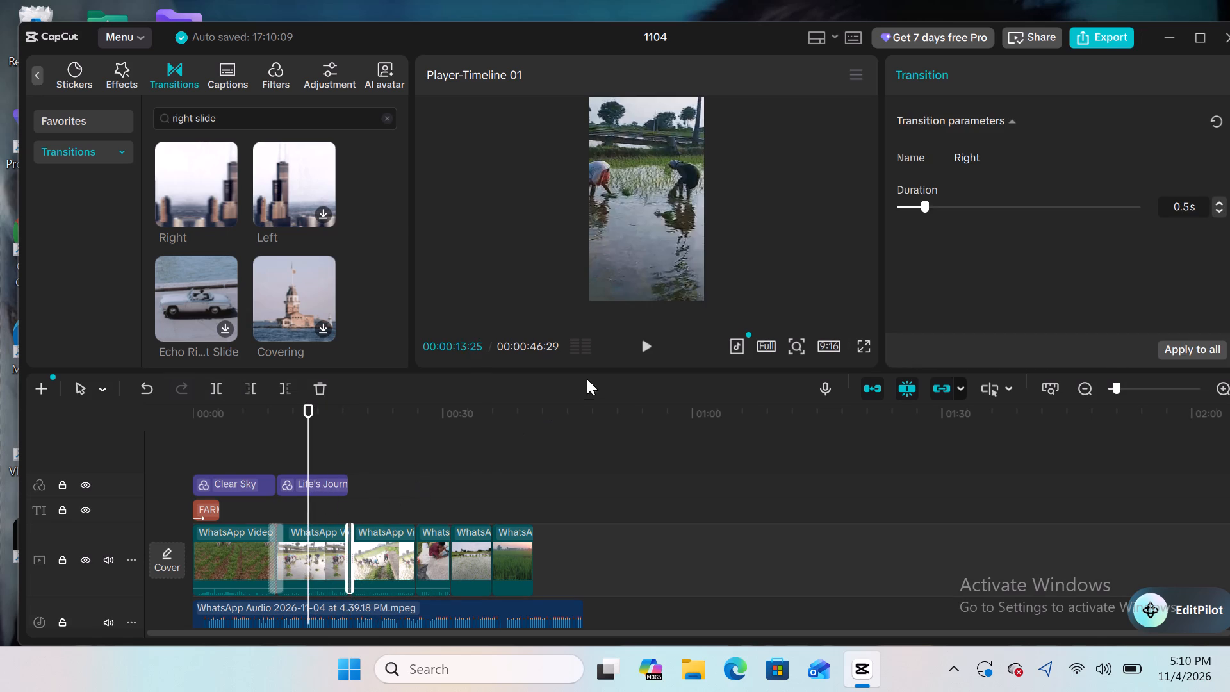
click(647, 336)
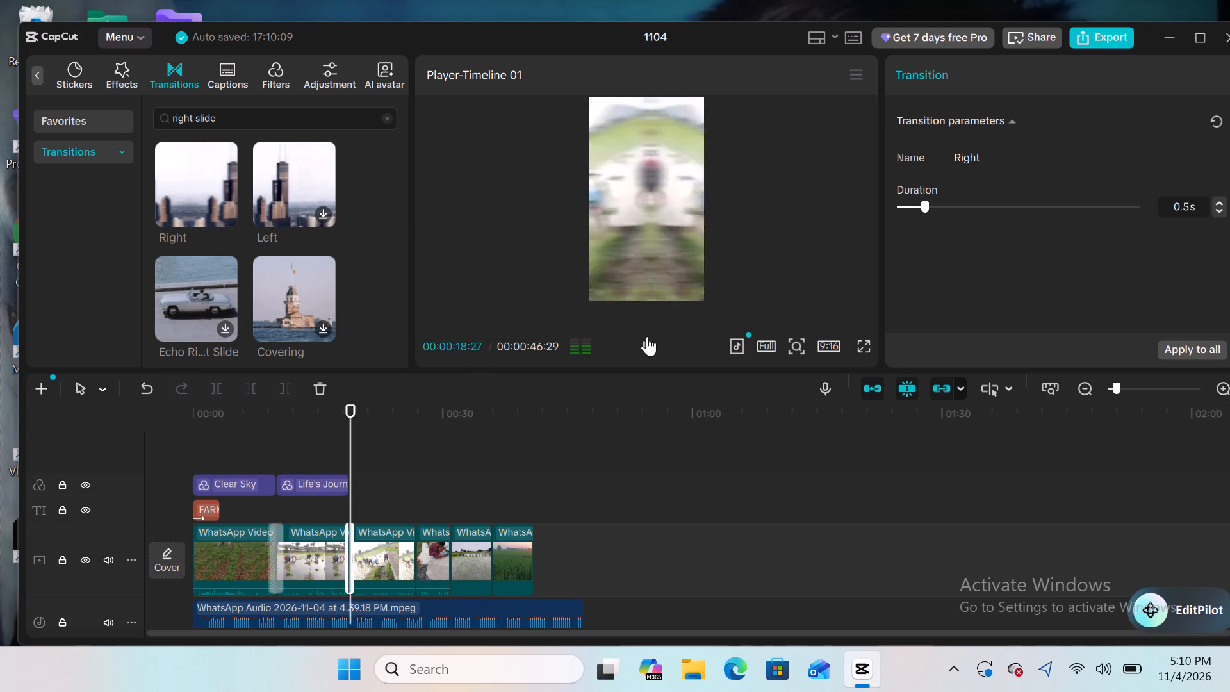
click(647, 336)
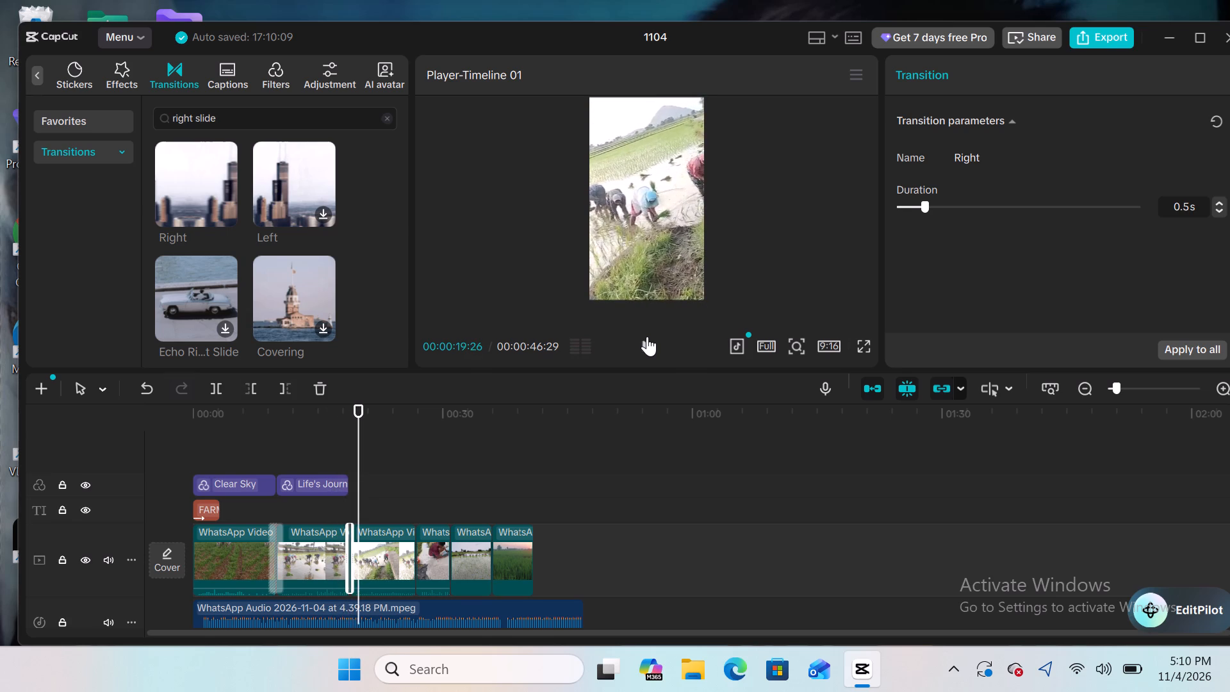
click(647, 336)
click(647, 336)
click(647, 336)
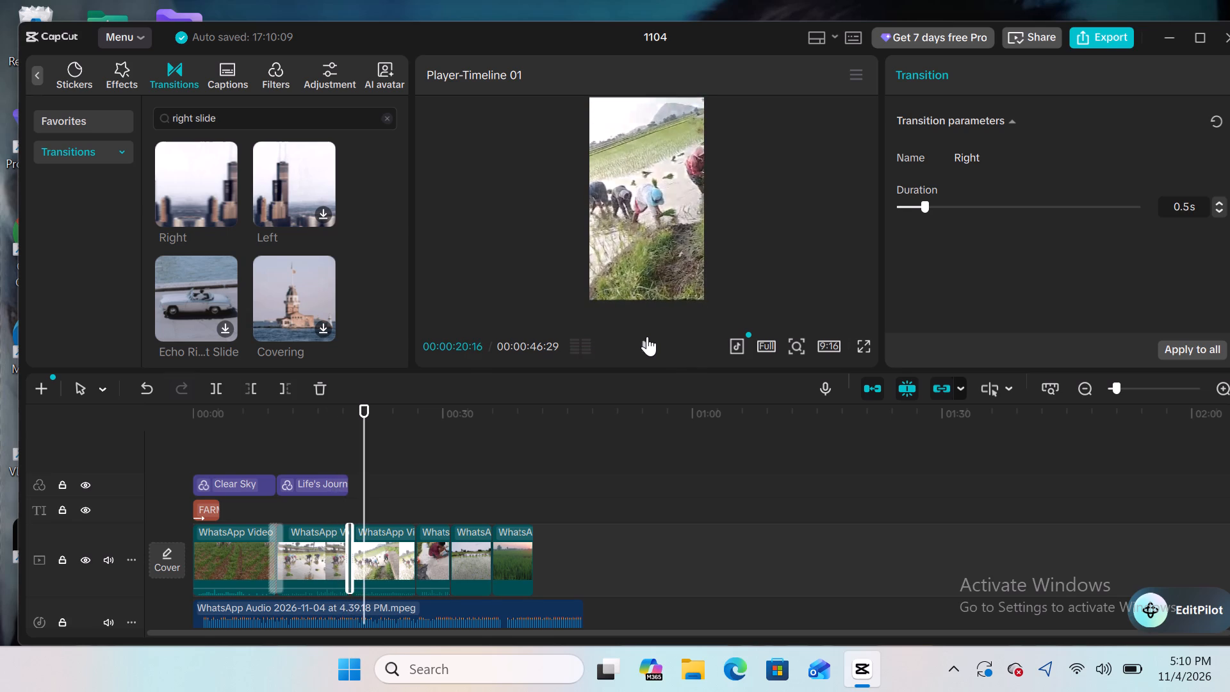
click(647, 336)
click(647, 336)
click(647, 336)
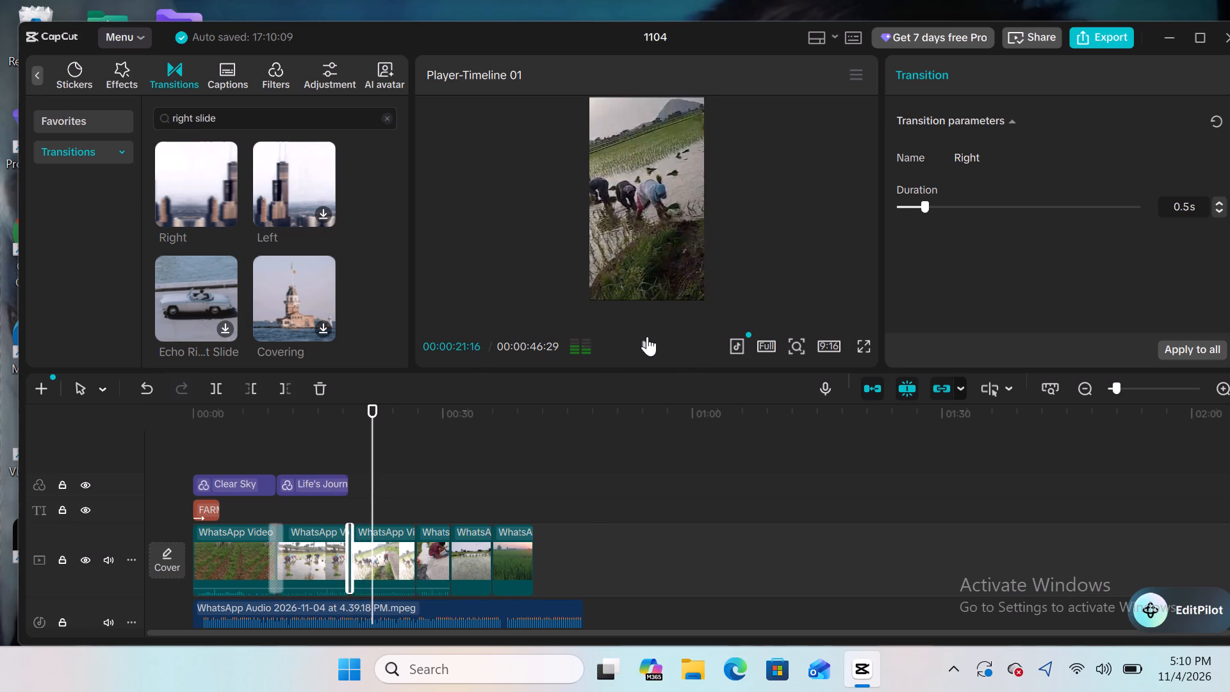
click(647, 336)
click(647, 336)
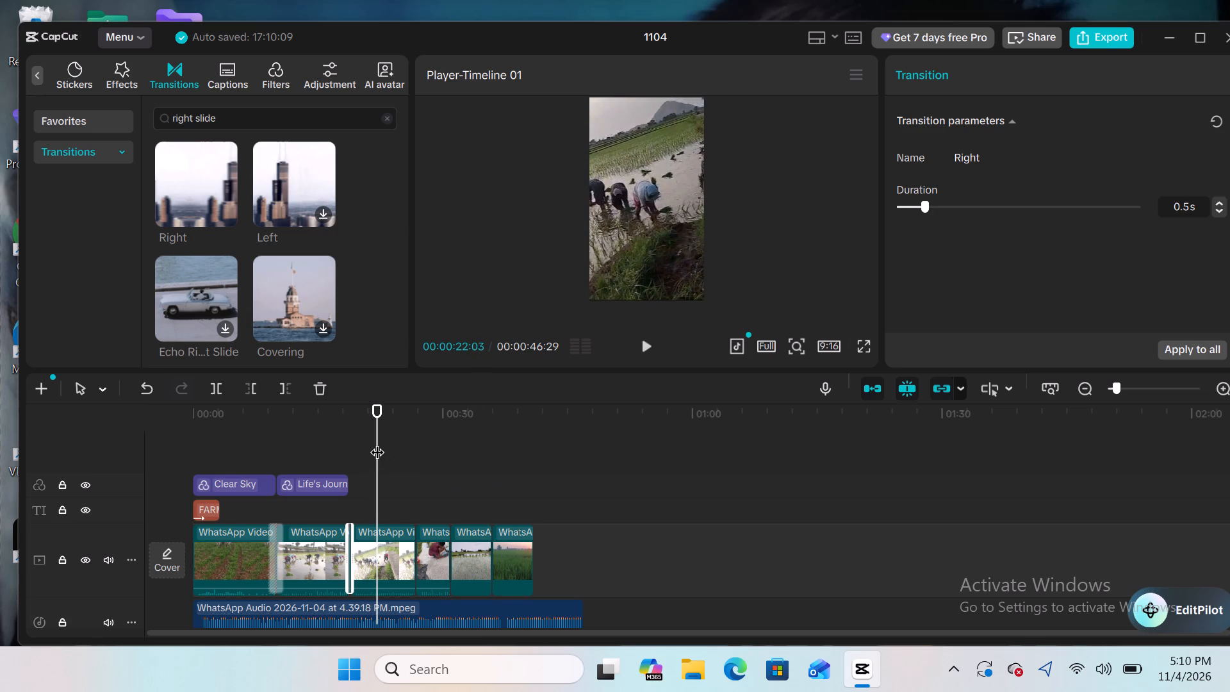
Scrub back and forth from the first clip to the fourth to review the second cut and the still unfiltered third clip.
drag(377, 442, 337, 490)
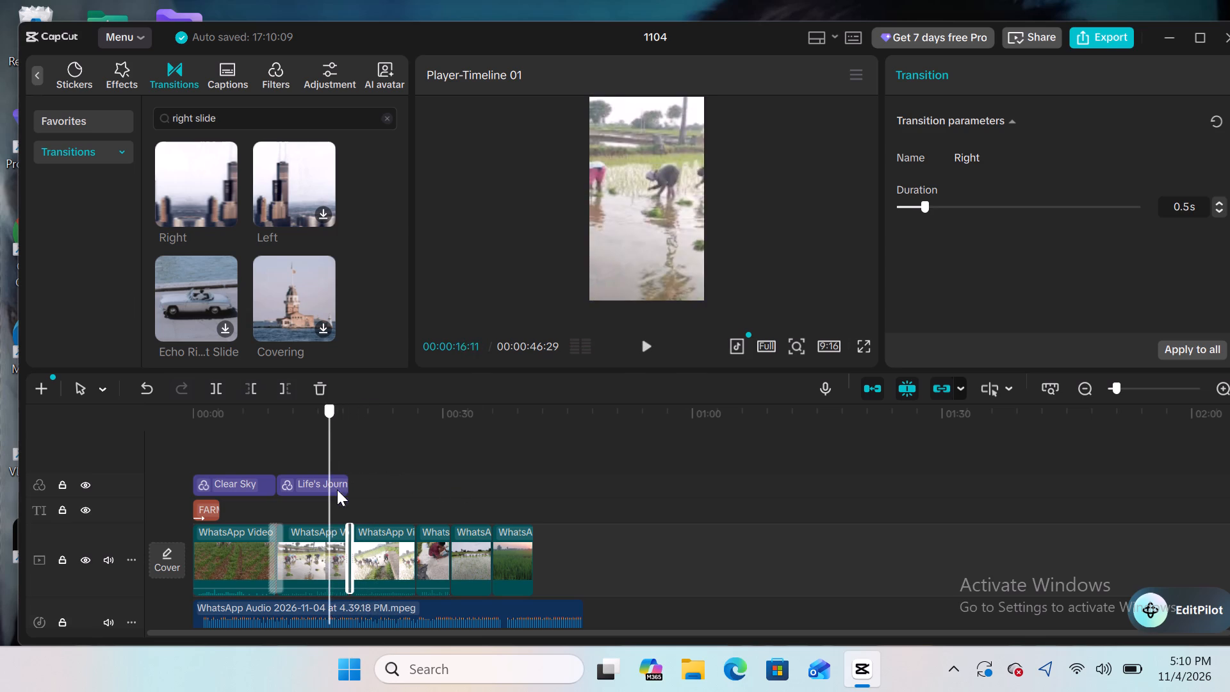
drag(337, 490, 390, 557)
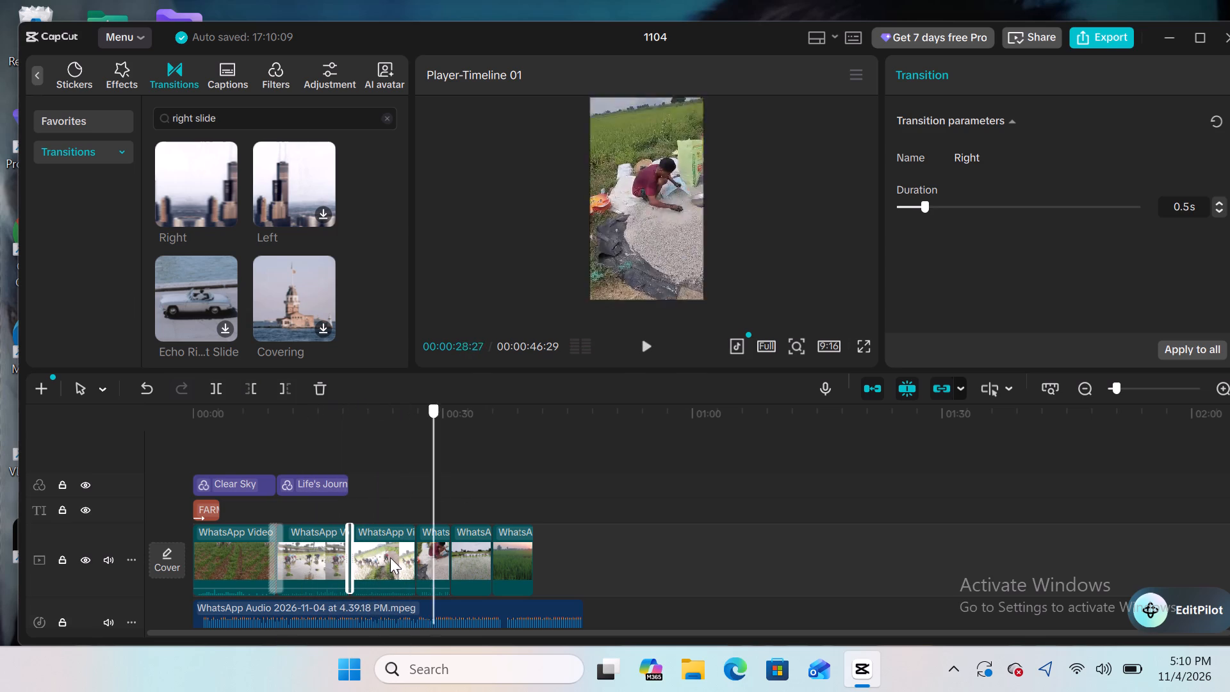
drag(390, 557, 391, 644)
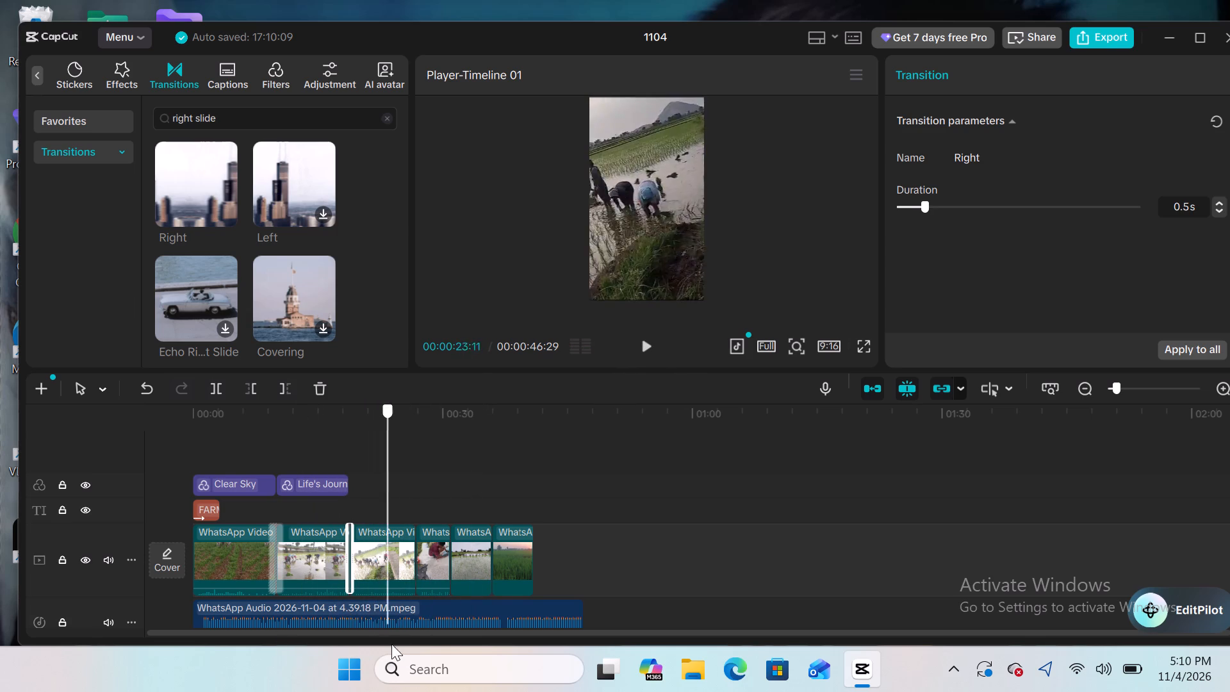
drag(391, 644, 340, 686)
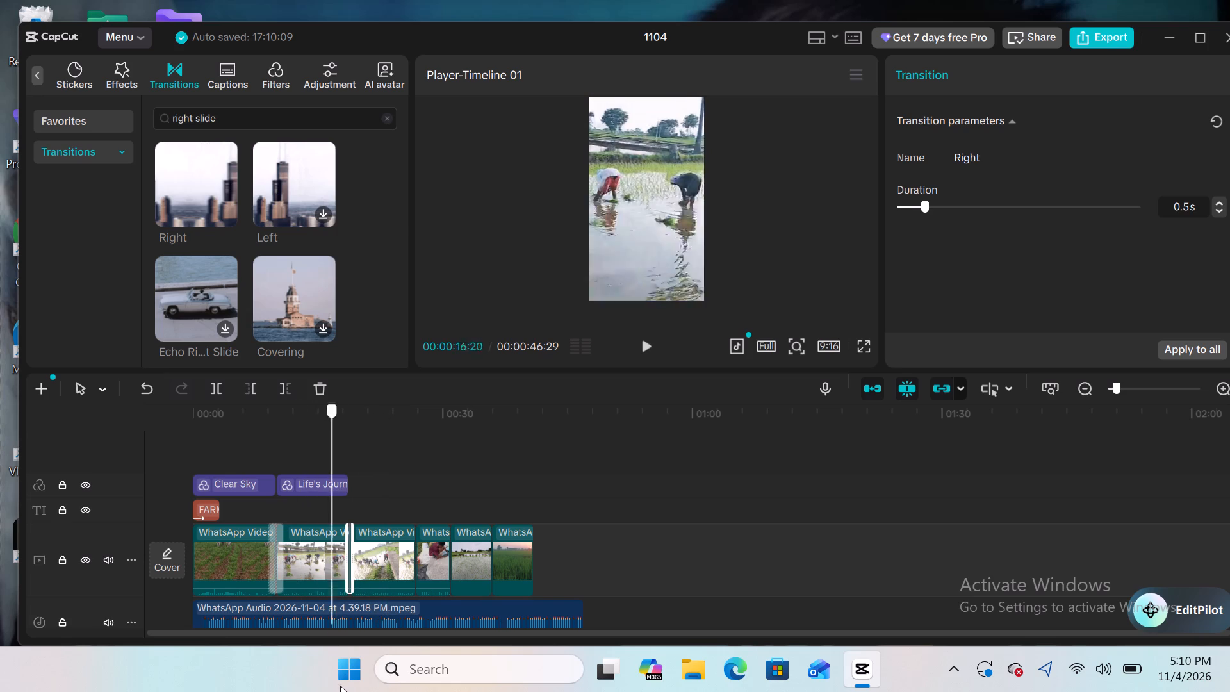
drag(340, 686, 257, 691)
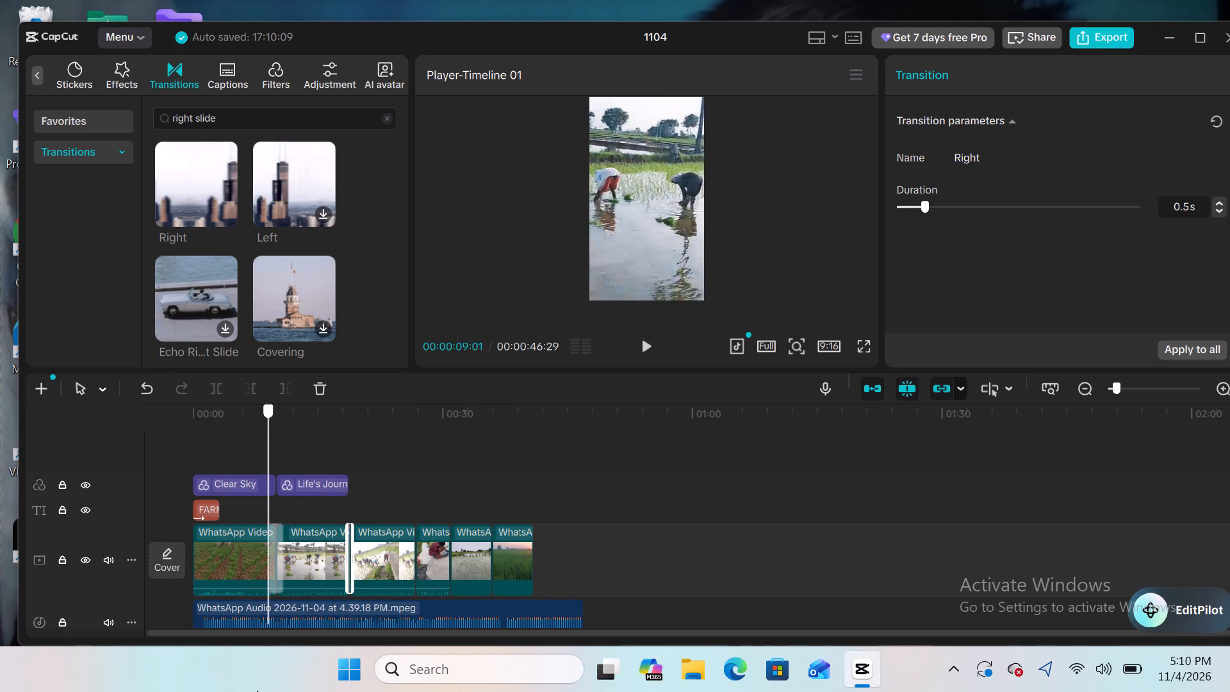
drag(257, 691, 391, 618)
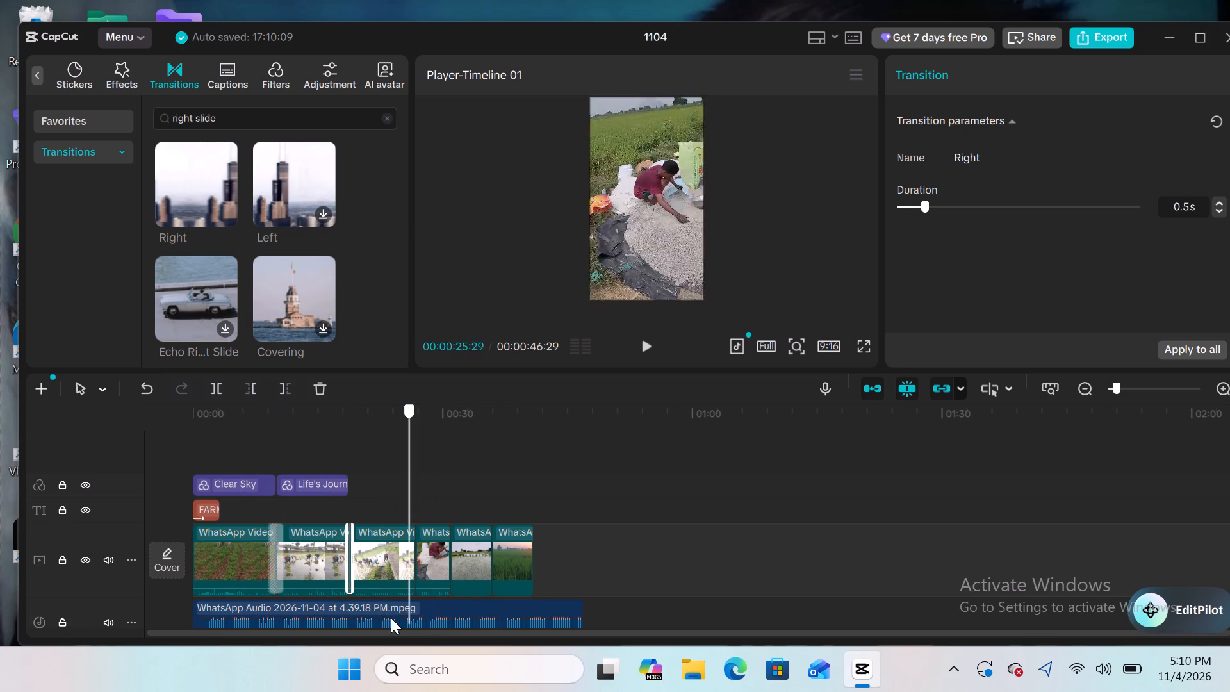
drag(391, 618, 350, 629)
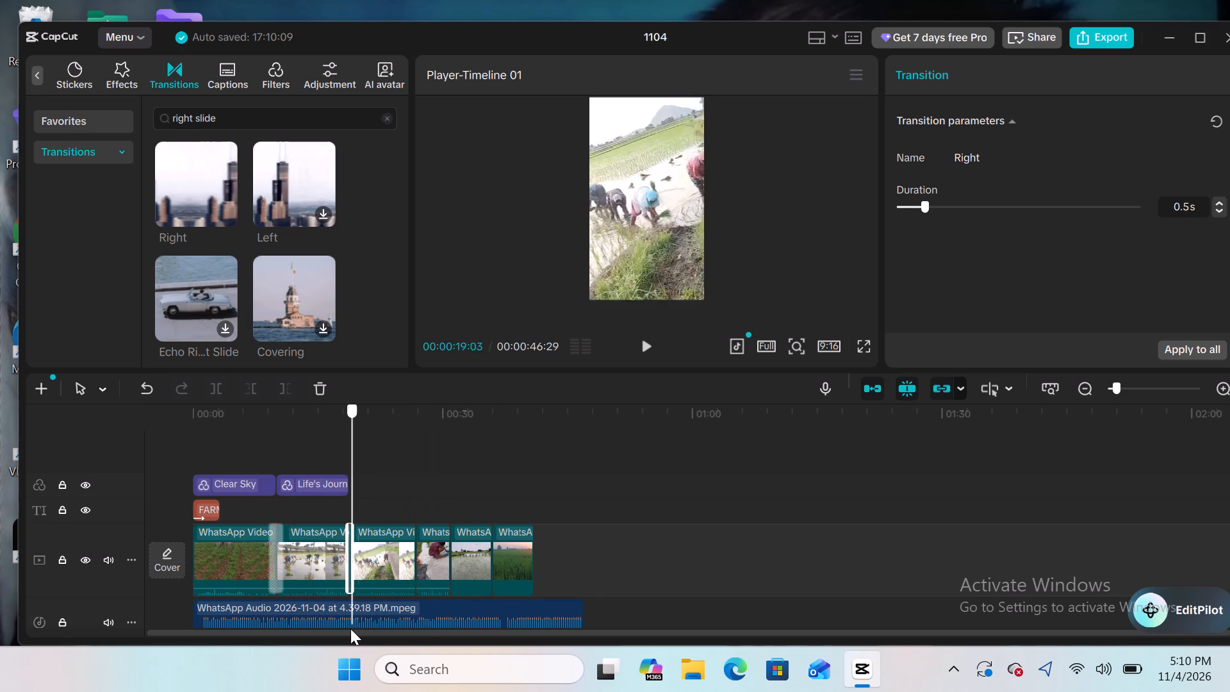
drag(350, 629, 340, 532)
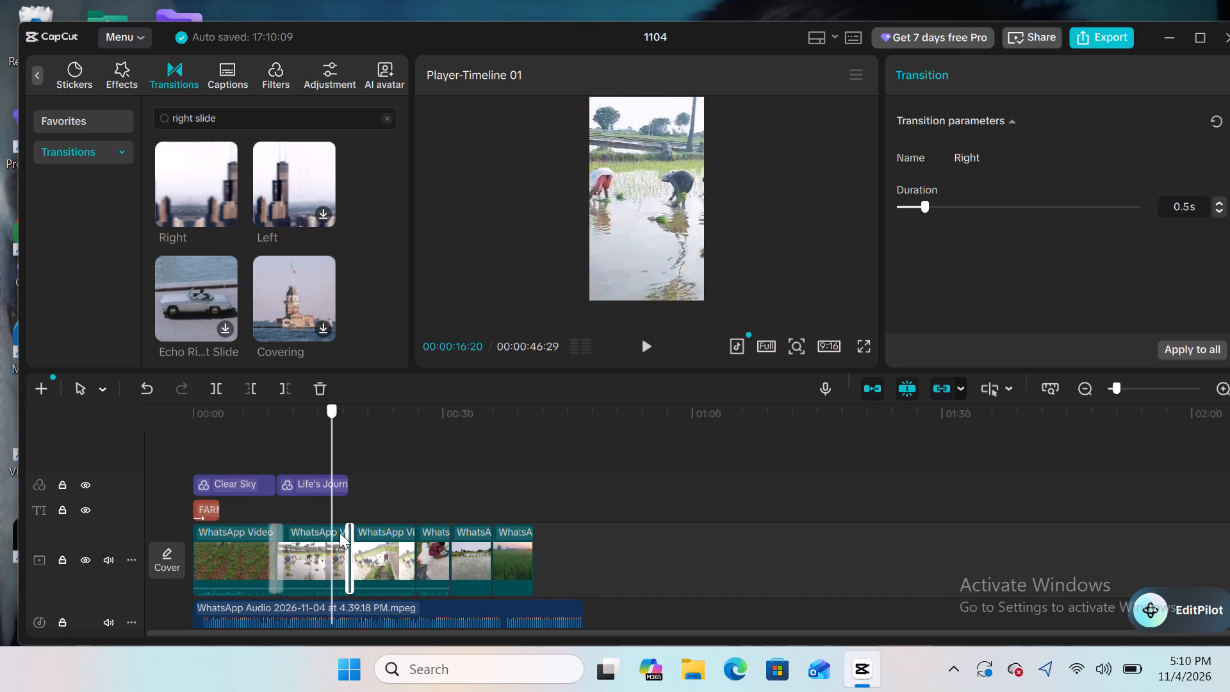
drag(340, 532, 356, 526)
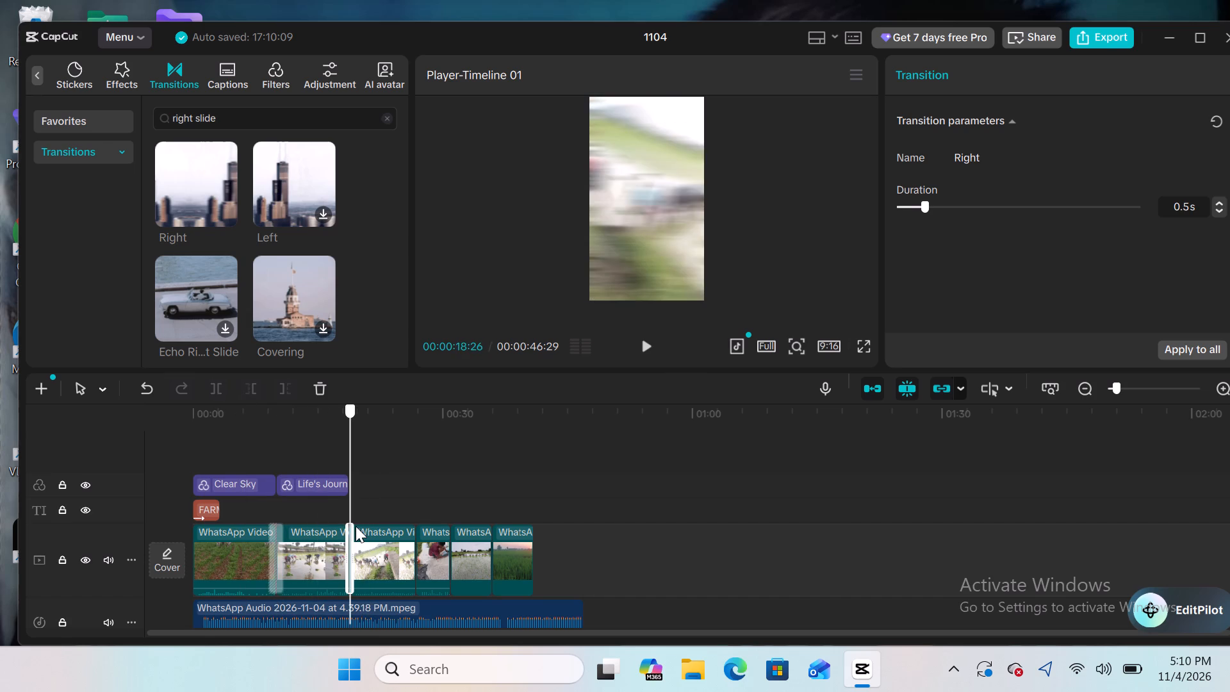
drag(356, 526, 415, 510)
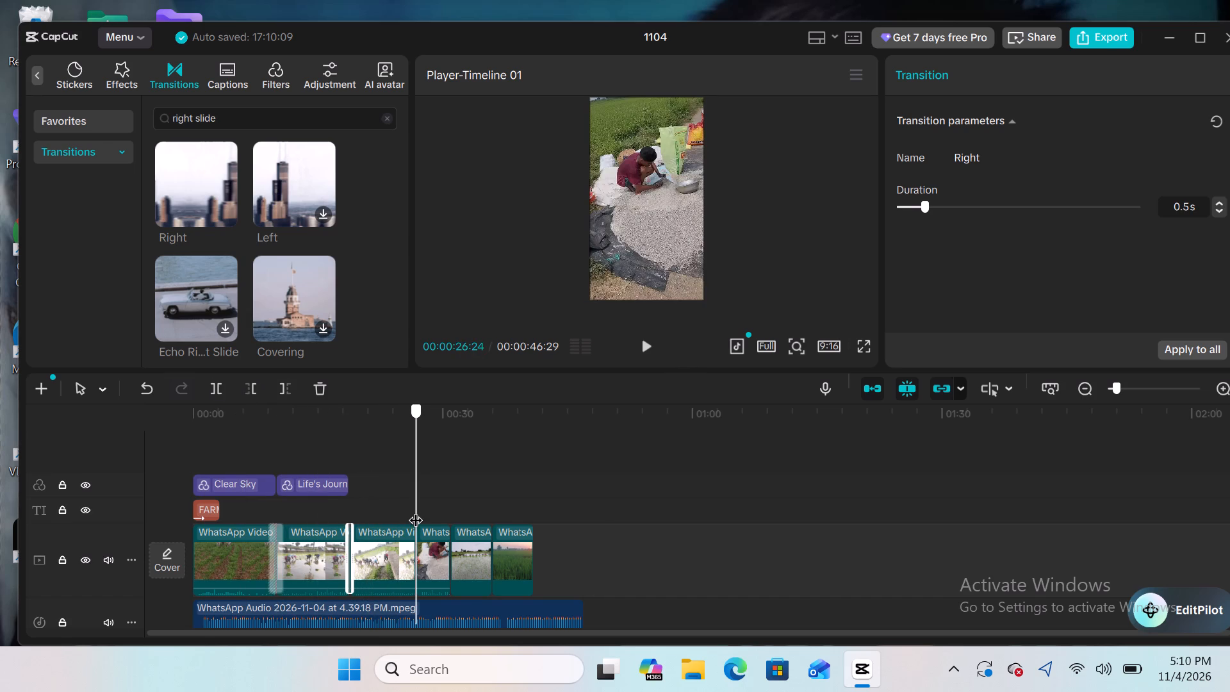
drag(415, 510, 379, 512)
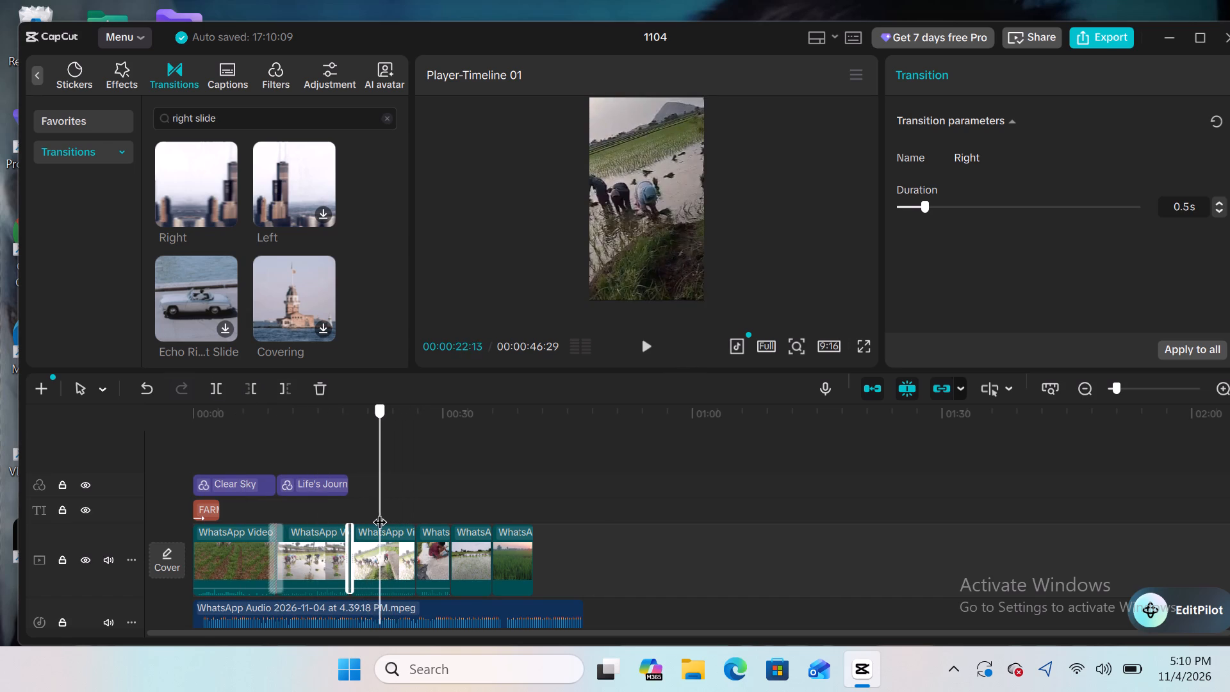
drag(379, 512, 361, 516)
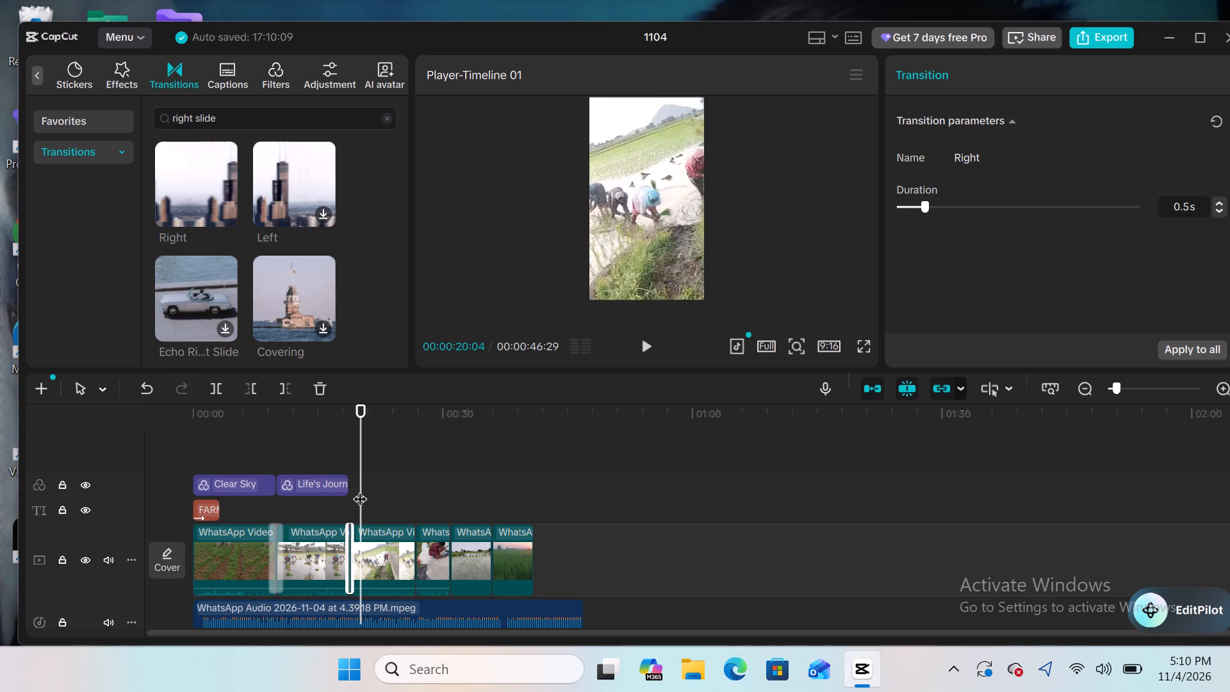
Add the Clear II filter at 00:00:19:03, right after Life's Journey, and extend its end to the end of the third clip.
click(357, 484)
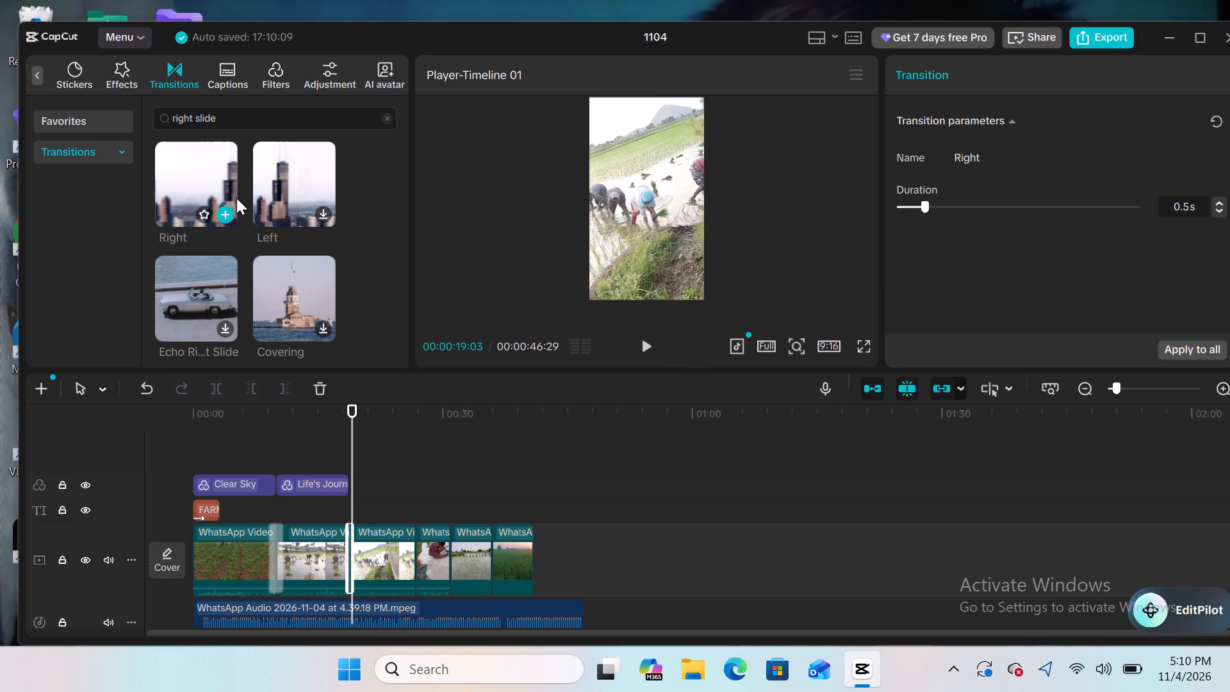
click(266, 80)
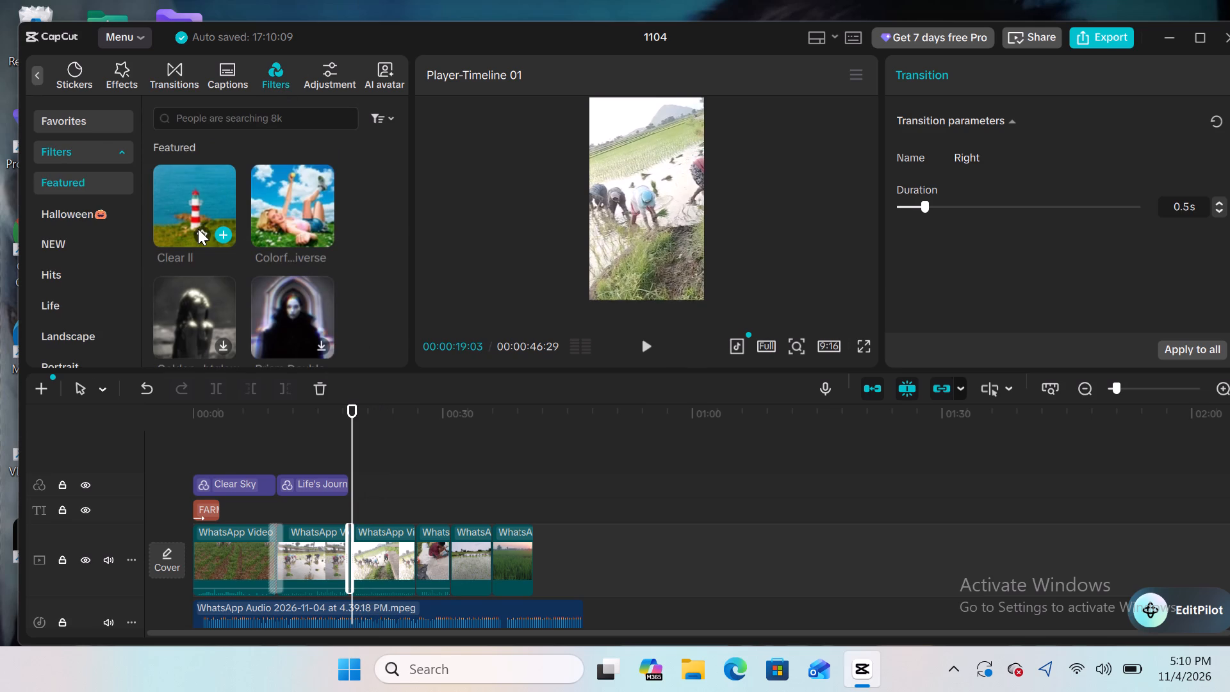
double_click(206, 203)
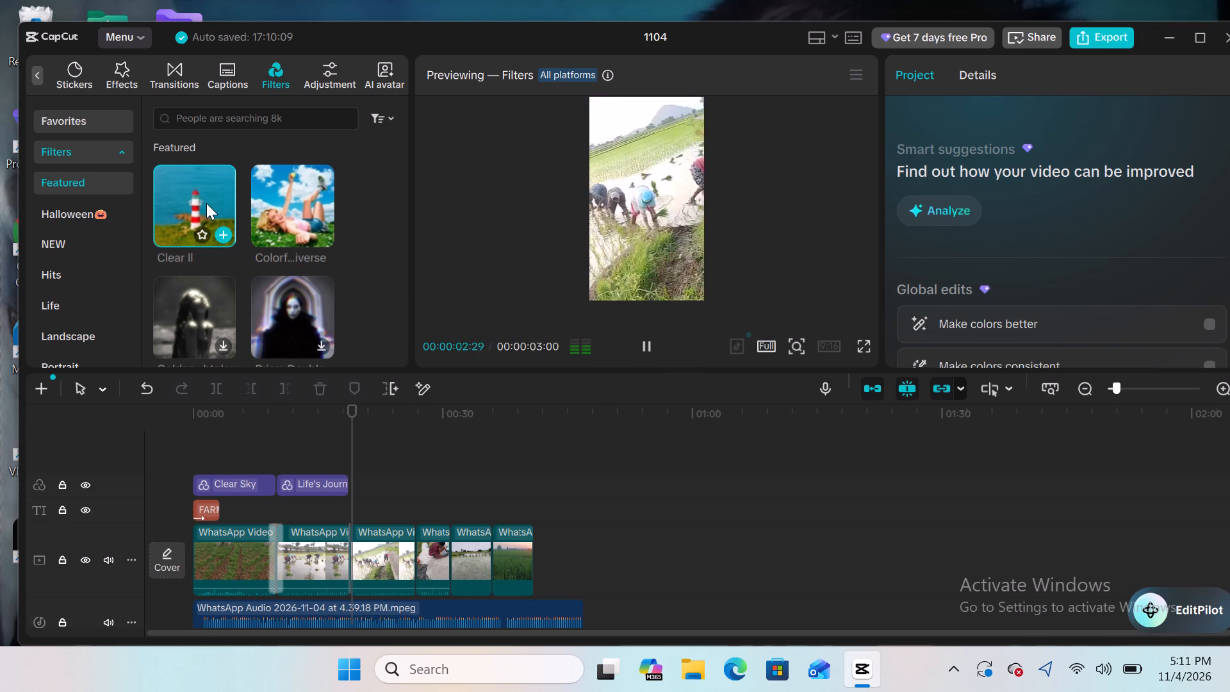
double_click(206, 203)
drag(206, 203, 283, 372)
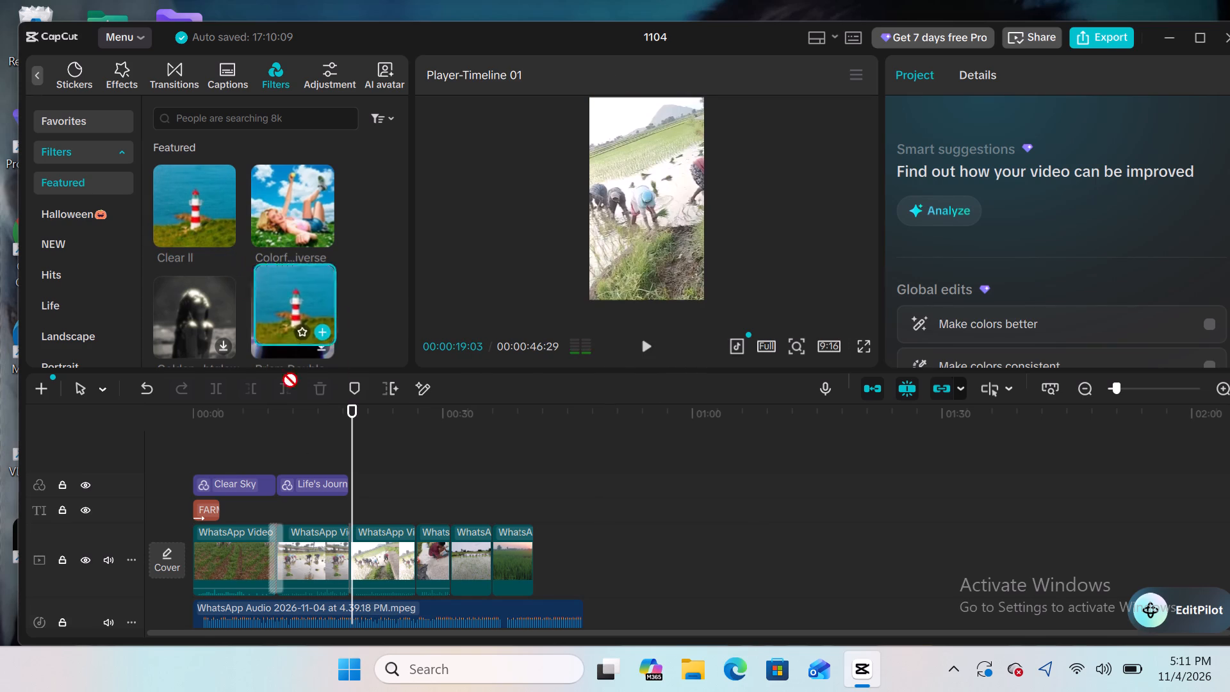
drag(283, 372, 354, 486)
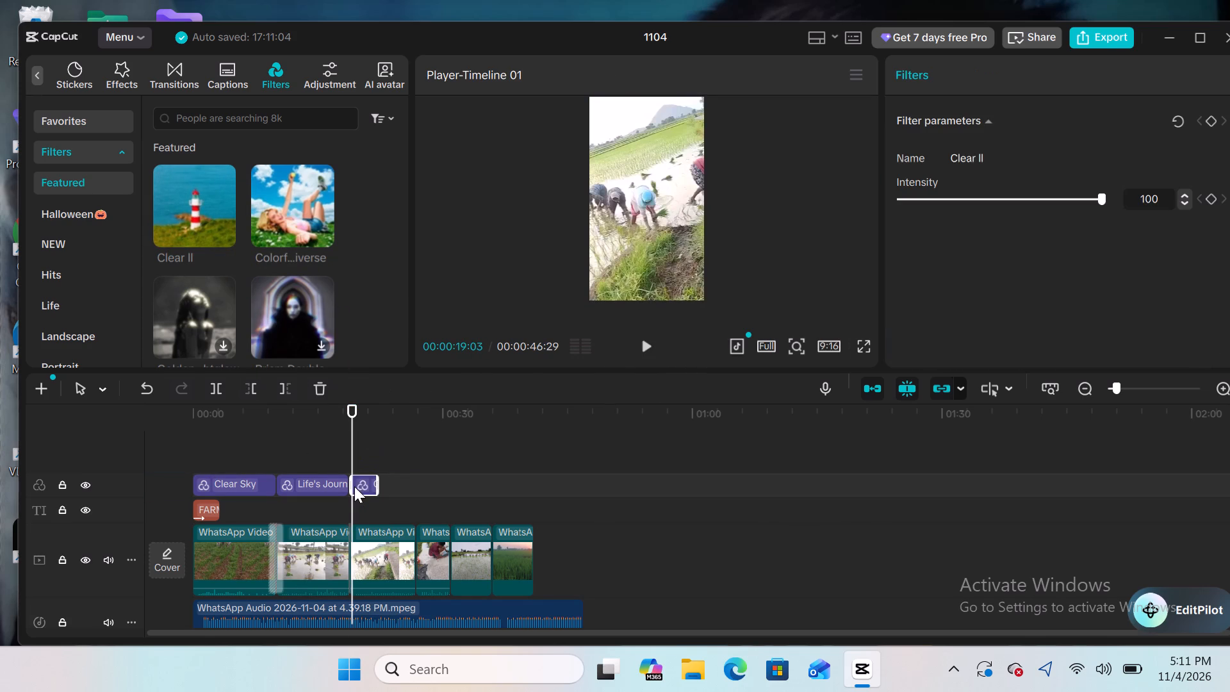
drag(377, 481, 400, 481)
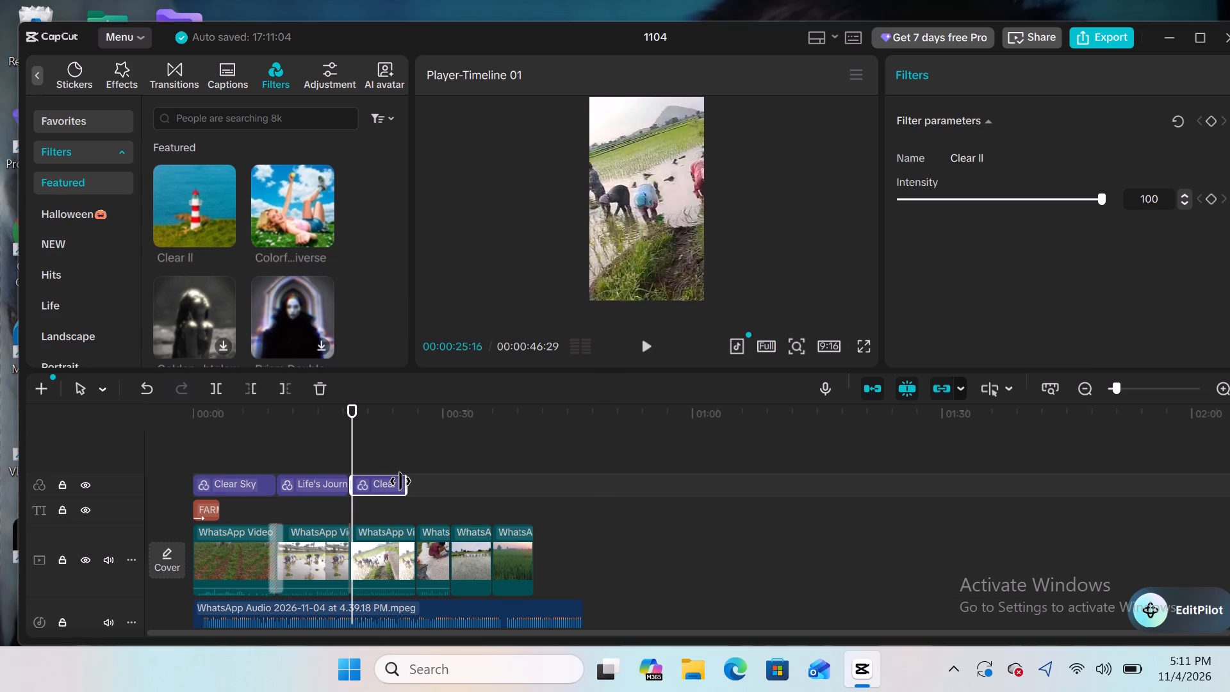
drag(400, 481, 409, 482)
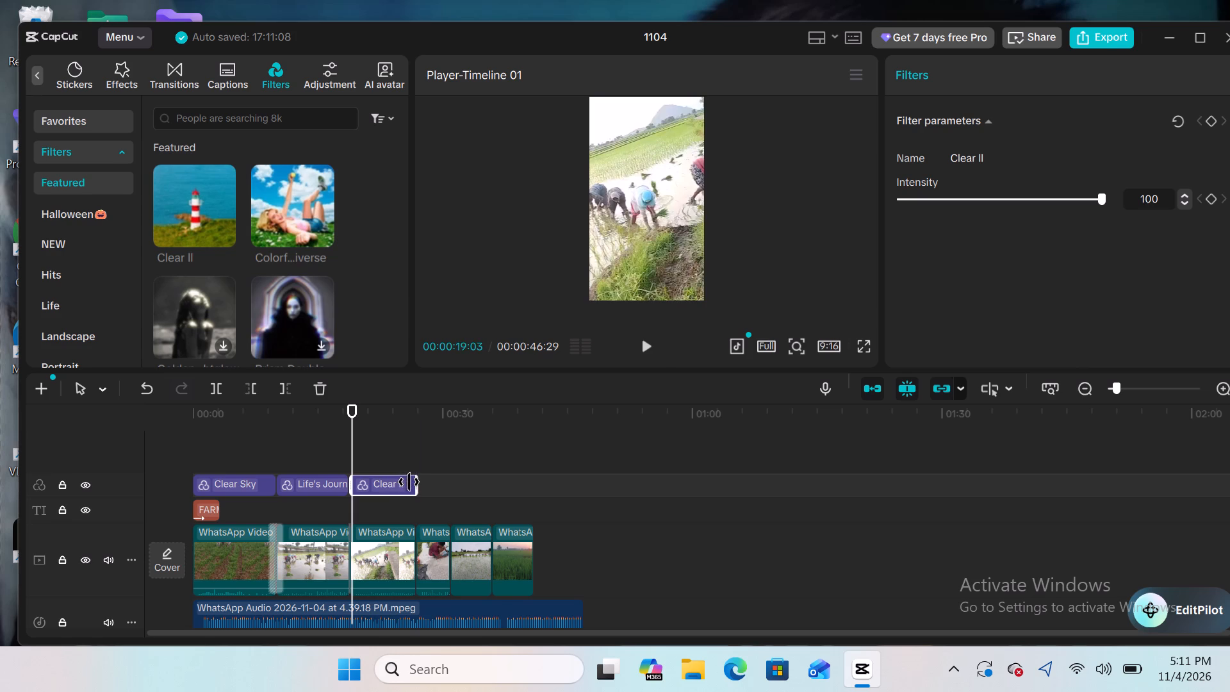
Scrub across the second and third clips to check the Clear II filter, stopping at 00:00:22:13.
drag(348, 445, 395, 449)
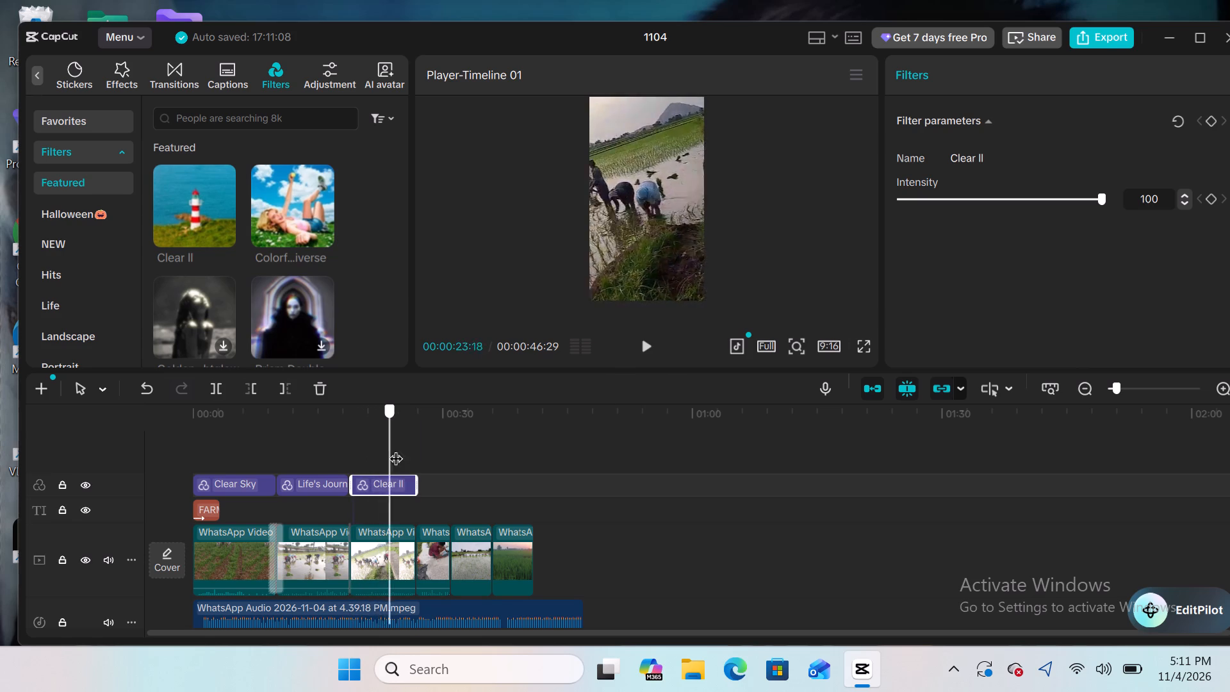
drag(395, 449, 336, 474)
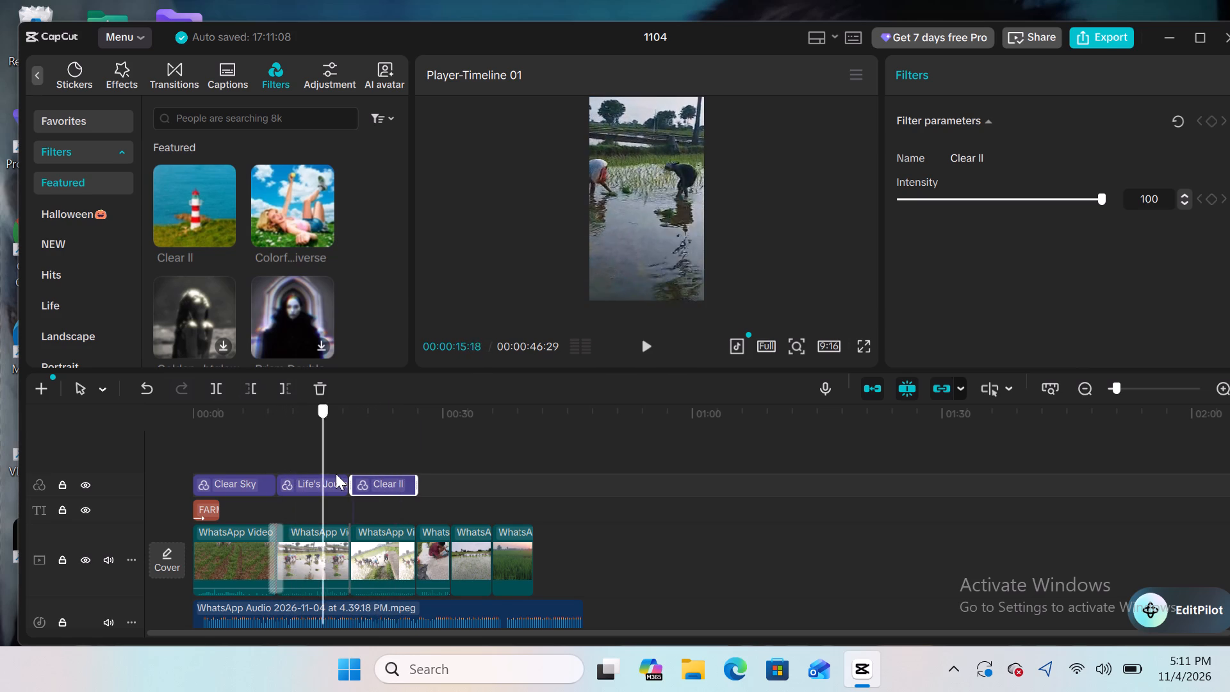
drag(336, 474, 380, 481)
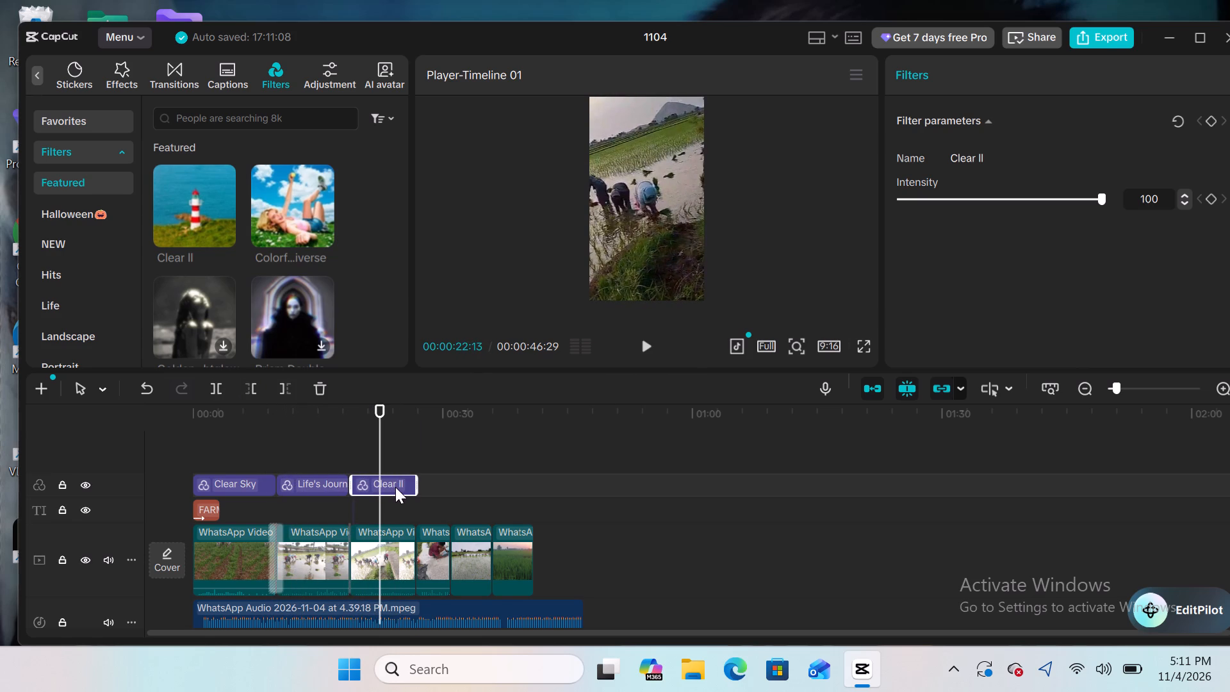
Delete the Clear II filter over the third clip.
click(395, 487)
click(326, 399)
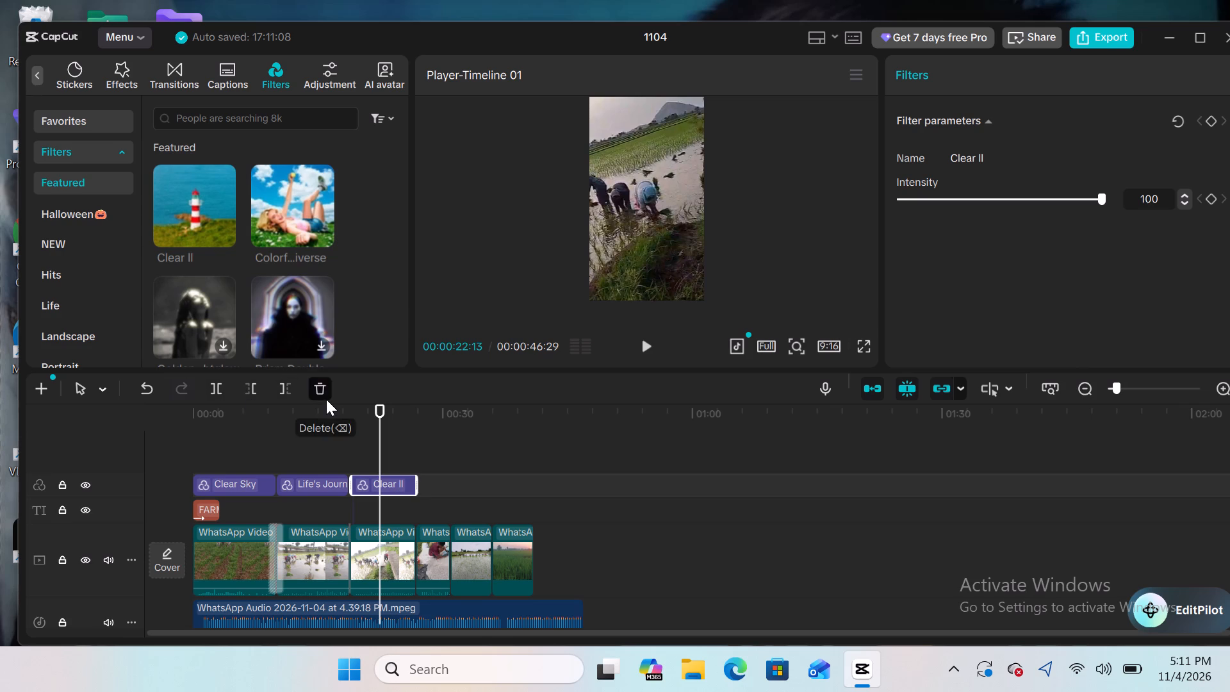
Search the filters for "lifes journey", add Life's Journey above the third clip's start, and extend its end to the end of that clip.
scroll(318, 352, down, 1)
click(270, 117)
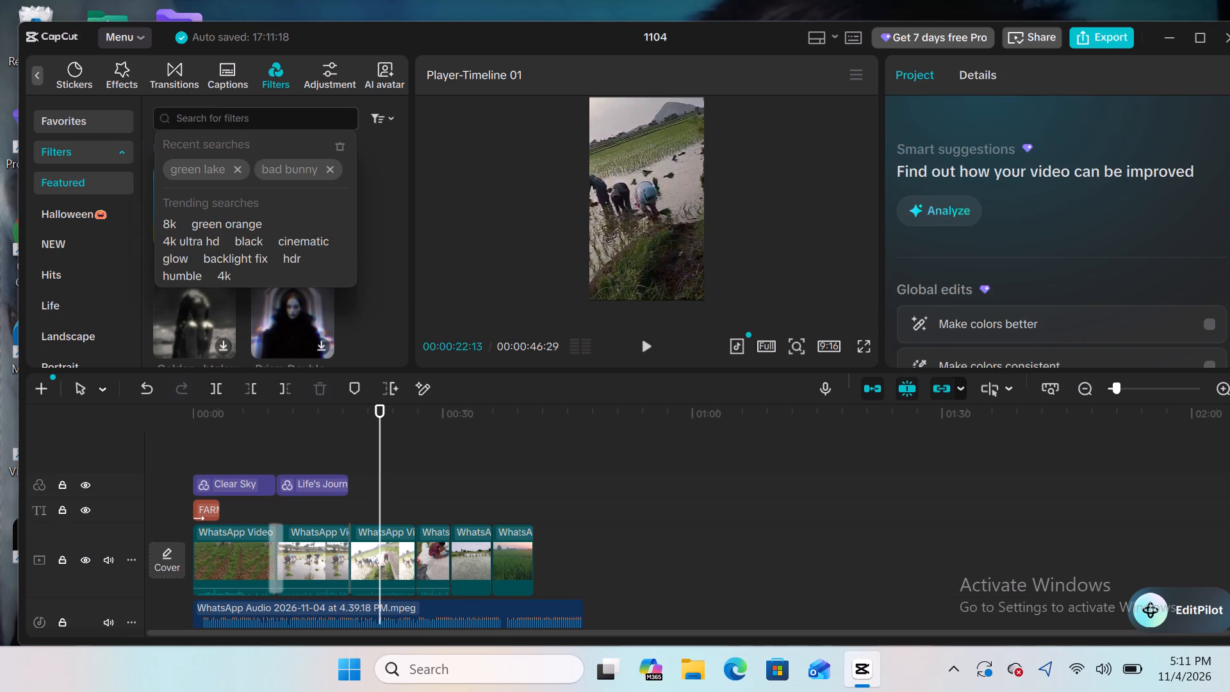
text(lifes)
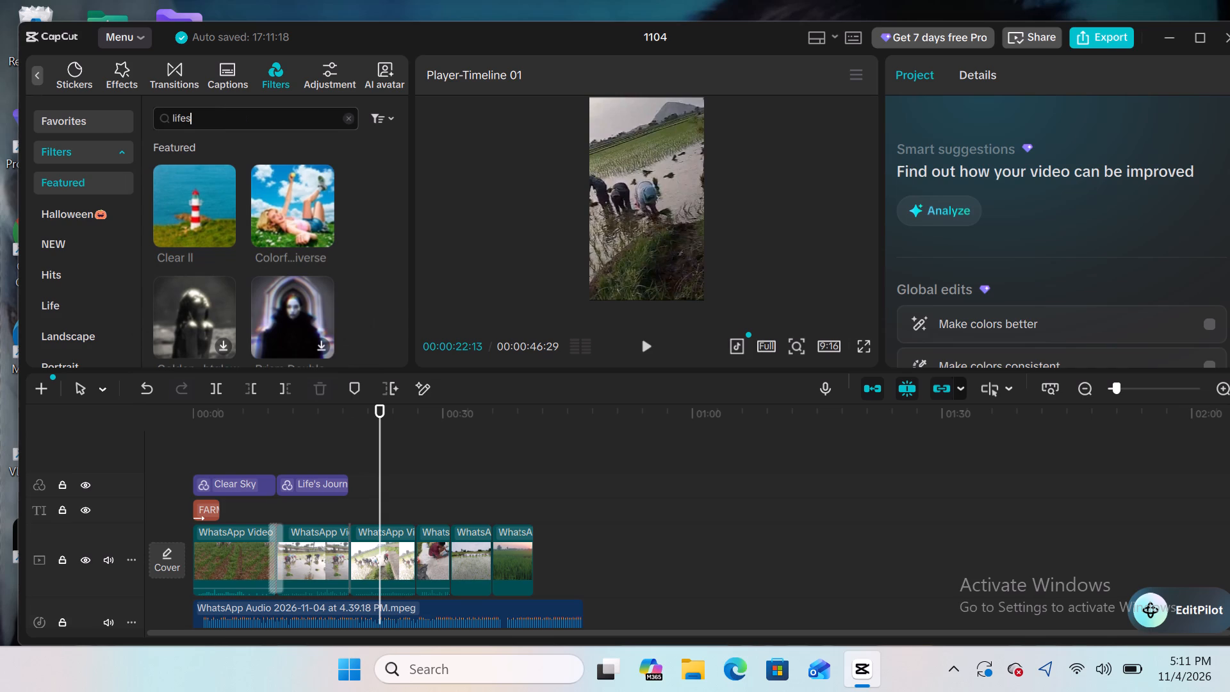
key(space)
text(journey)
key(Return)
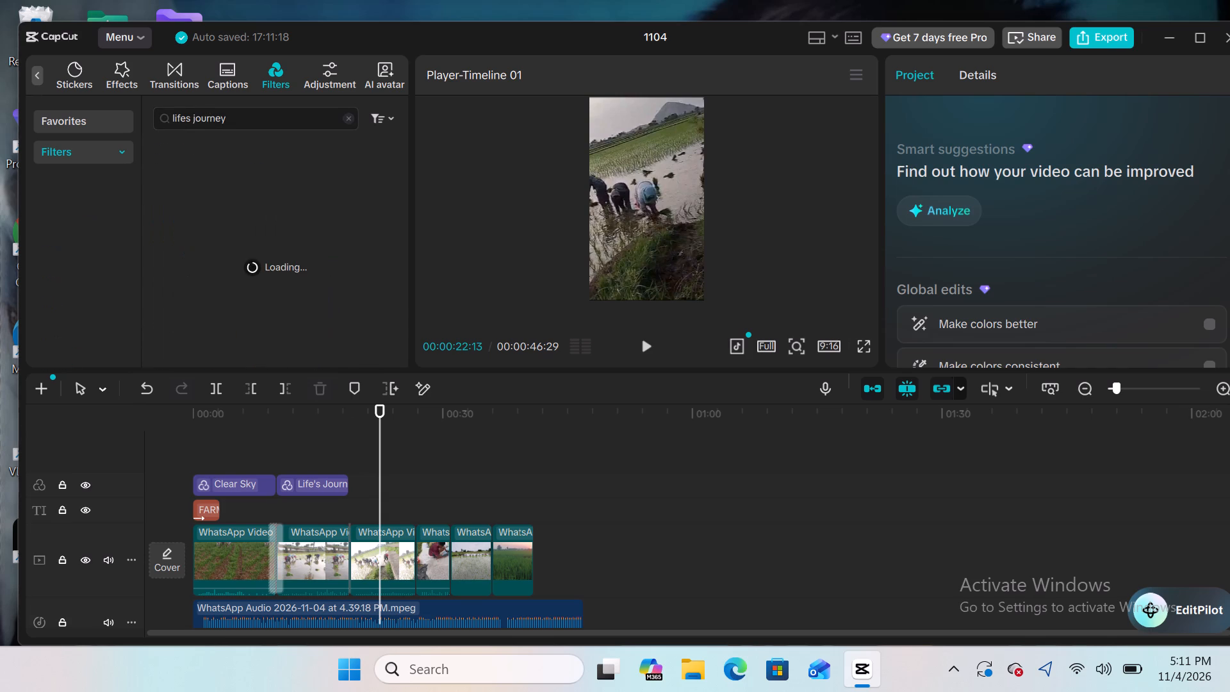
double_click(220, 190)
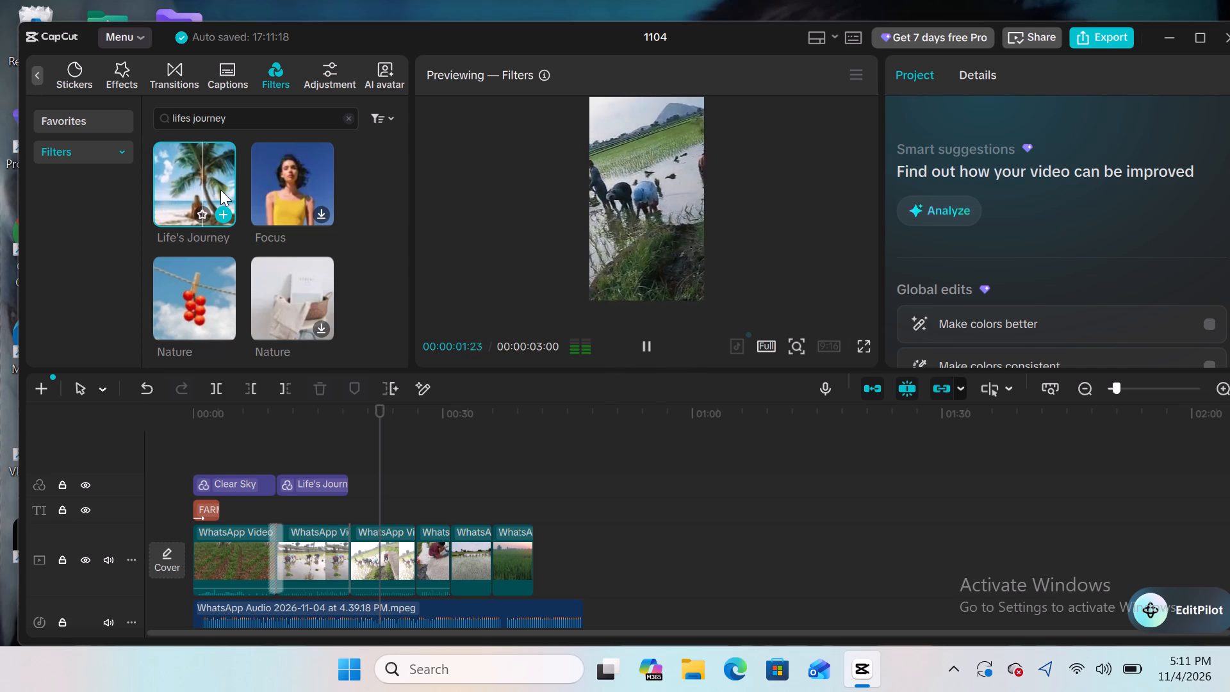
drag(220, 190, 361, 481)
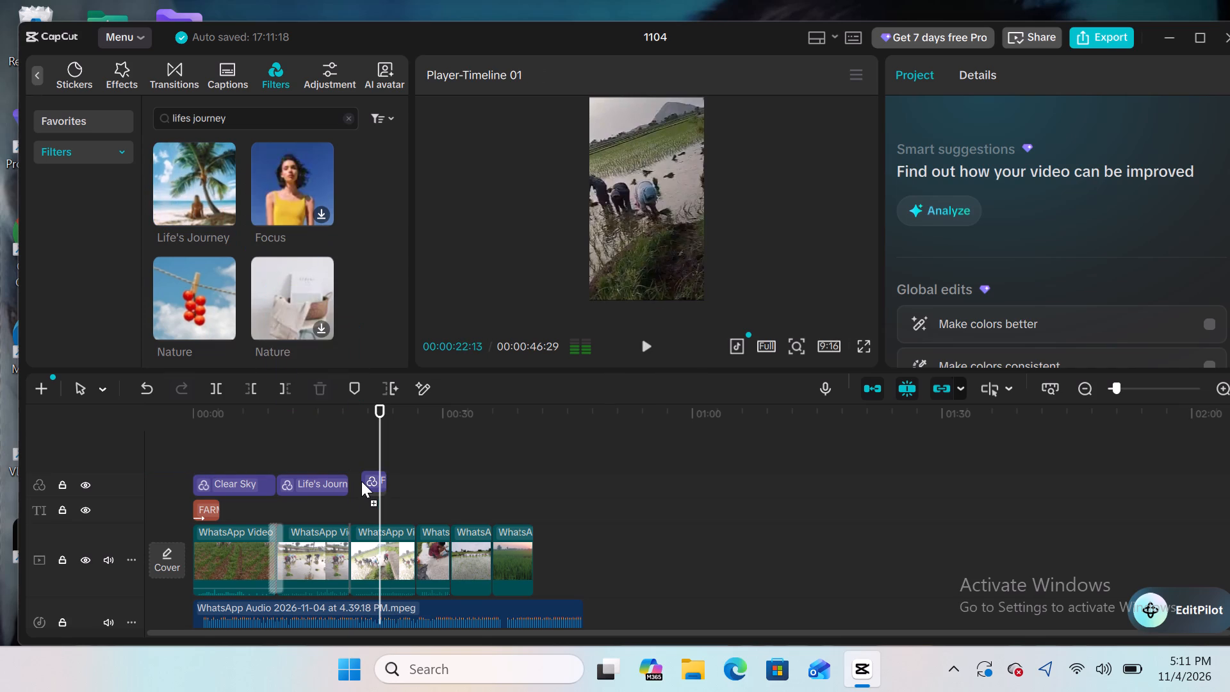
drag(361, 481, 350, 487)
drag(383, 485, 384, 485)
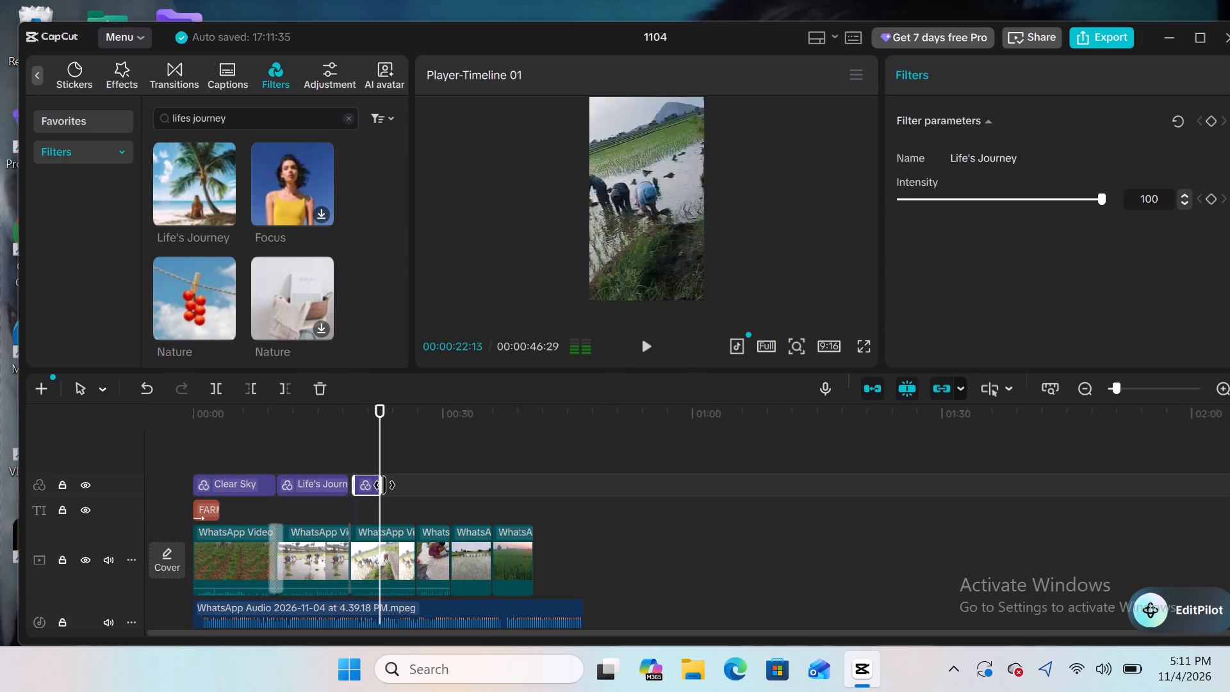
drag(384, 485, 414, 486)
Scrub back to the second clip and forward into the fourth to check the third clip's Life's Journey filter, stopping at 00:00:28:23.
drag(376, 443, 304, 453)
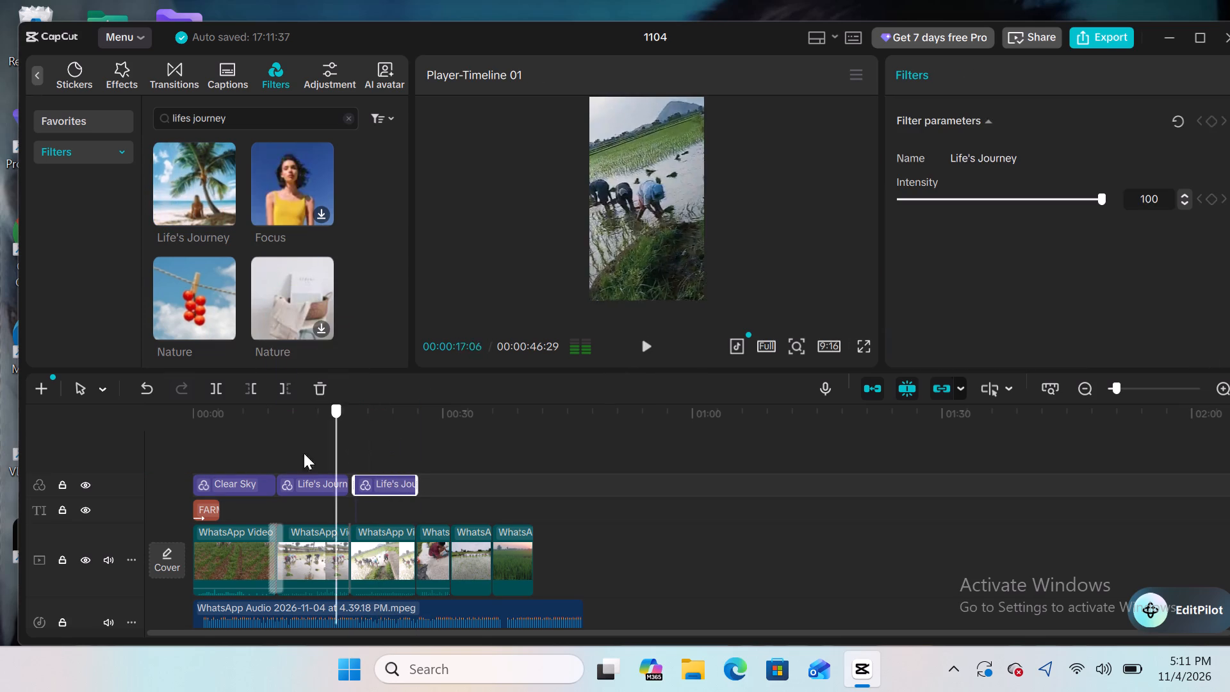
drag(304, 453, 432, 430)
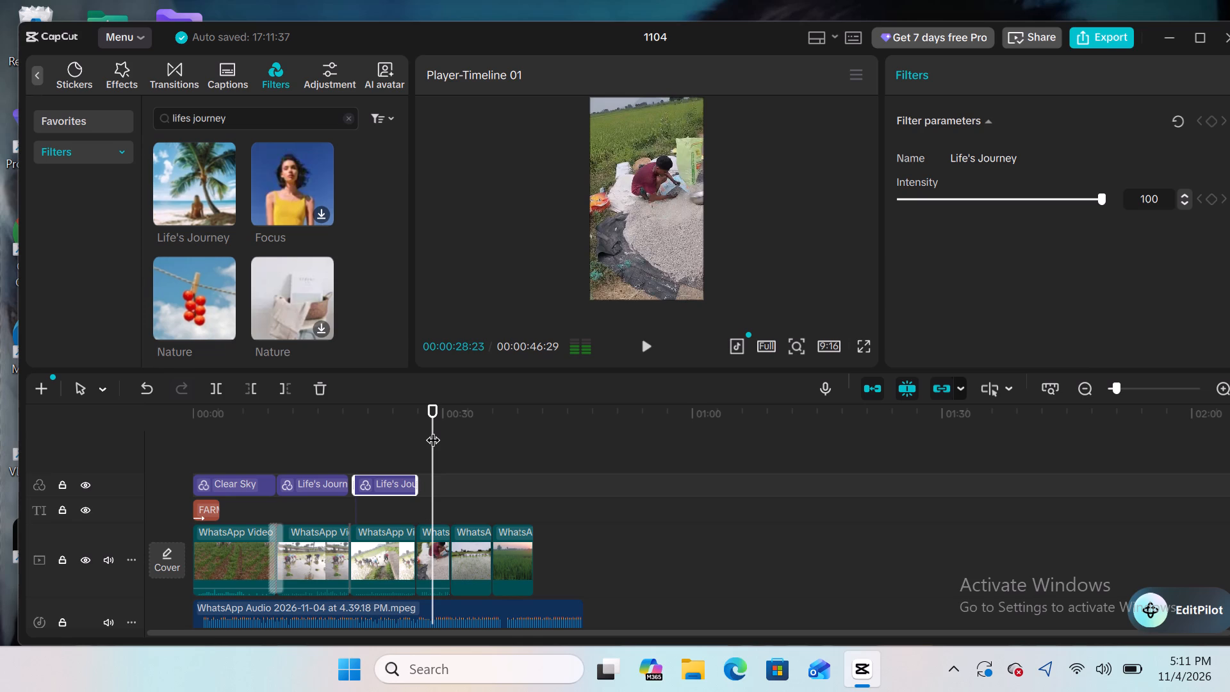
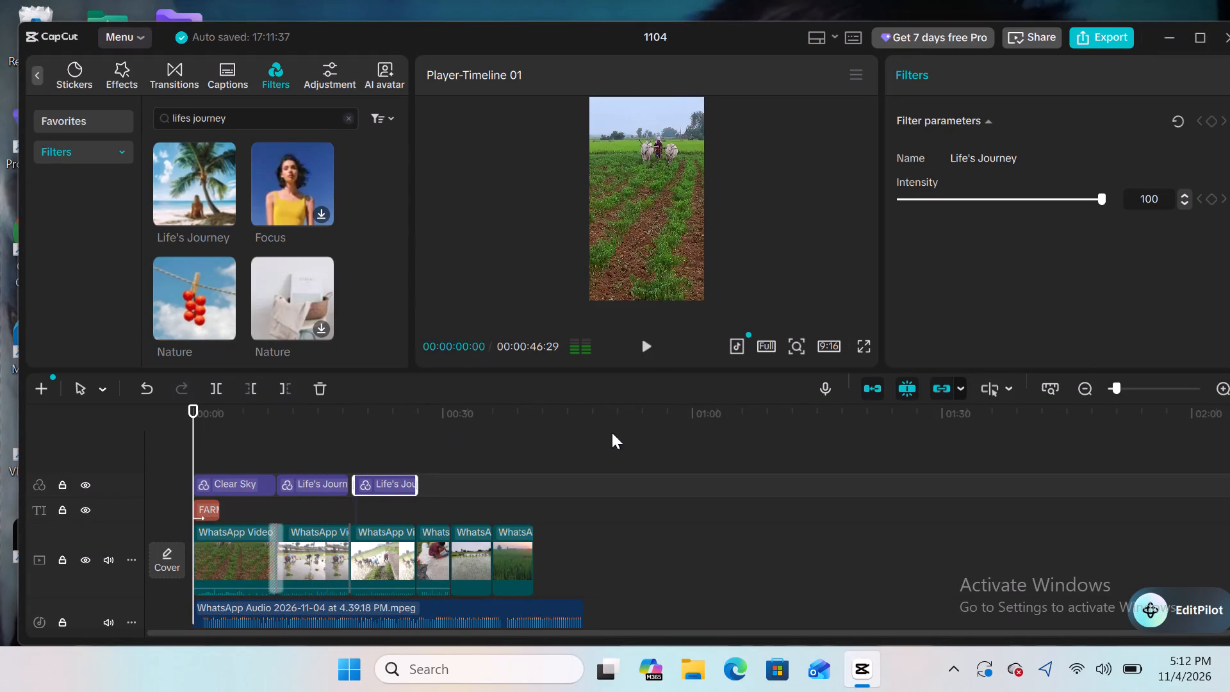
Play the timeline from the start to check the first three clips' filters, pausing over the fourth clip at 00:00:28:26.
click(641, 341)
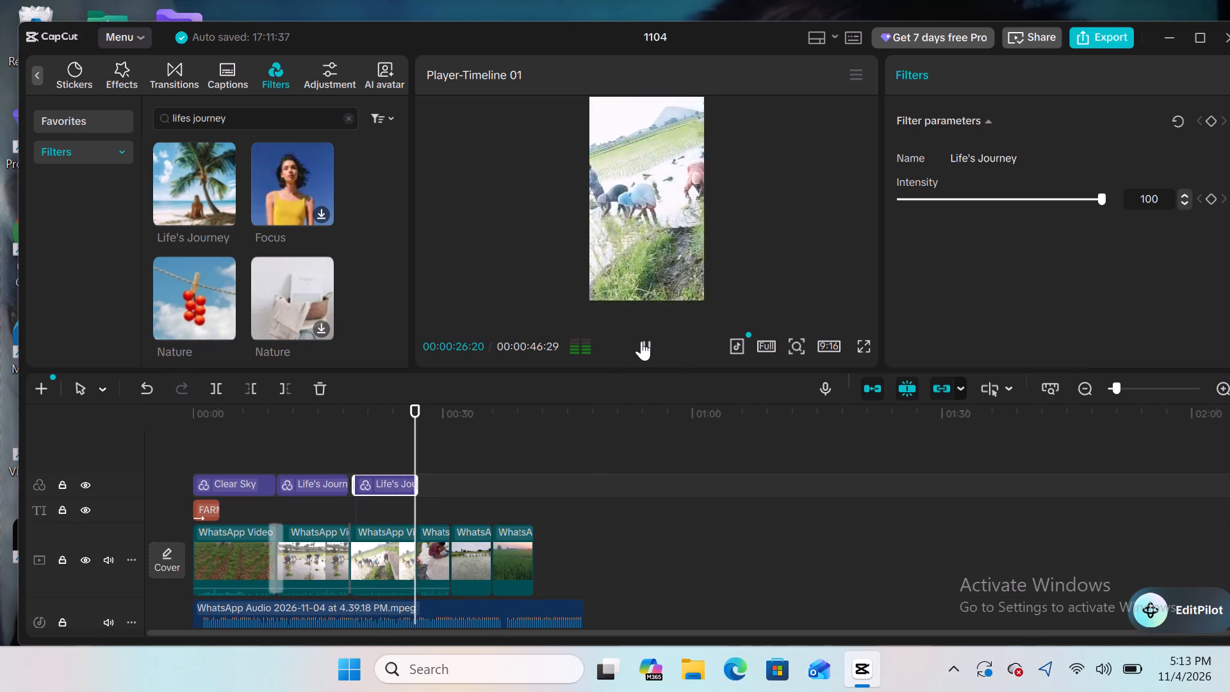
click(641, 341)
click(641, 341)
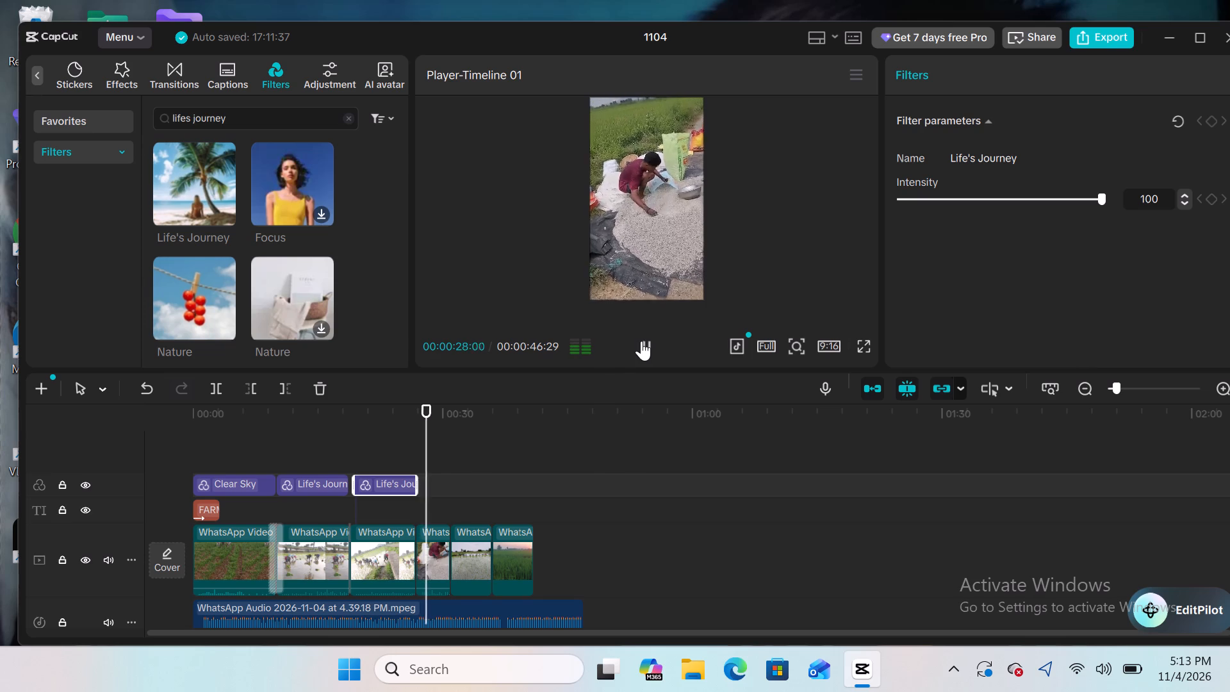
click(641, 341)
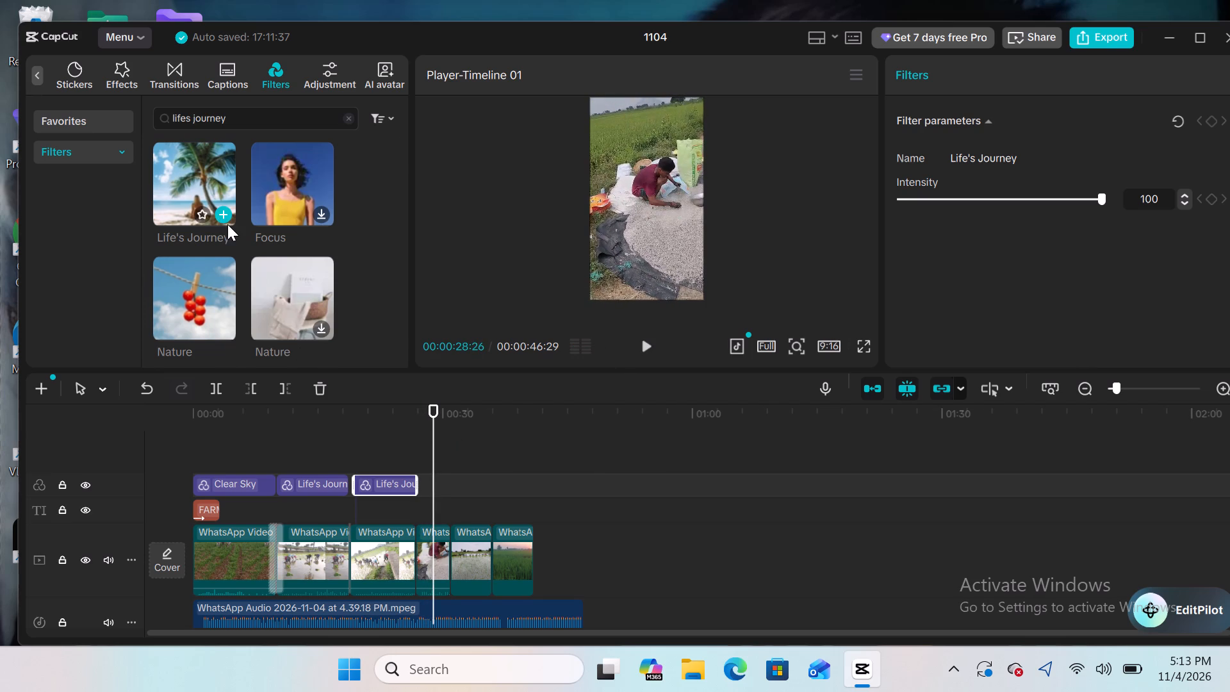
Add the Nature filter above the fourth clip's start and extend its end to the end of that clip.
scroll(227, 224, down, 1)
scroll(230, 263, up, 1)
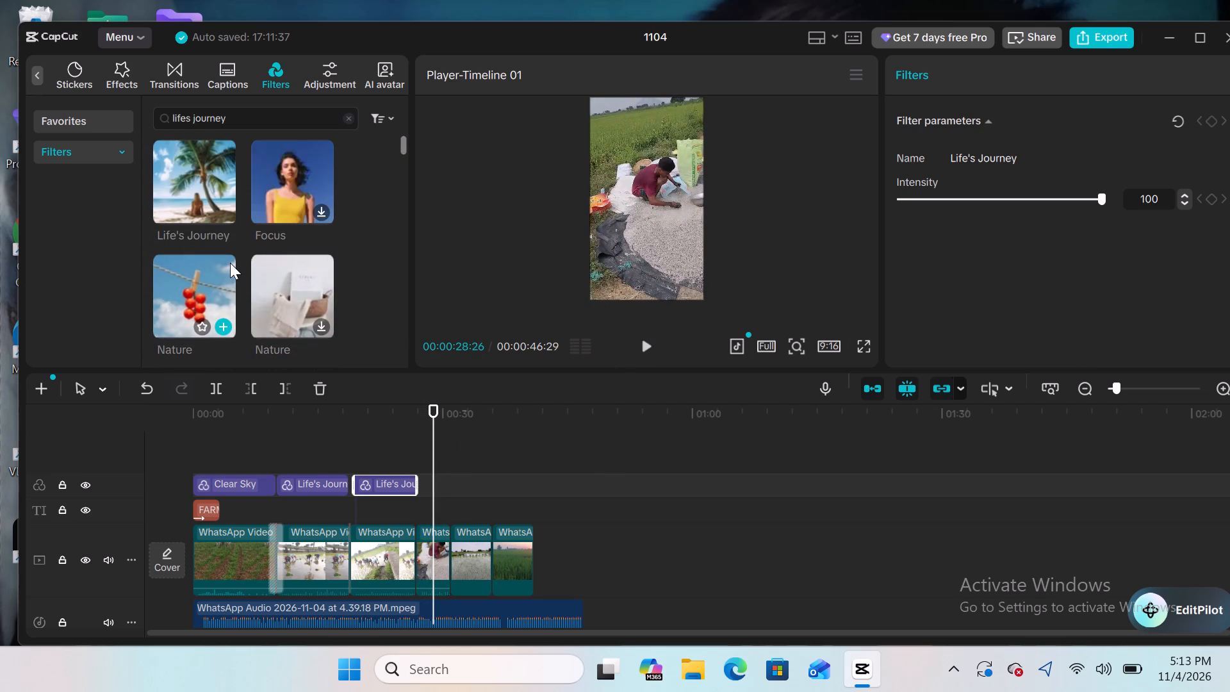
double_click(201, 279)
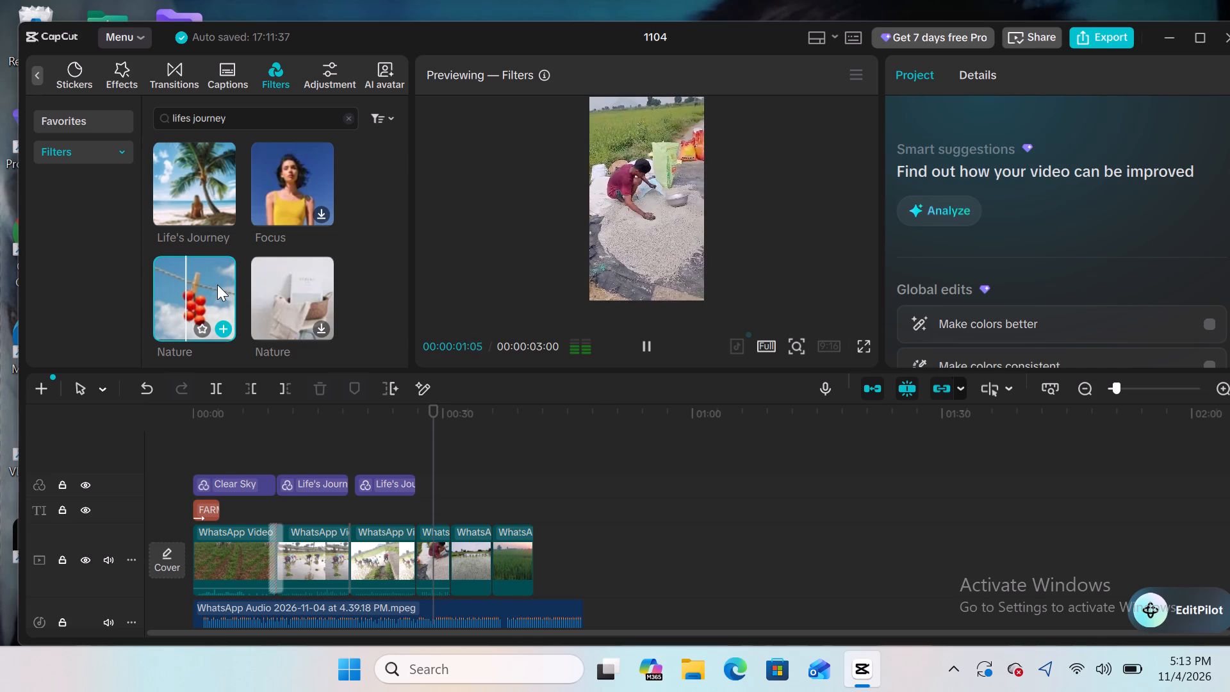
drag(217, 284, 356, 434)
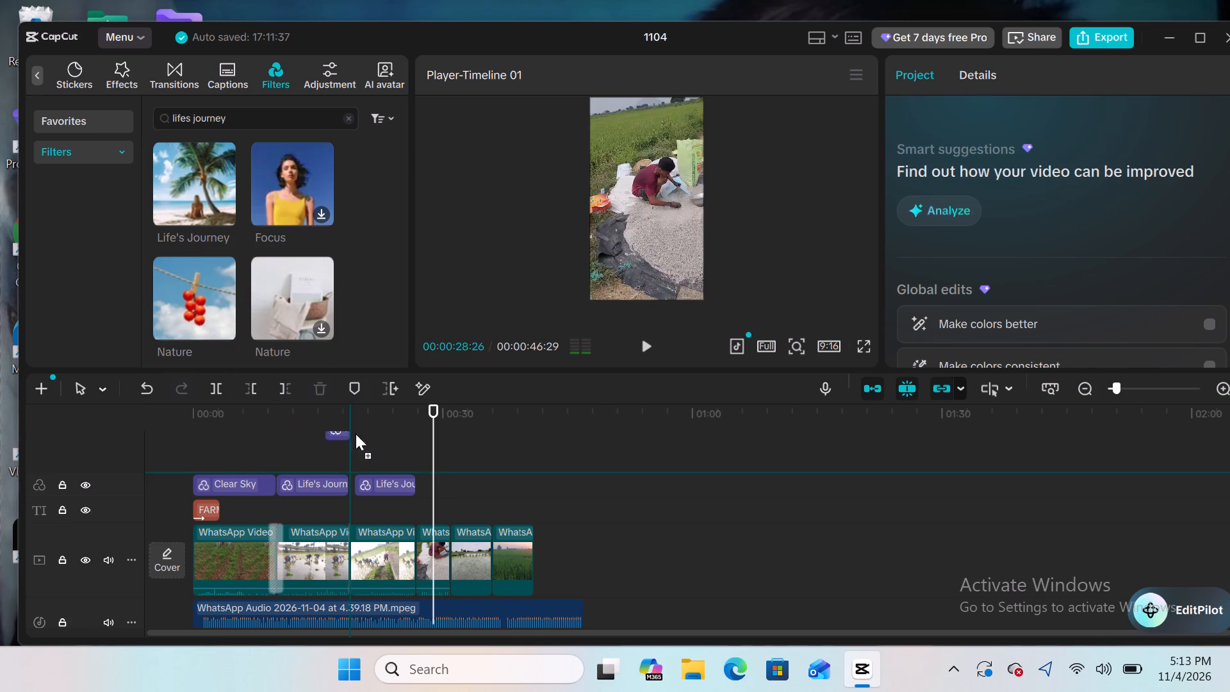
drag(356, 434, 416, 481)
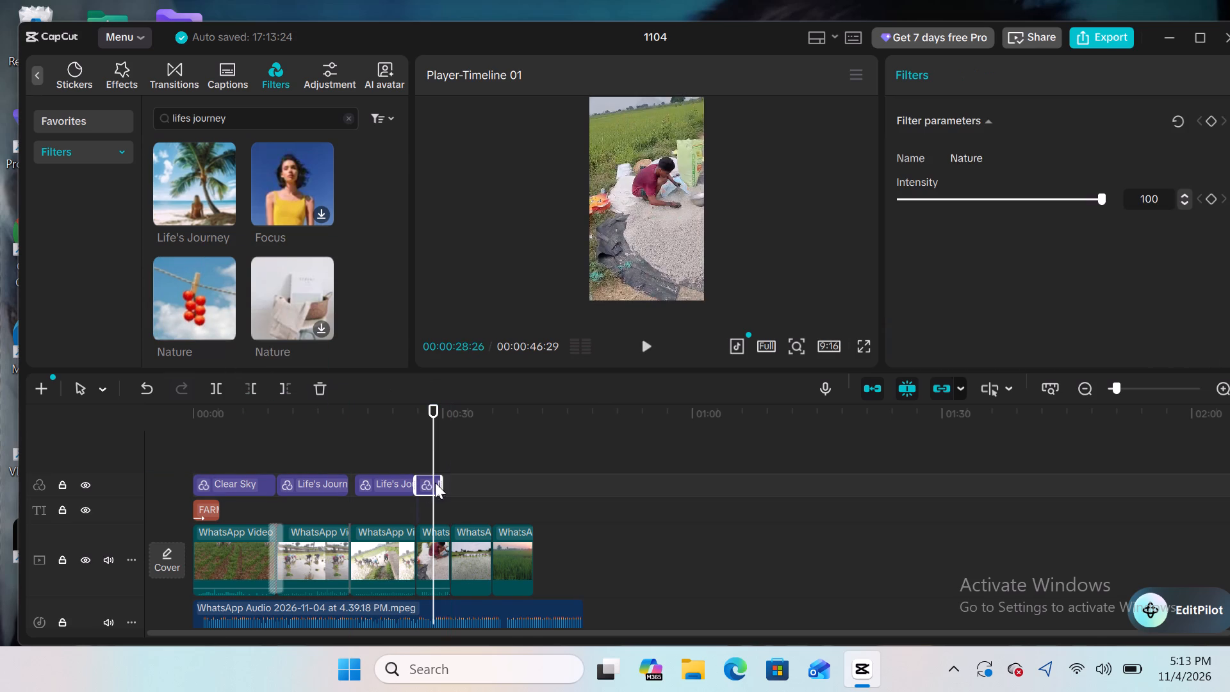
drag(438, 483, 450, 485)
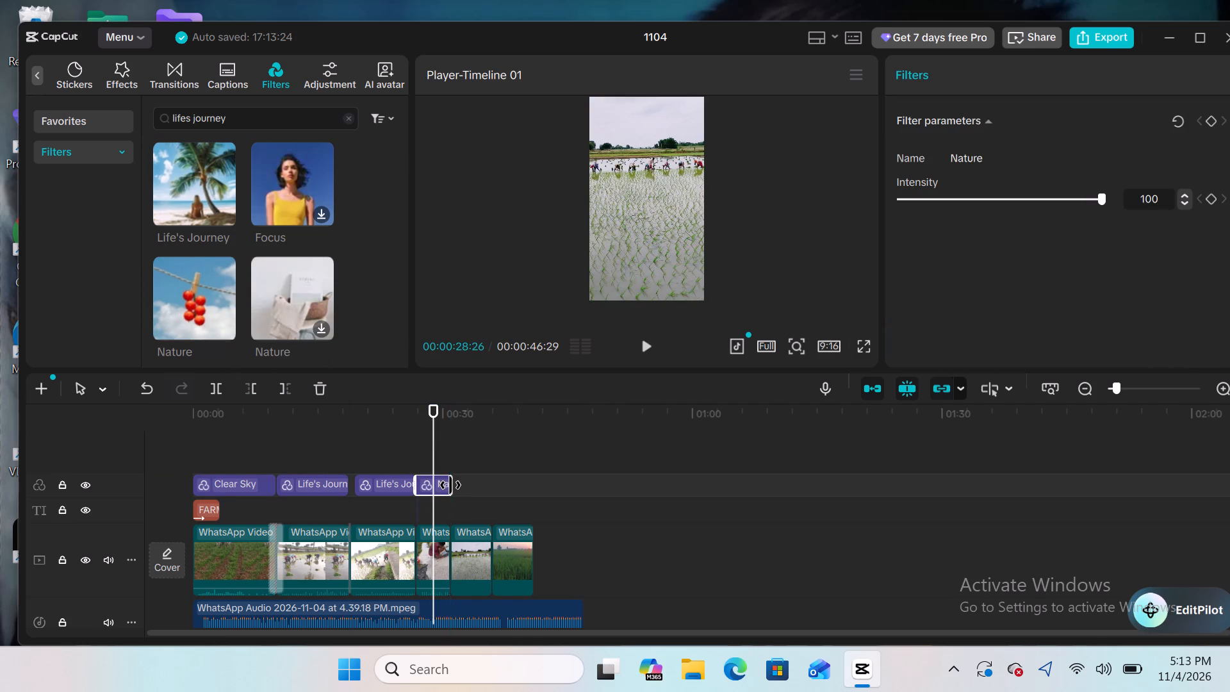
Scrub through the fifth clip, then play the remaining footage through to the end of the audio.
drag(432, 463, 466, 463)
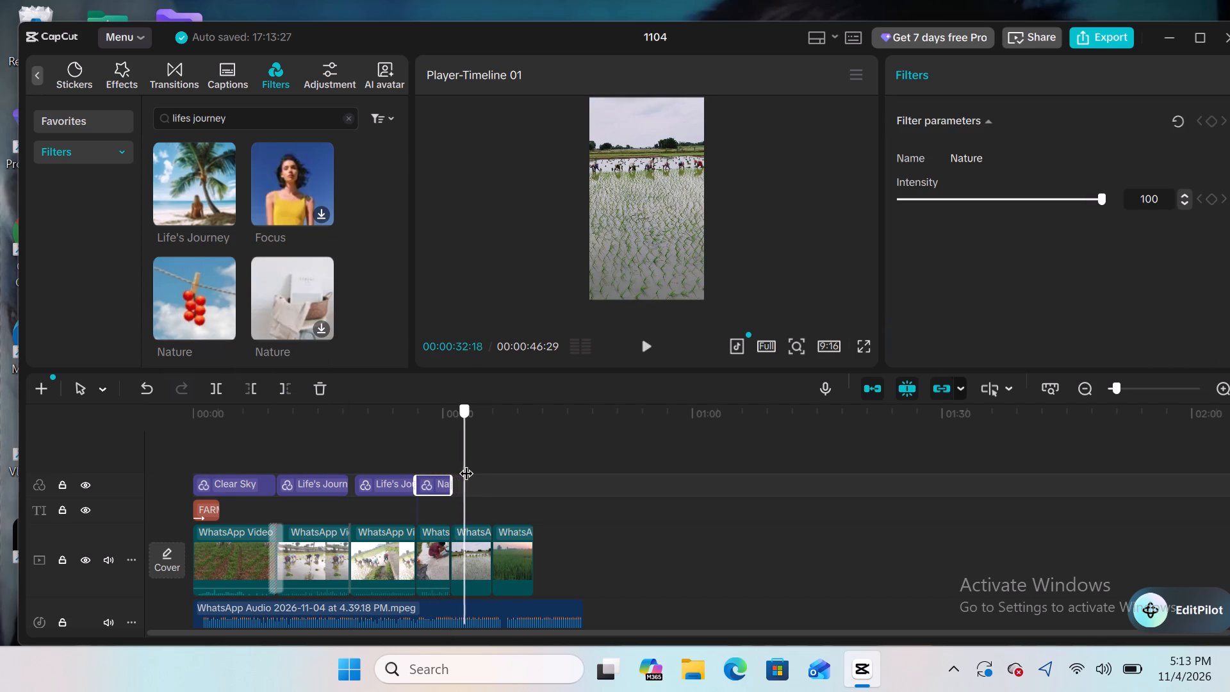
drag(466, 463, 464, 470)
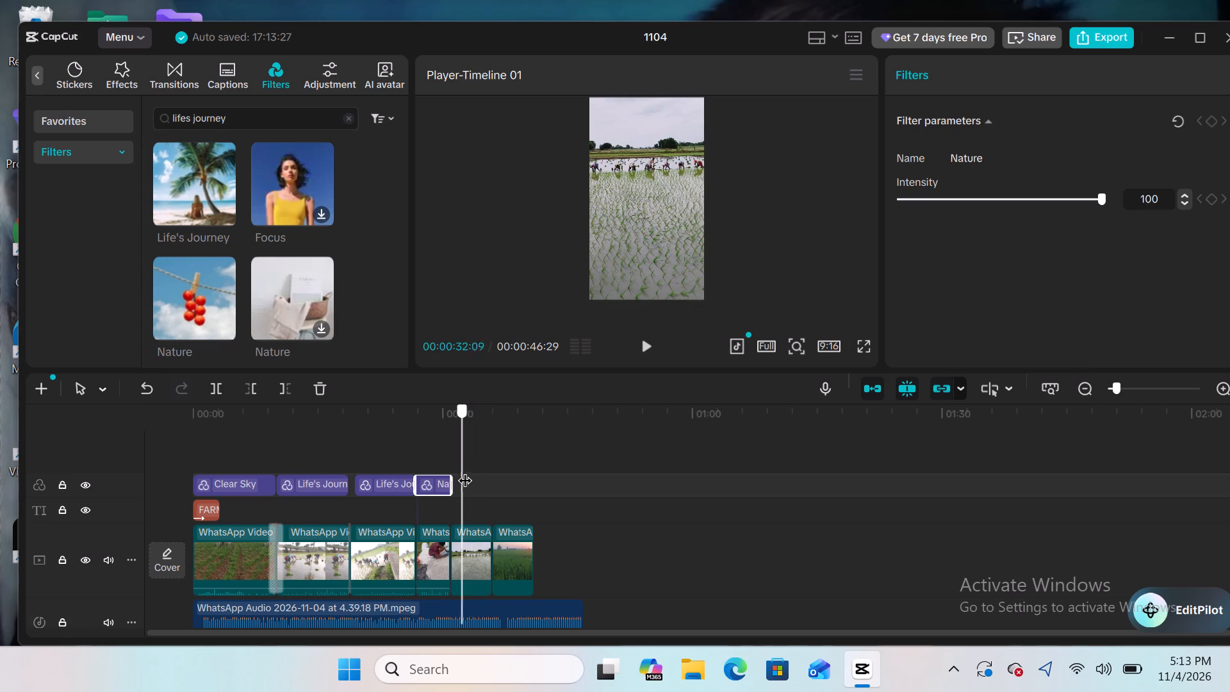
drag(464, 470, 469, 472)
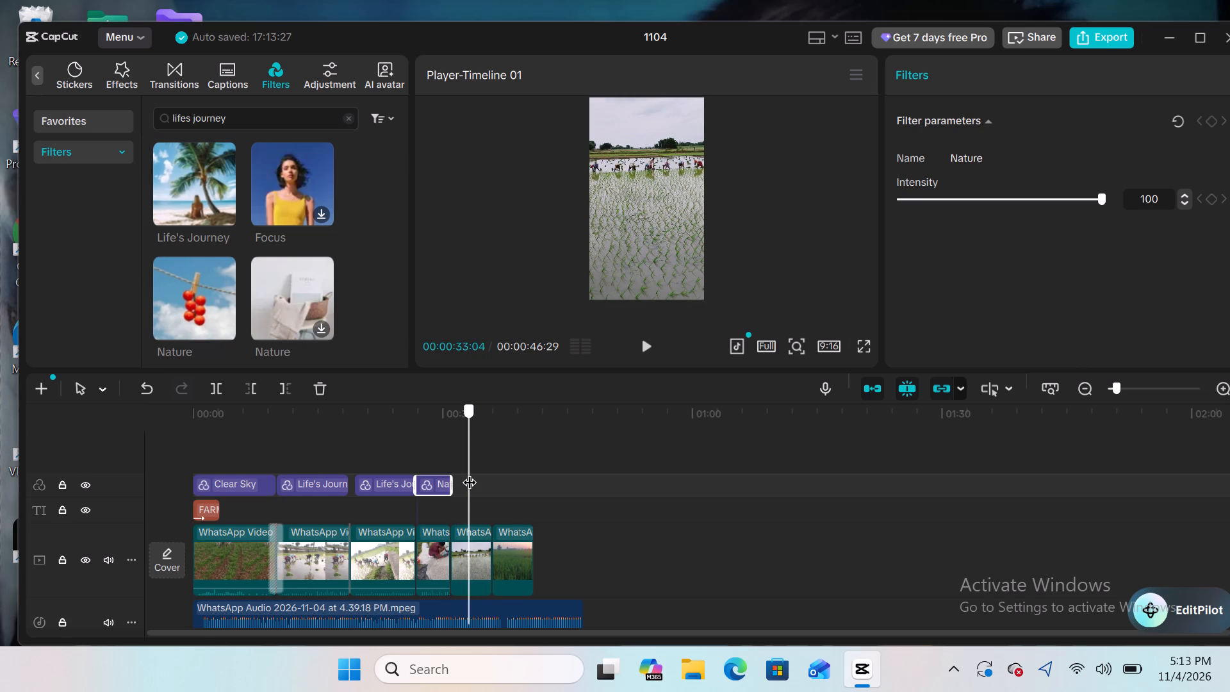
drag(469, 472, 457, 494)
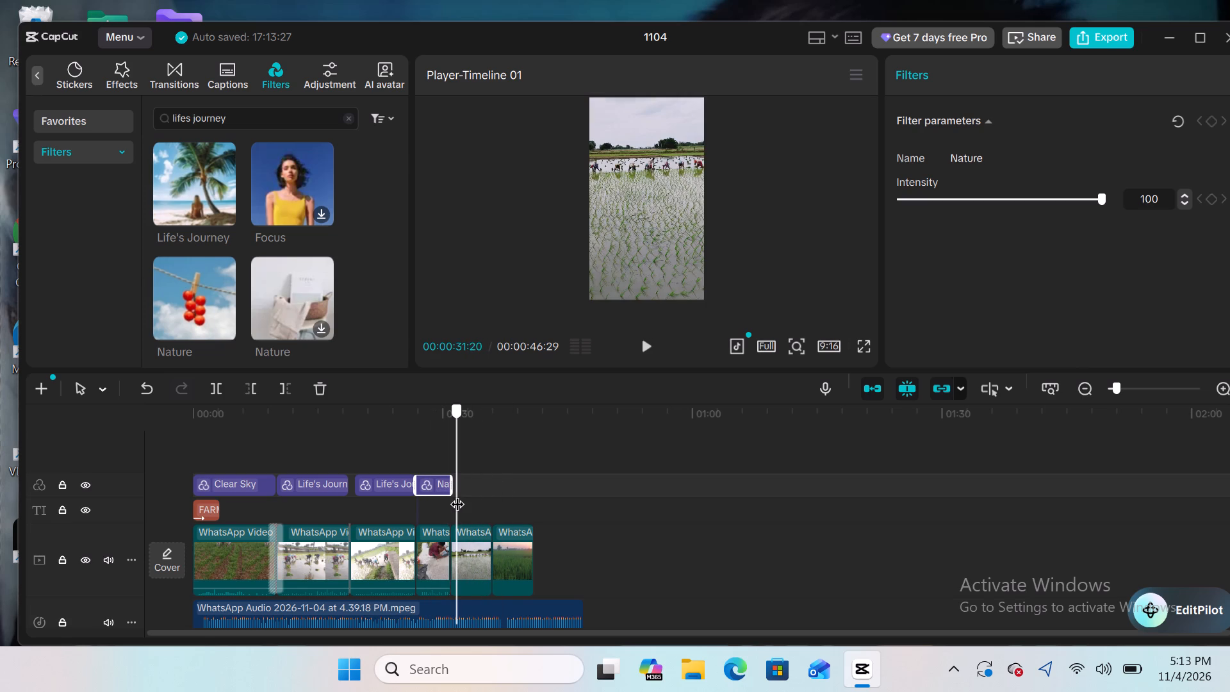
drag(457, 494, 454, 494)
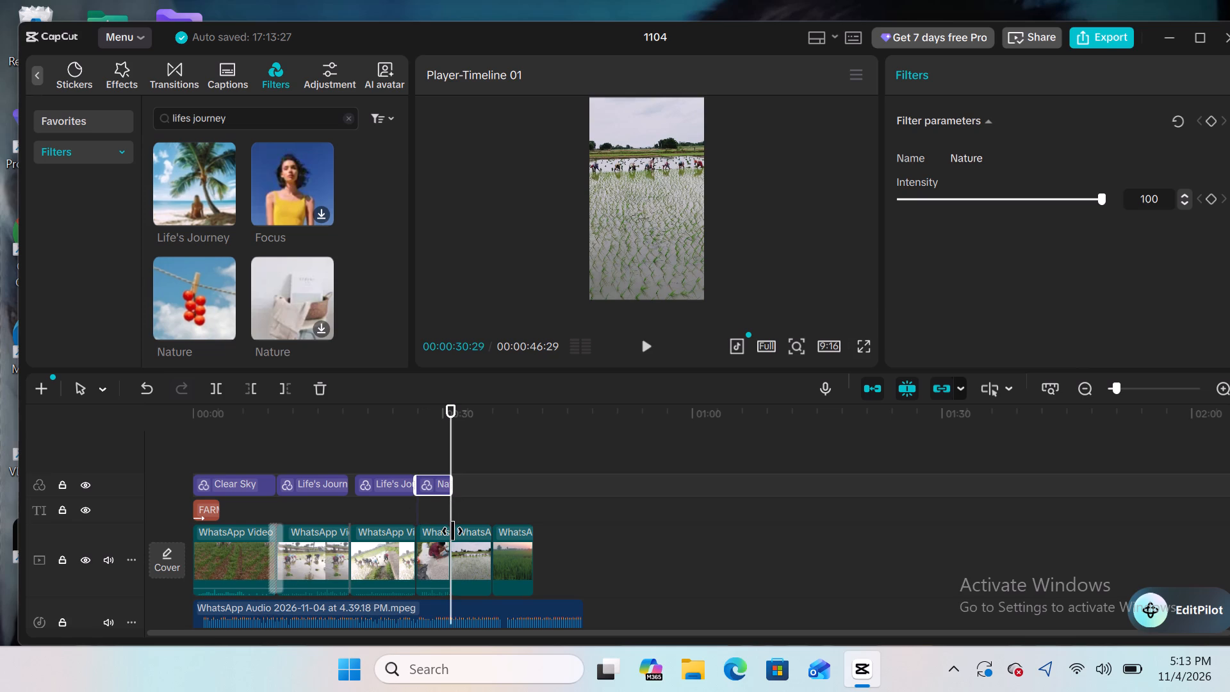
drag(447, 503, 478, 506)
click(648, 348)
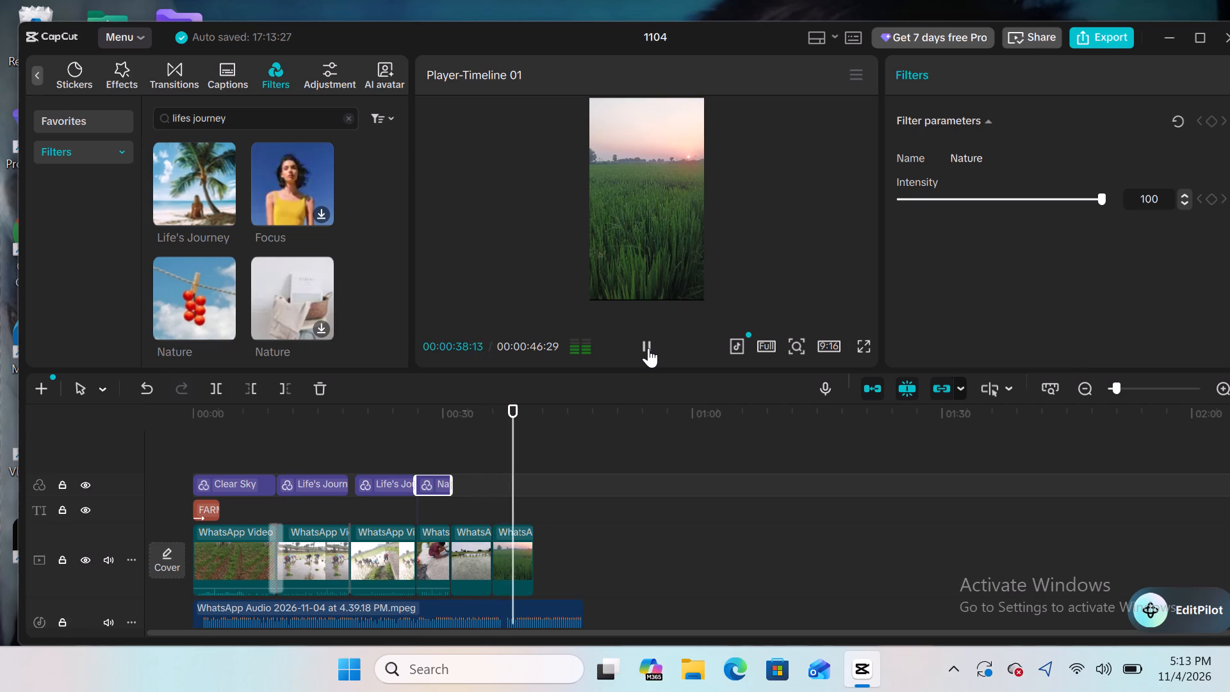
click(648, 348)
click(648, 348)
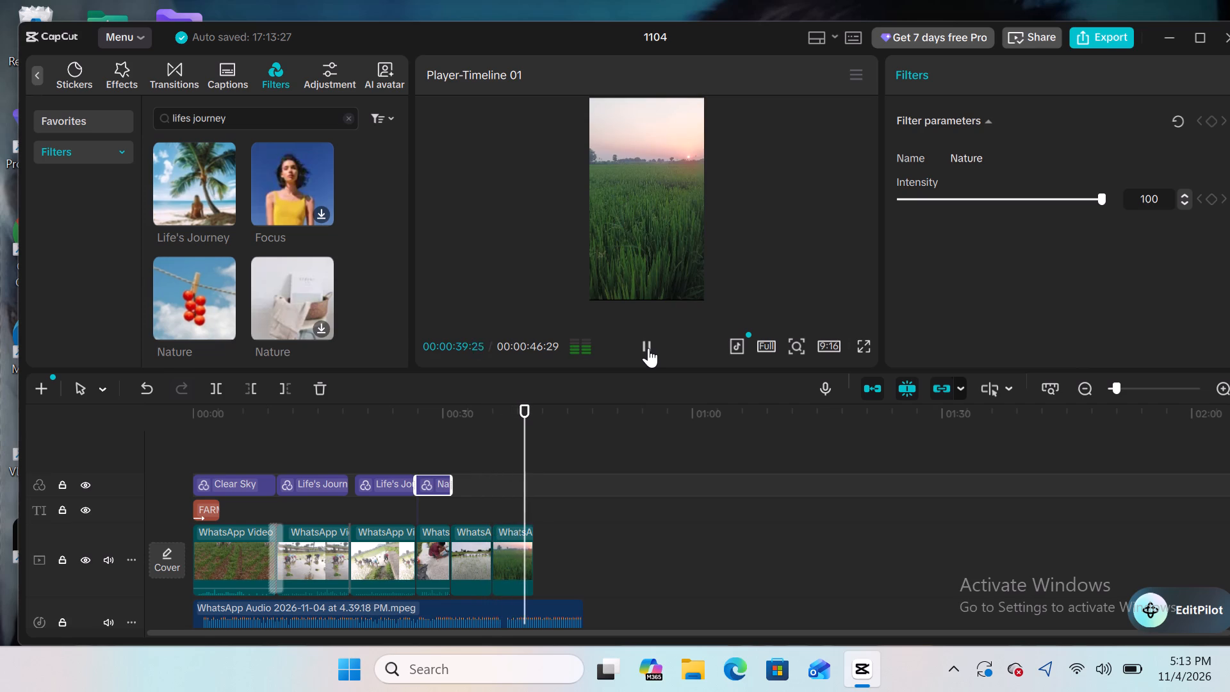
click(648, 348)
click(648, 348)
click(648, 348)
click(648, 348)
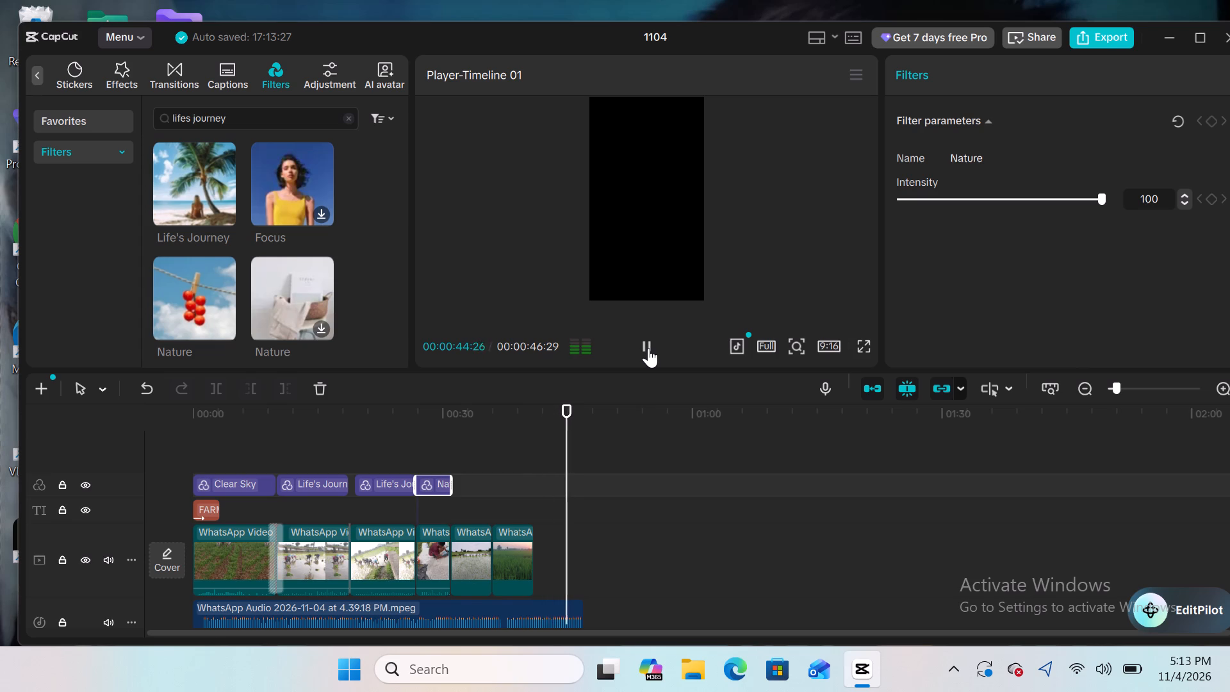
click(648, 348)
click(648, 348)
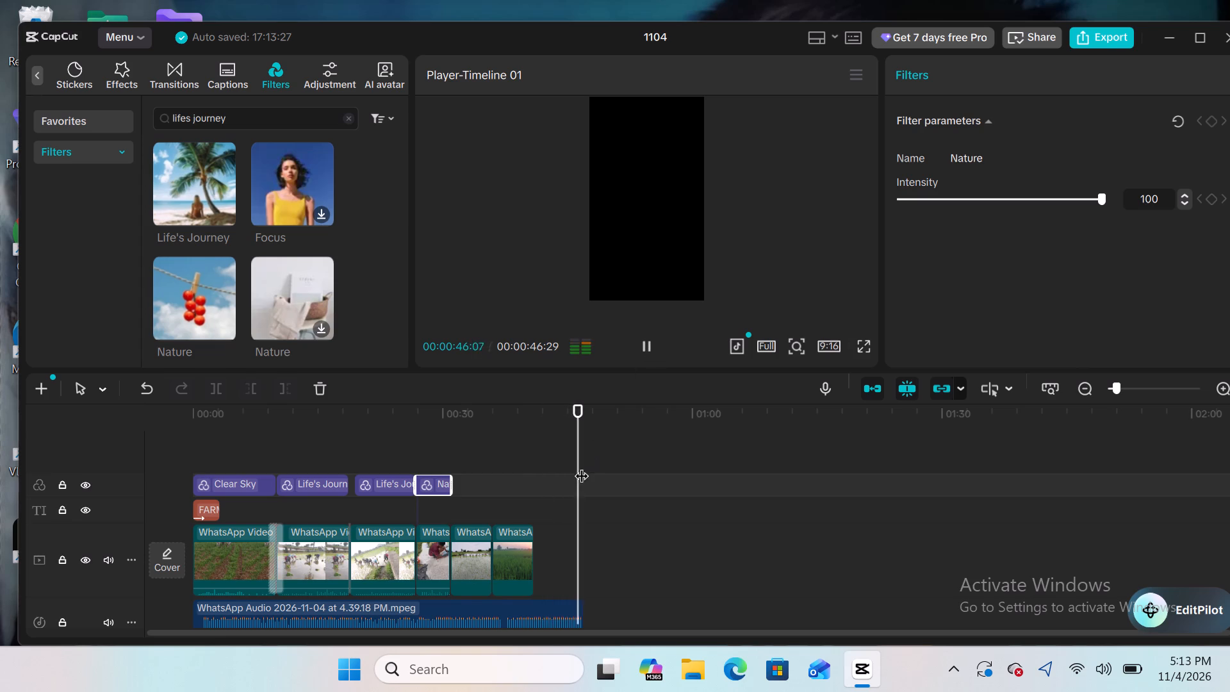
Set the playhead to 00:00:34:14 and trim the fifth clip's end back to it.
drag(581, 466, 428, 490)
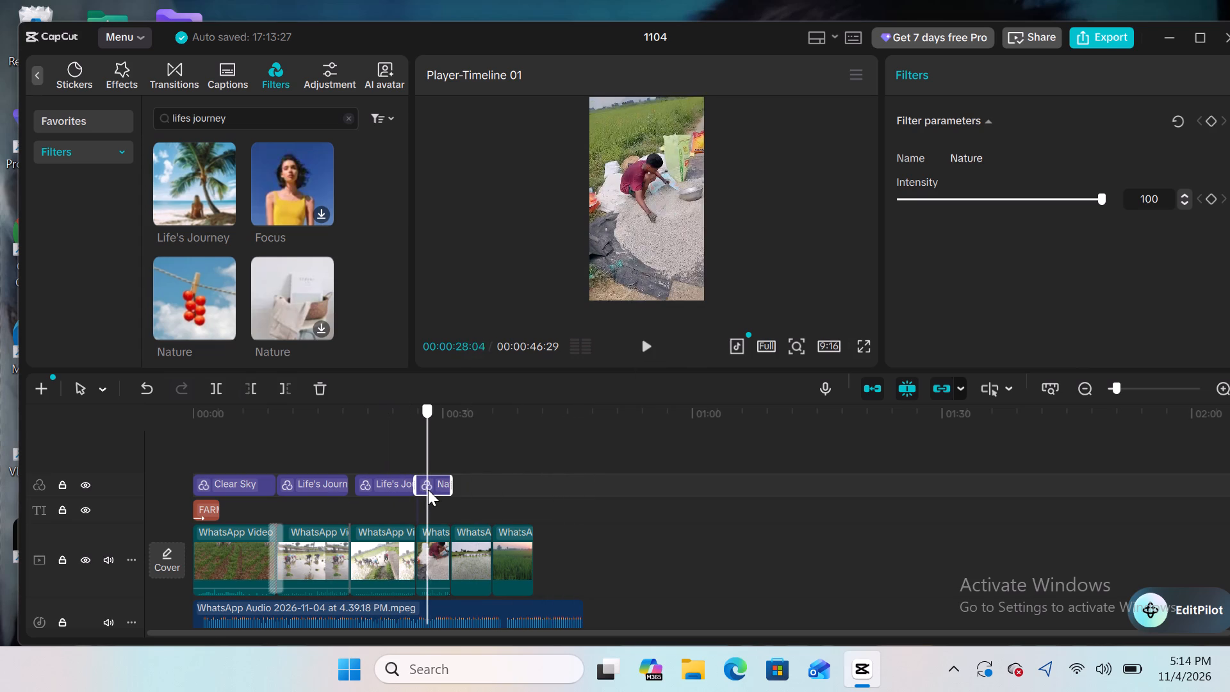
drag(428, 490, 452, 490)
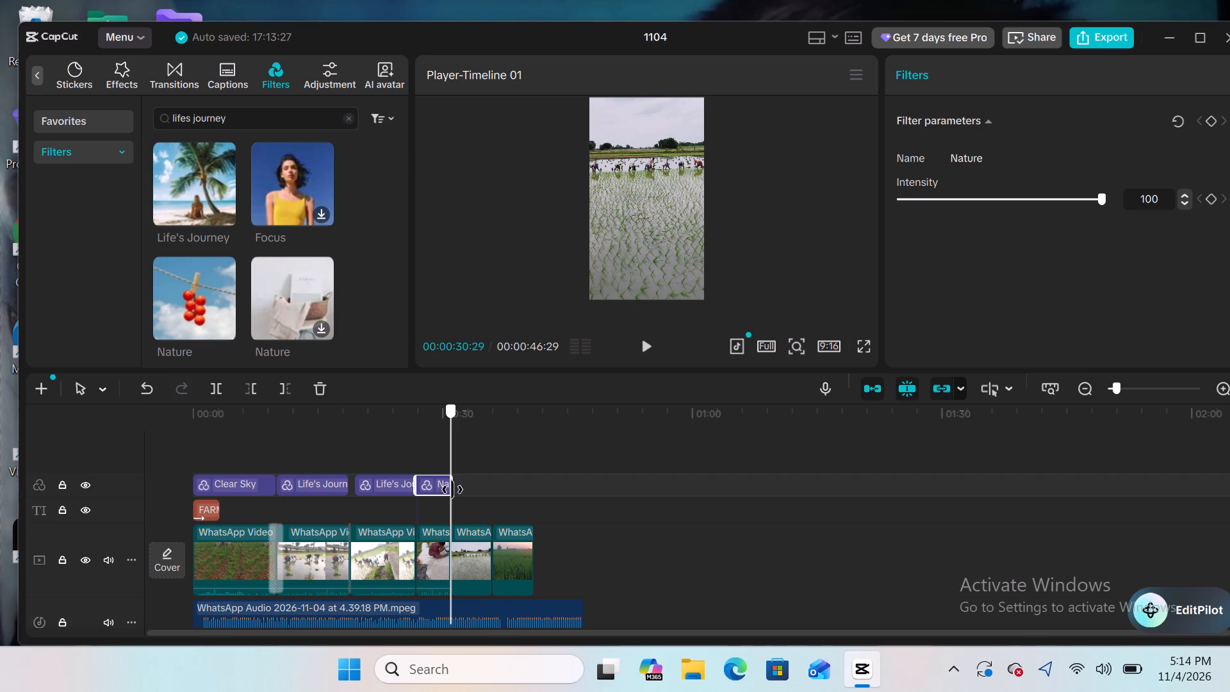
drag(452, 490, 480, 499)
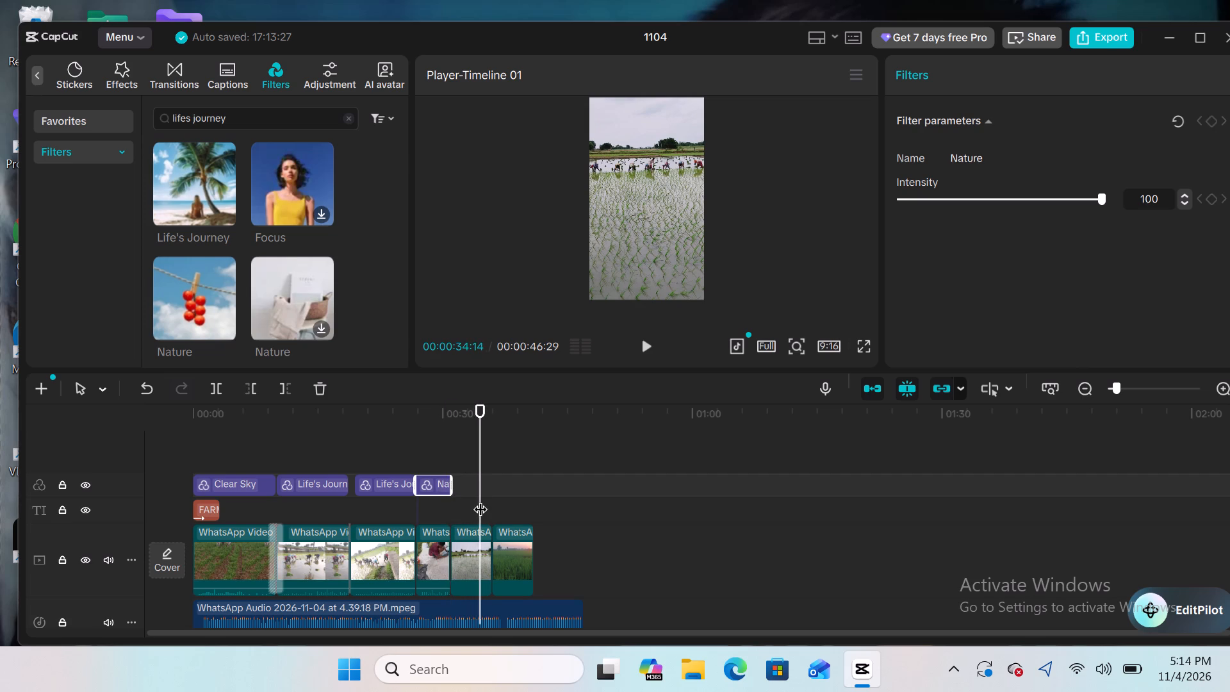
click(480, 527)
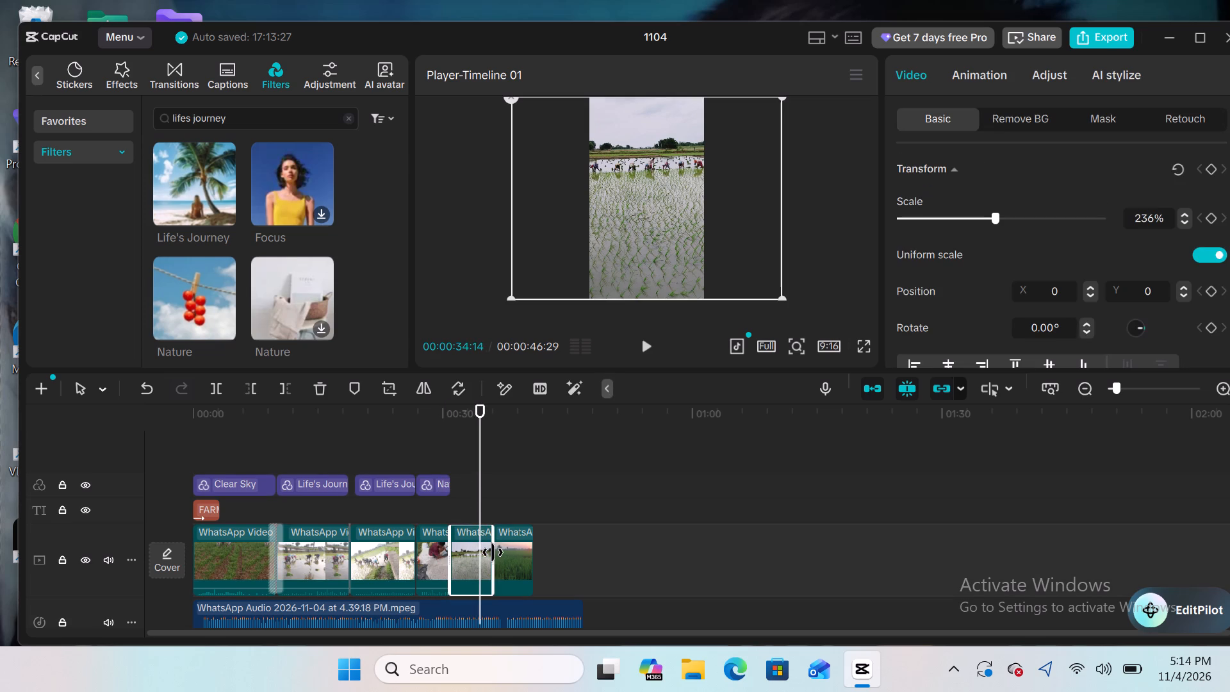
drag(493, 552, 478, 553)
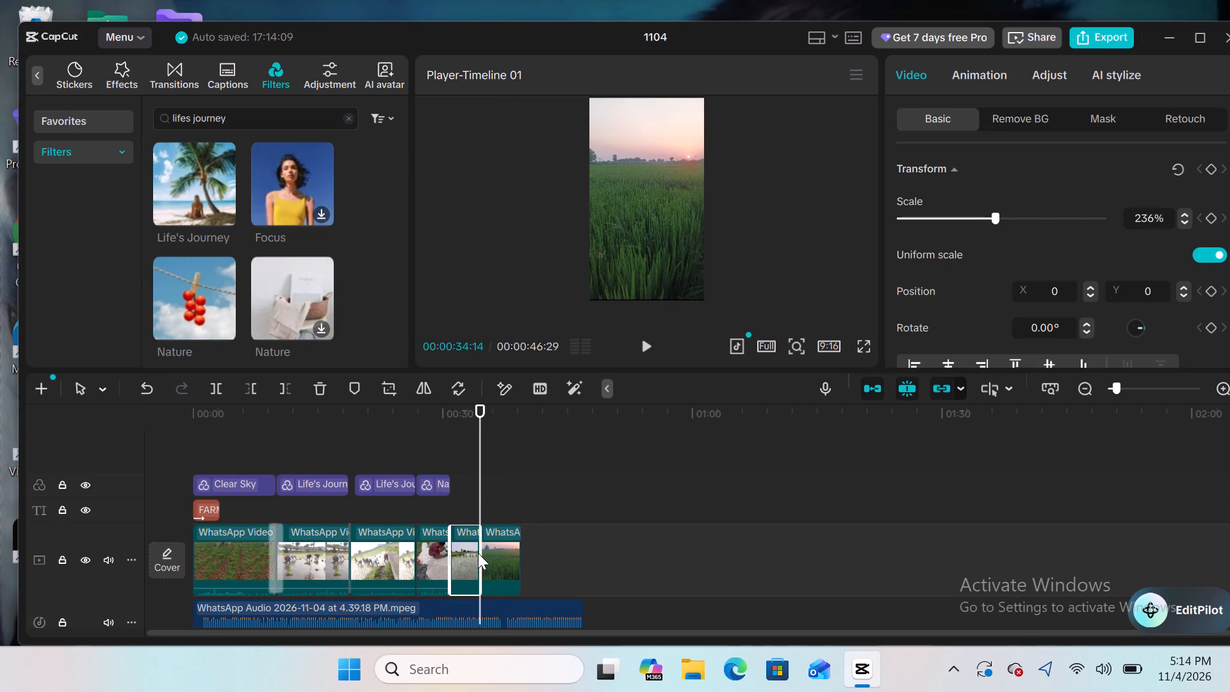
Set the playhead to 00:00:37:27 and trim the last clip's end back to it.
drag(473, 487, 509, 494)
click(492, 534)
drag(526, 550, 511, 550)
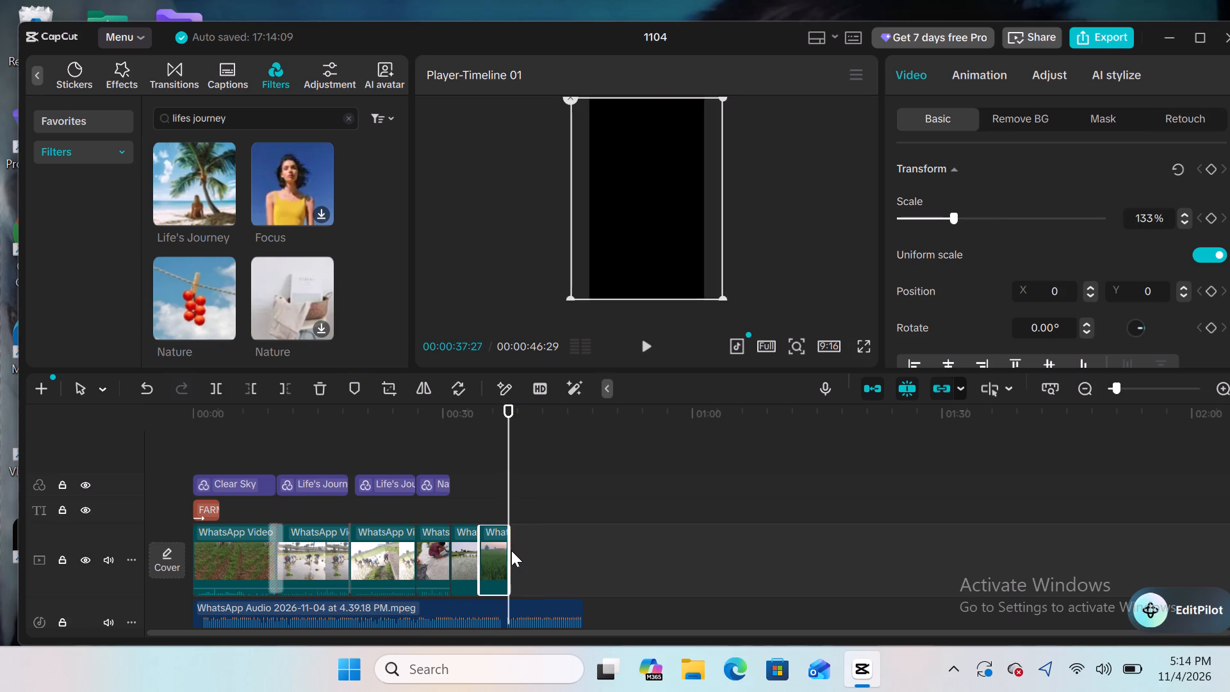
Add the Right transition at the cut between the fourth and fifth clips, at 00:00:30:29.
drag(496, 502, 505, 507)
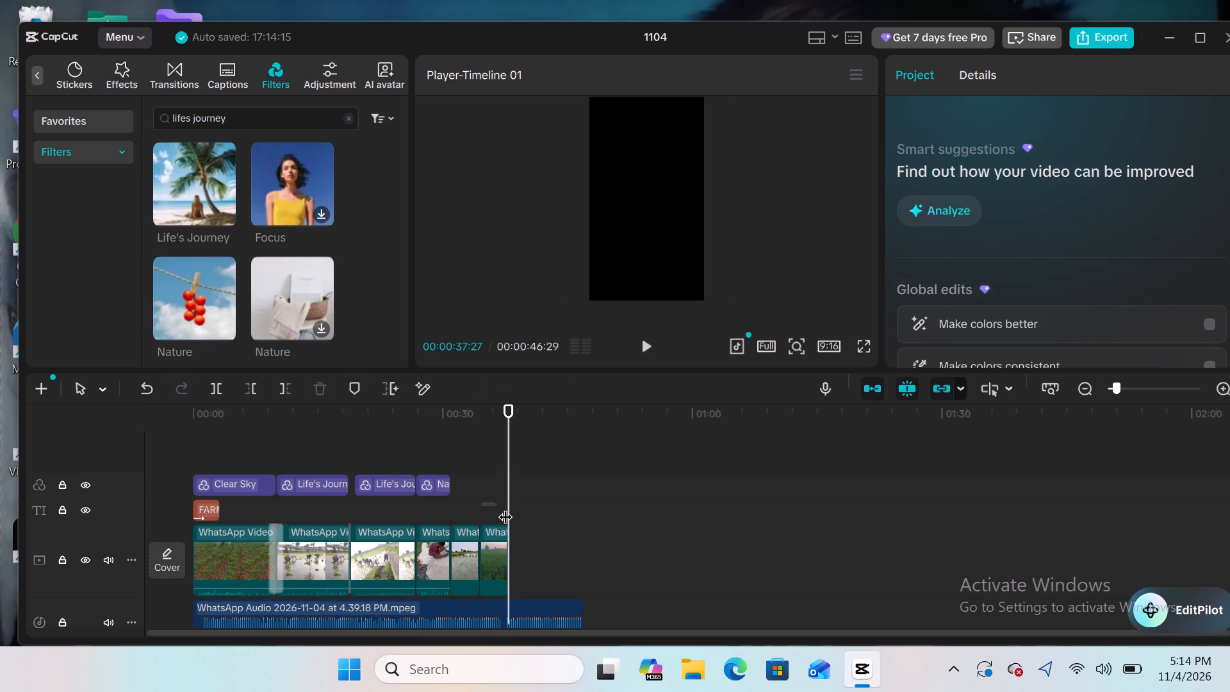
drag(505, 507, 508, 506)
drag(508, 506, 454, 515)
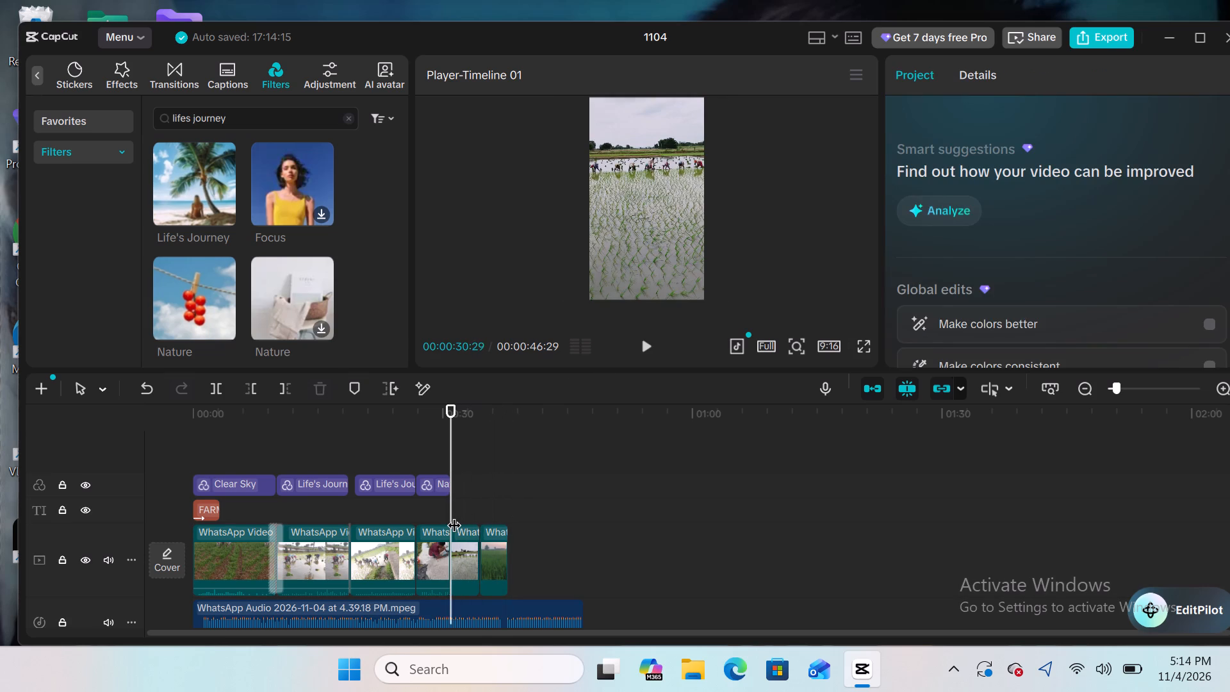
click(450, 538)
click(450, 538)
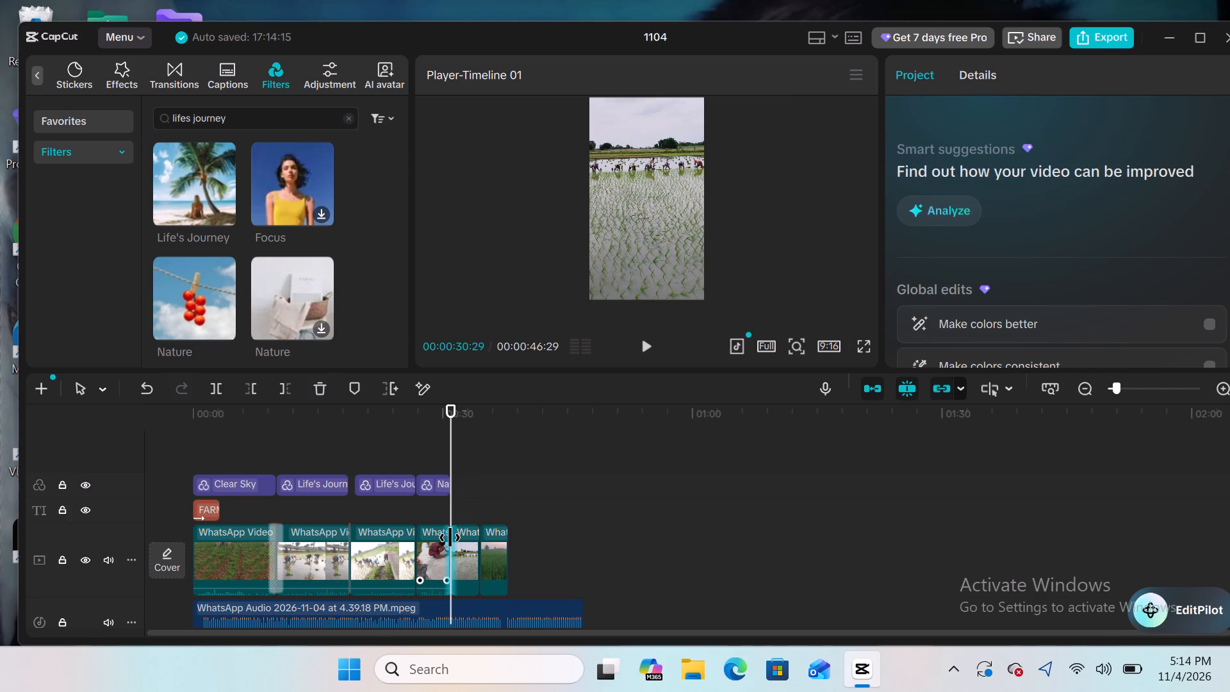
click(158, 63)
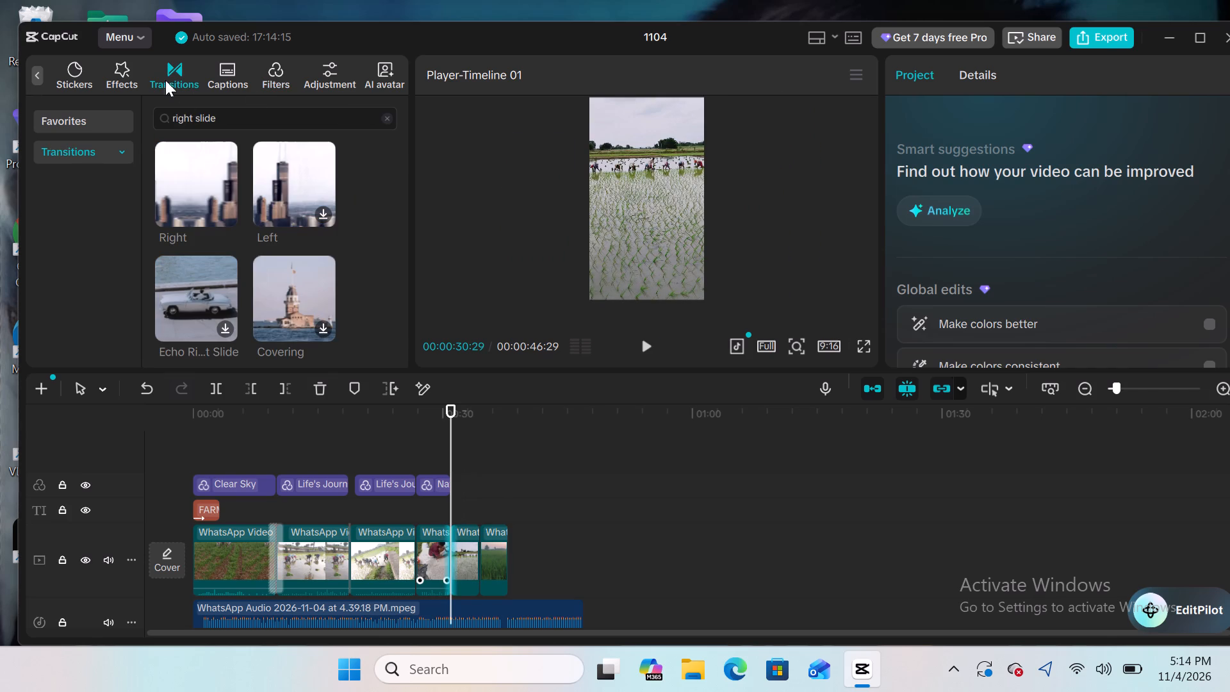
double_click(197, 155)
drag(197, 155, 422, 537)
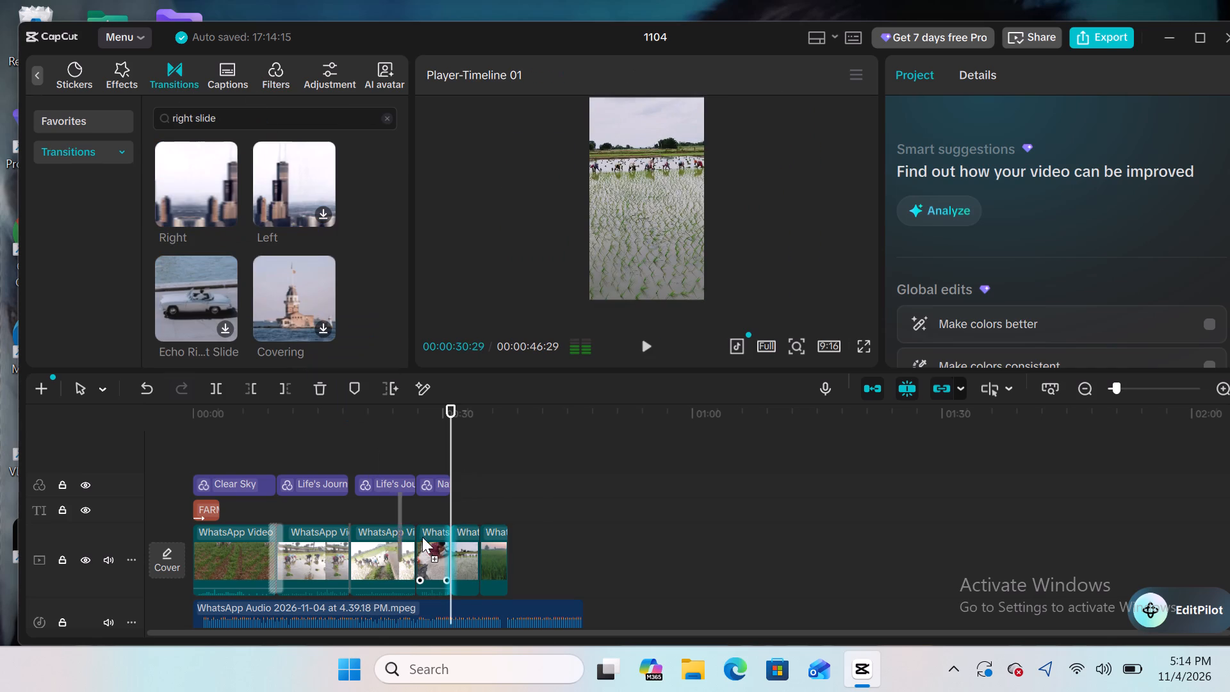
drag(422, 537, 450, 559)
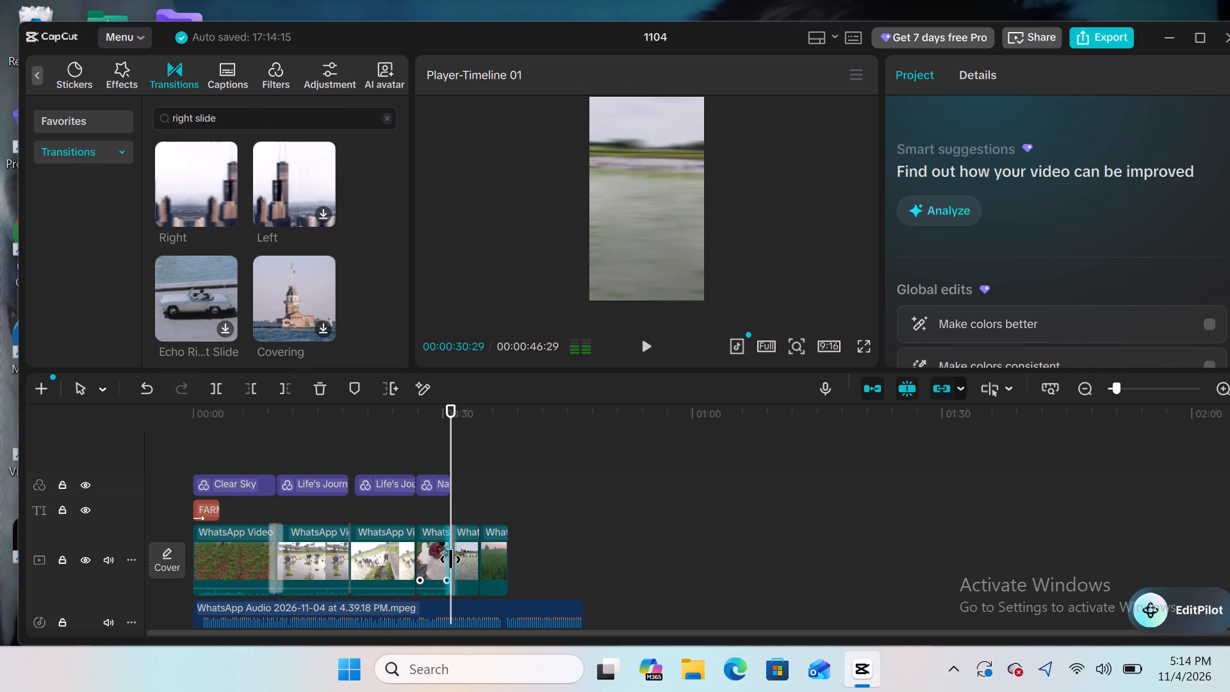
Add the Right transition at the cut between the fifth and sixth clips, at 00:00:34:14.
drag(451, 475, 469, 479)
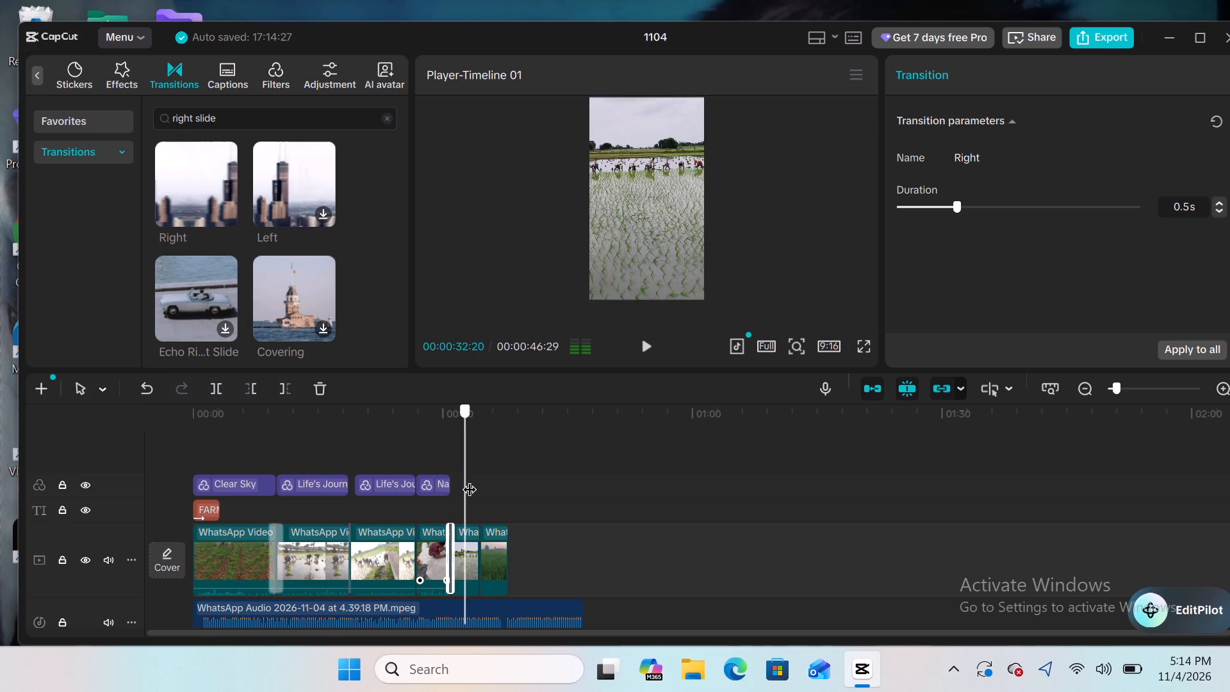
drag(469, 479, 476, 481)
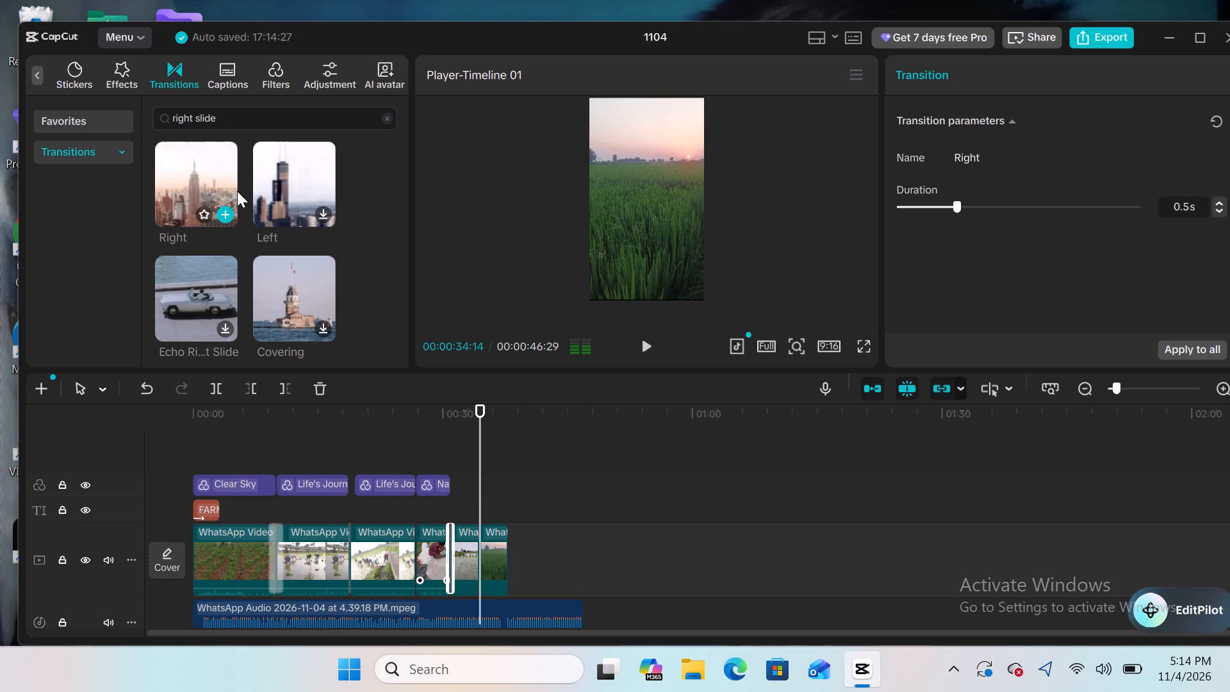
double_click(237, 191)
drag(237, 191, 478, 552)
Play back the timeline from 00:00:26:24 to the end of the last clip to check the Right transitions between the final clips.
drag(472, 491, 483, 504)
drag(477, 502, 436, 498)
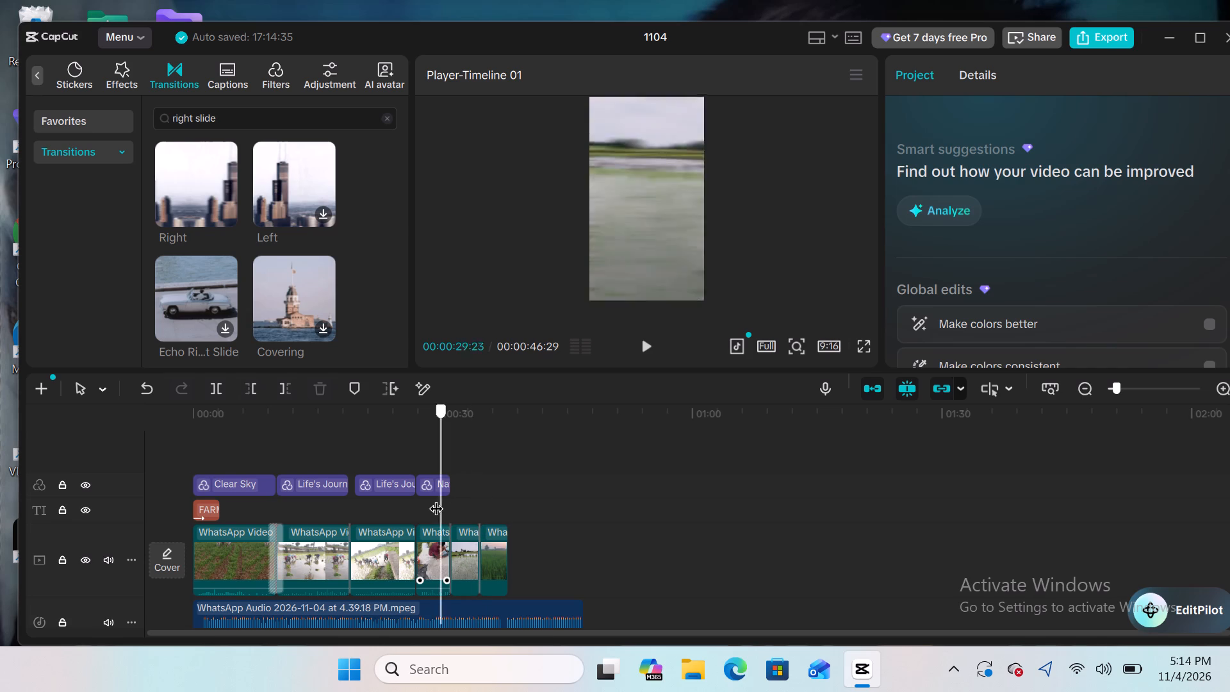
drag(436, 498, 416, 504)
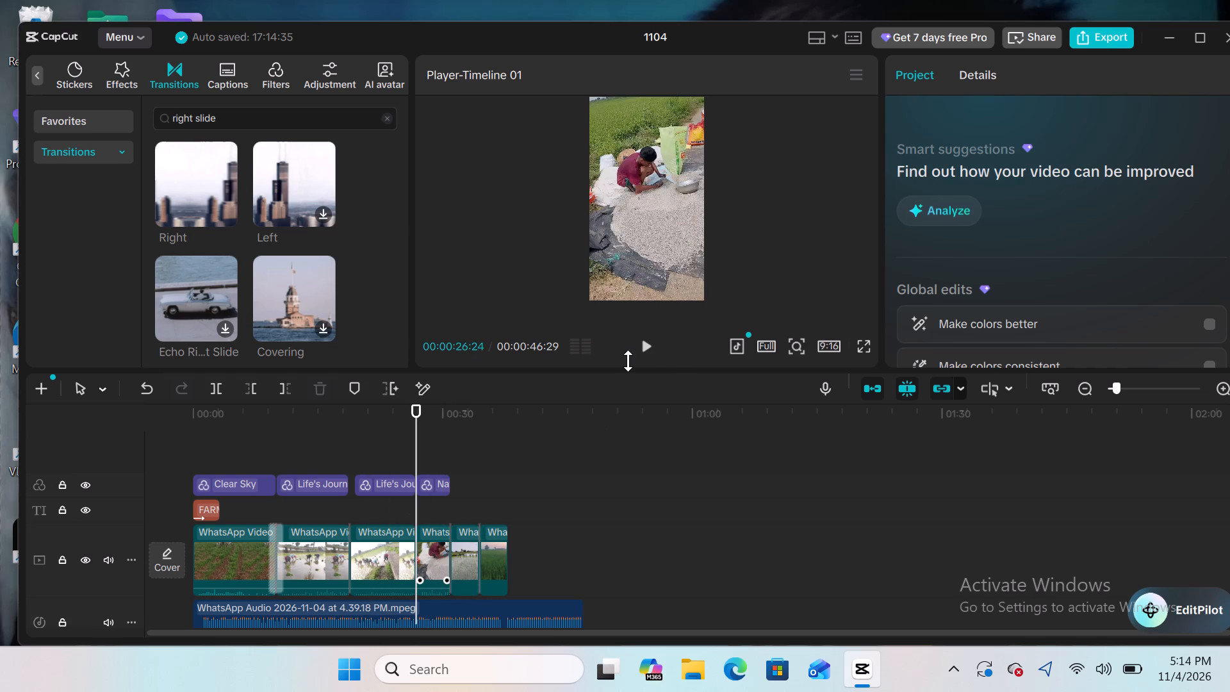
click(643, 352)
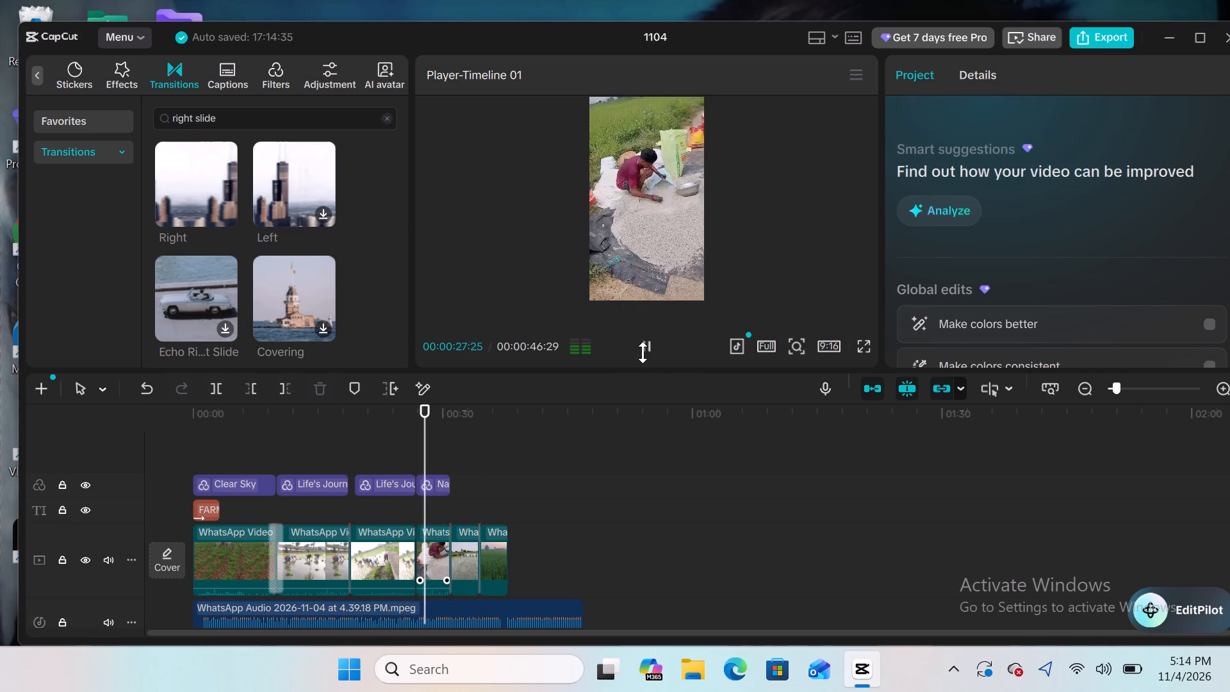
click(643, 352)
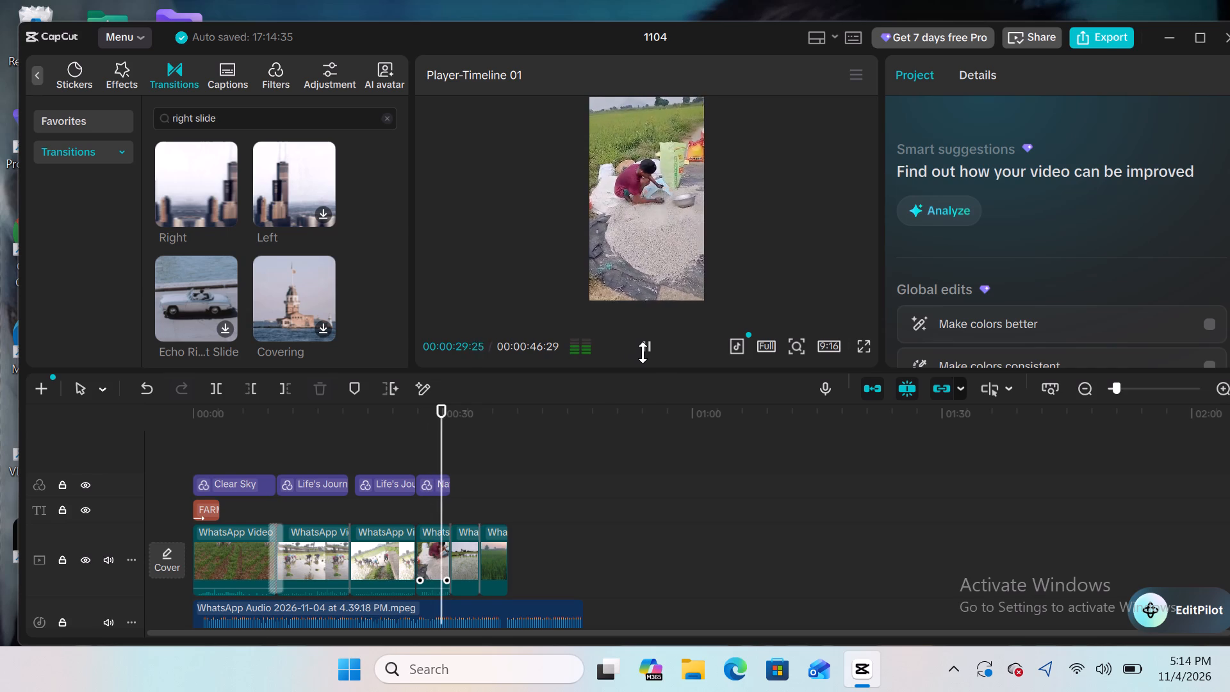
click(643, 352)
click(643, 352)
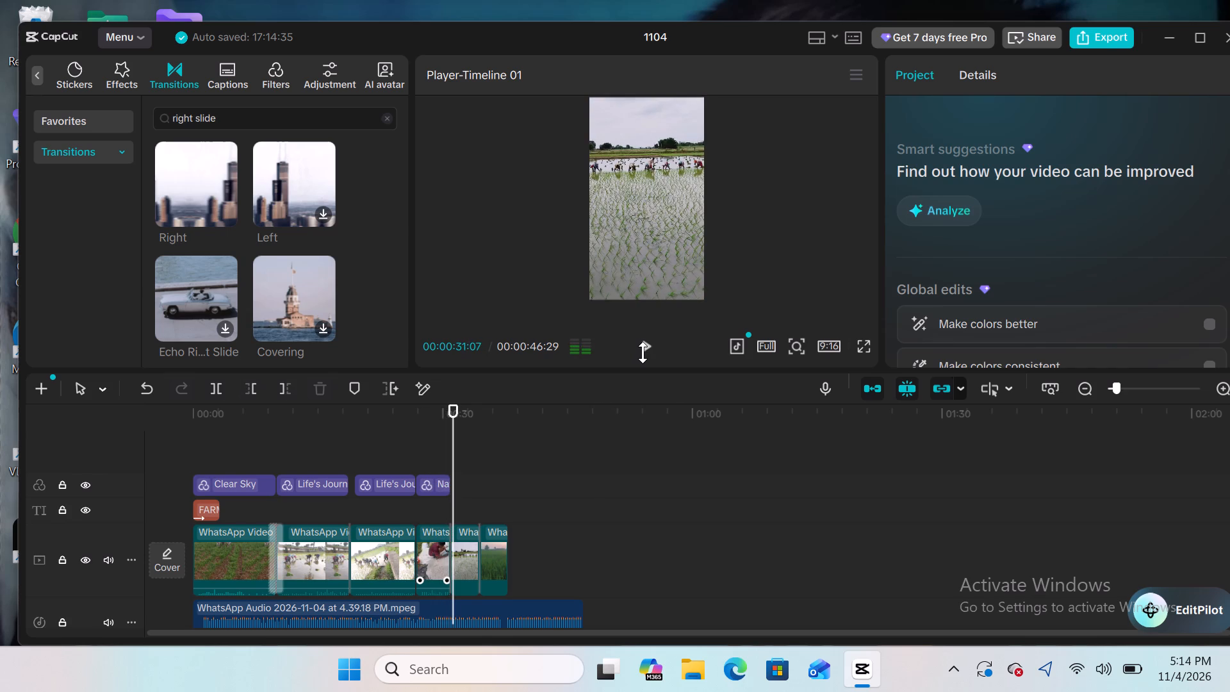
click(643, 352)
click(643, 352)
click(643, 352)
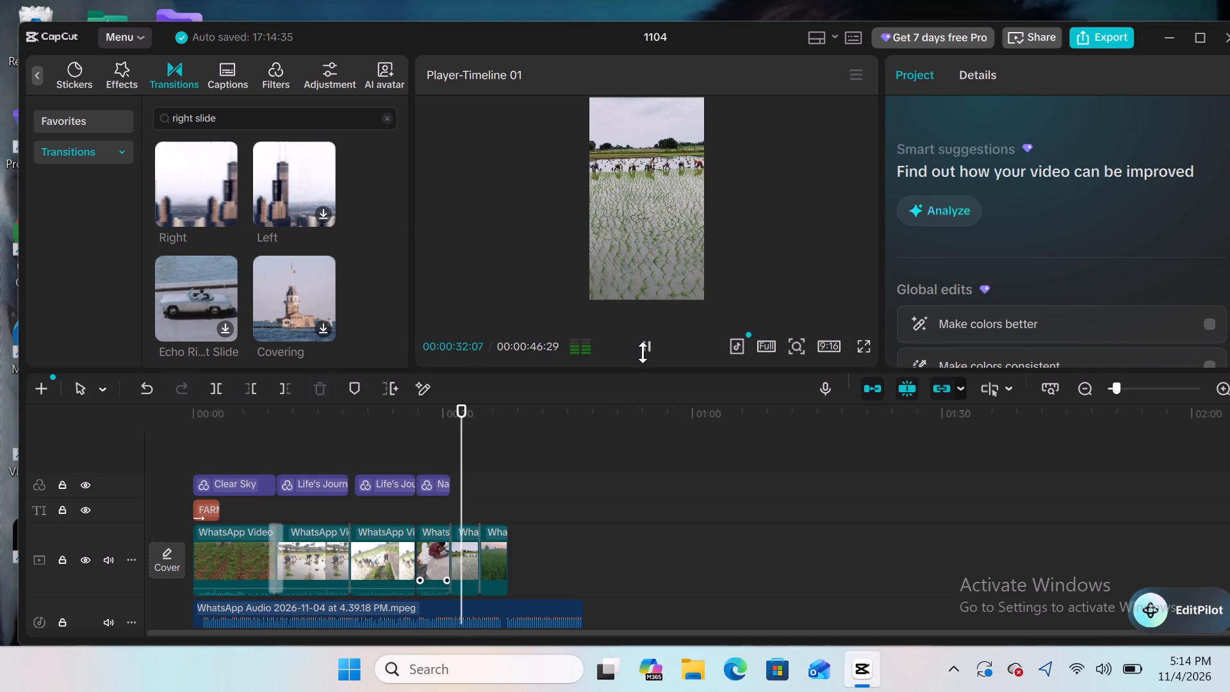
click(643, 352)
click(643, 352)
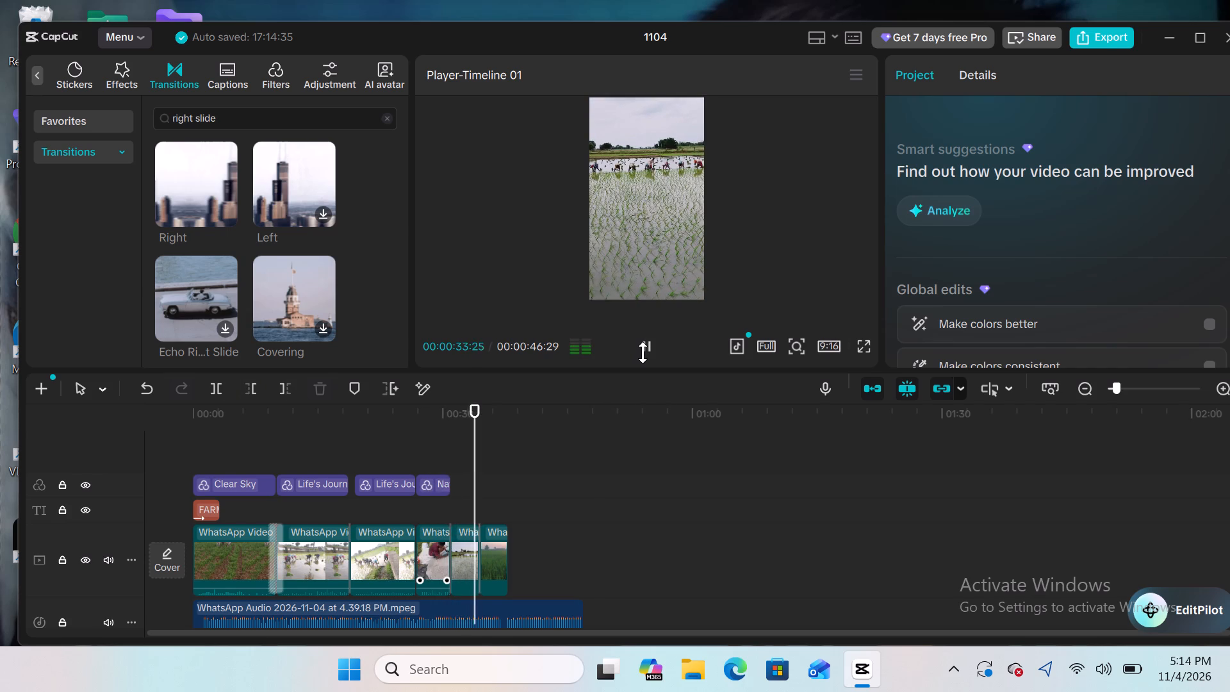
click(643, 352)
click(643, 352)
click(643, 352)
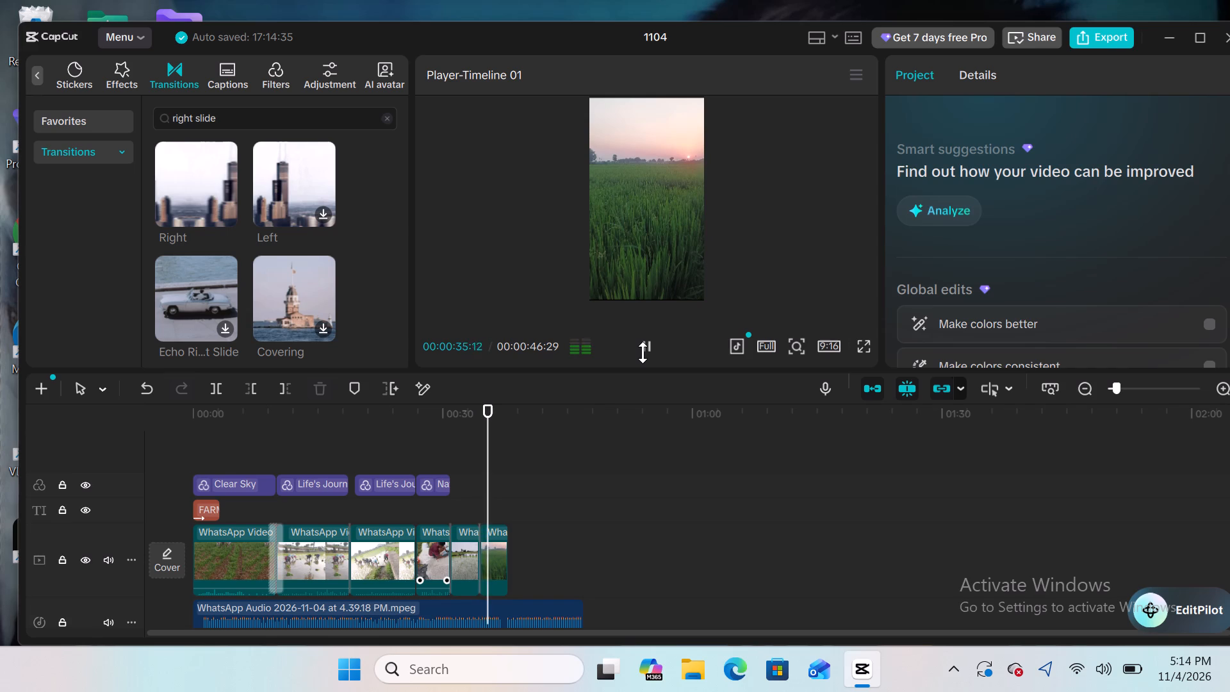
click(643, 352)
click(643, 352)
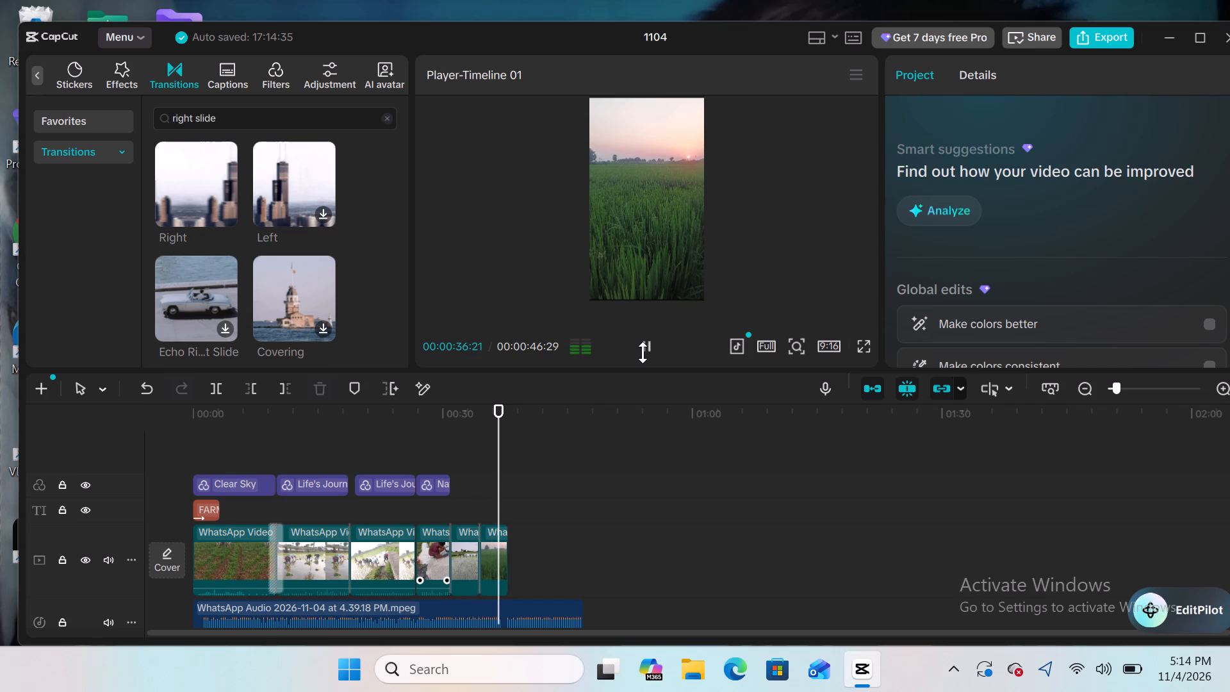
click(643, 352)
click(643, 352)
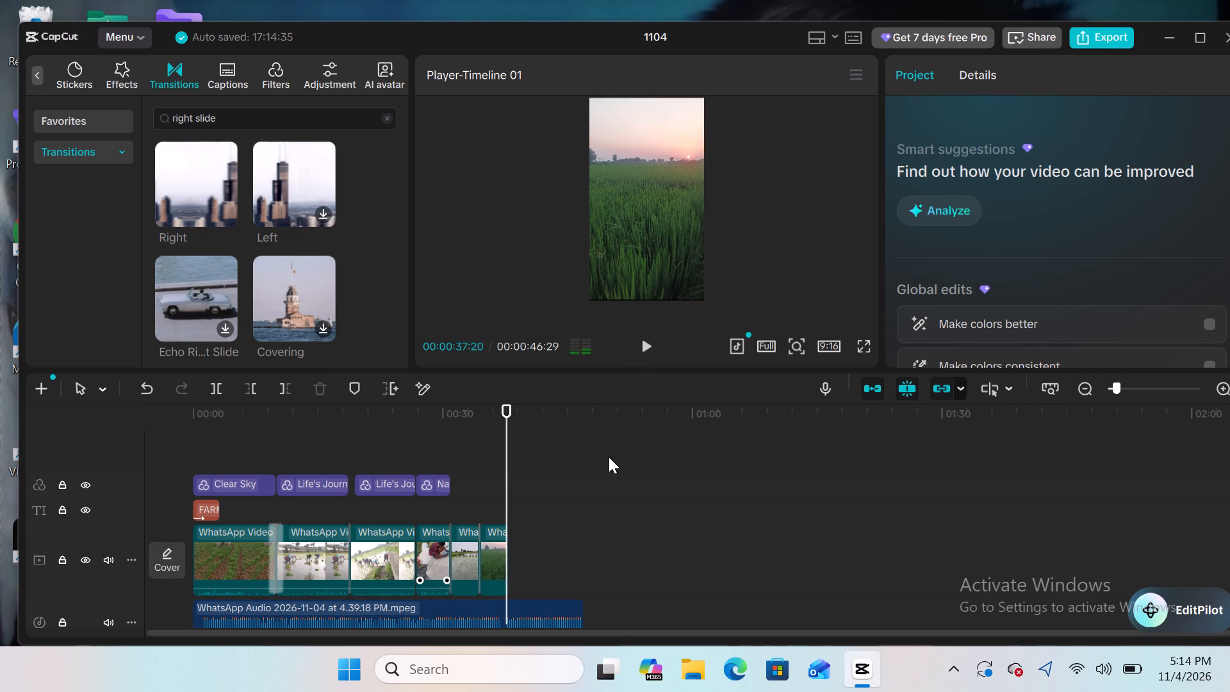
Trim the audio track's end back to the playhead at 00:00:37:20, near the end of the last video clip.
scroll(607, 459, down, 2)
click(552, 575)
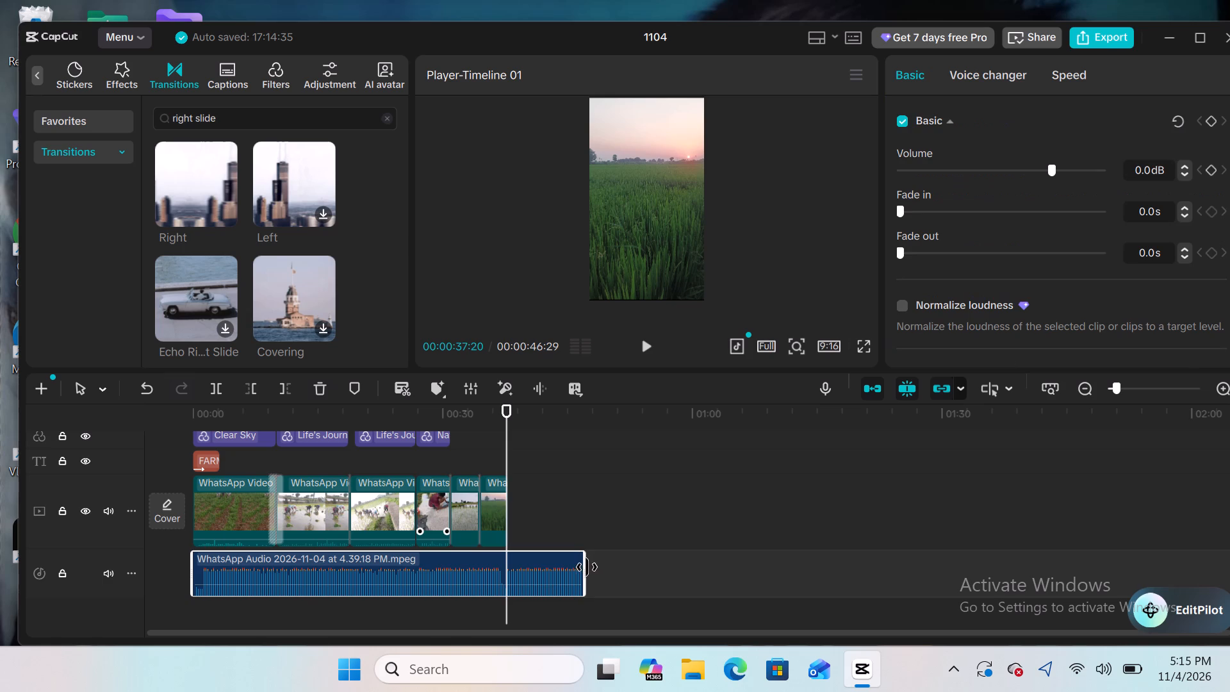
drag(585, 568, 517, 566)
drag(582, 557, 504, 564)
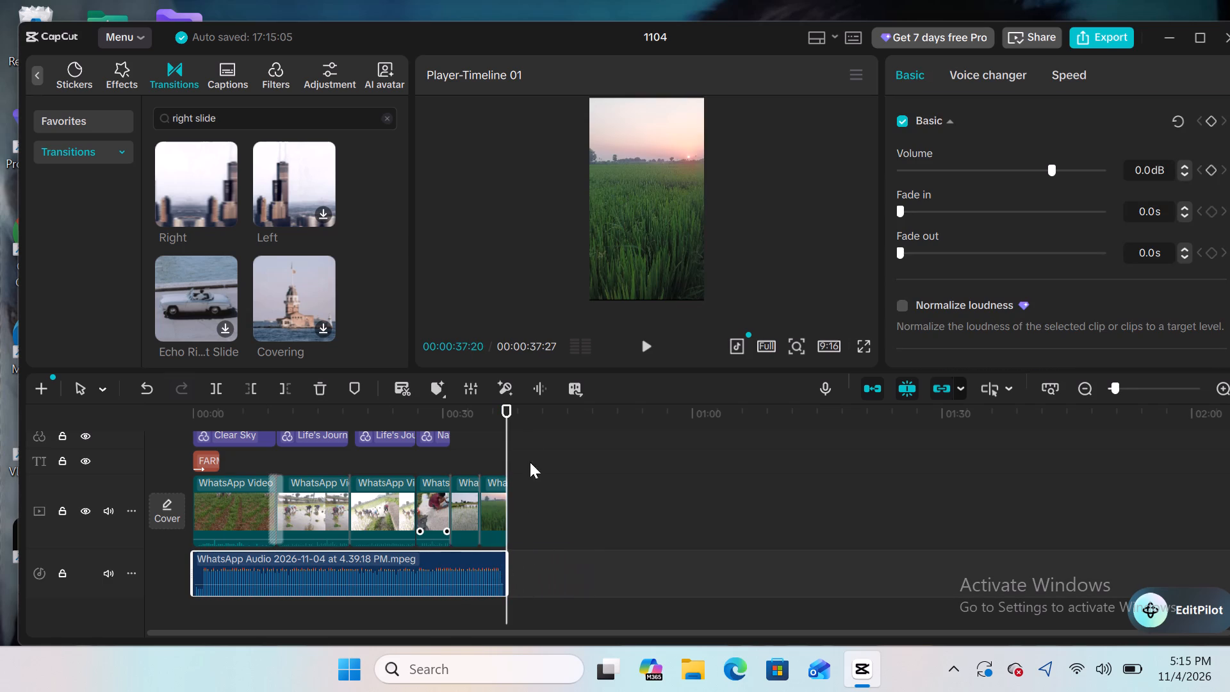
drag(498, 436, 644, 504)
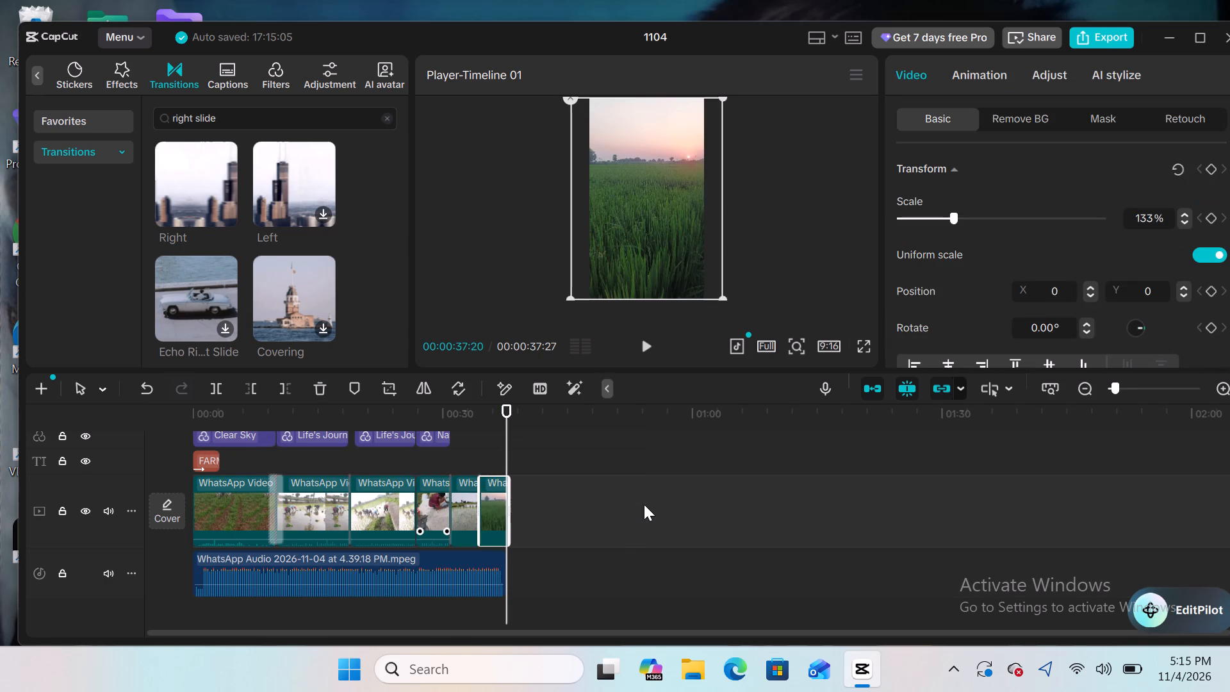
click(623, 556)
Set the playhead to 00:00:34:14, at the cut between the fifth and sixth clips.
drag(510, 413, 492, 418)
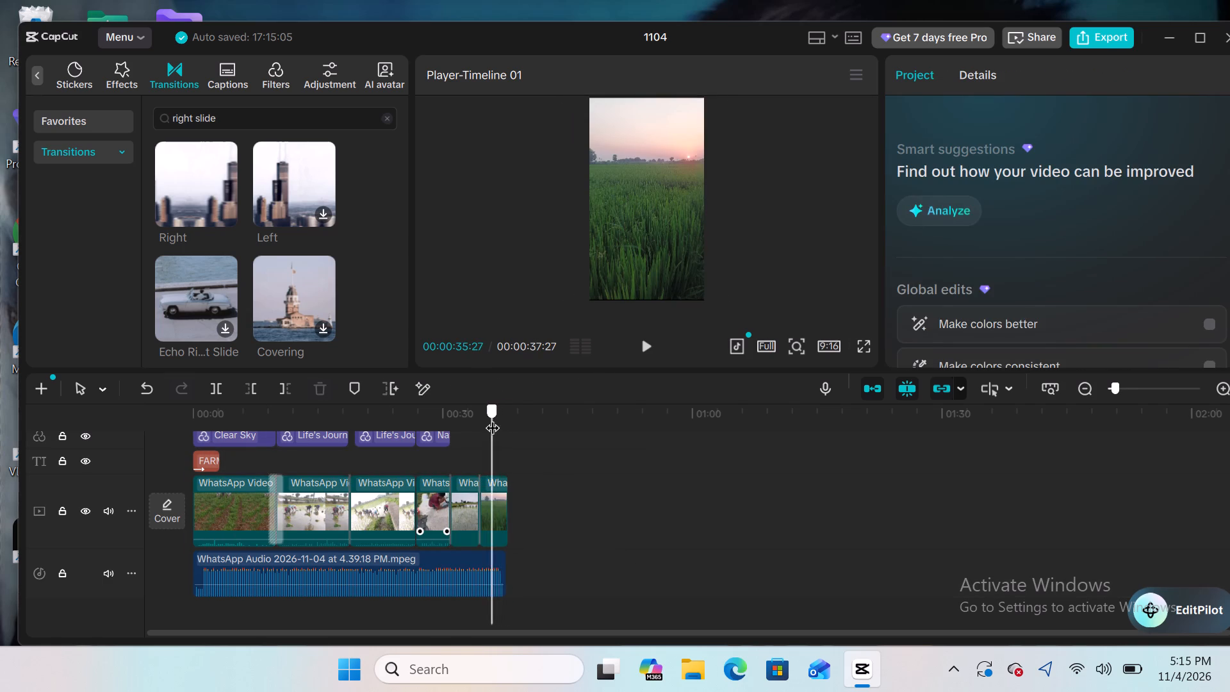
drag(492, 418, 421, 454)
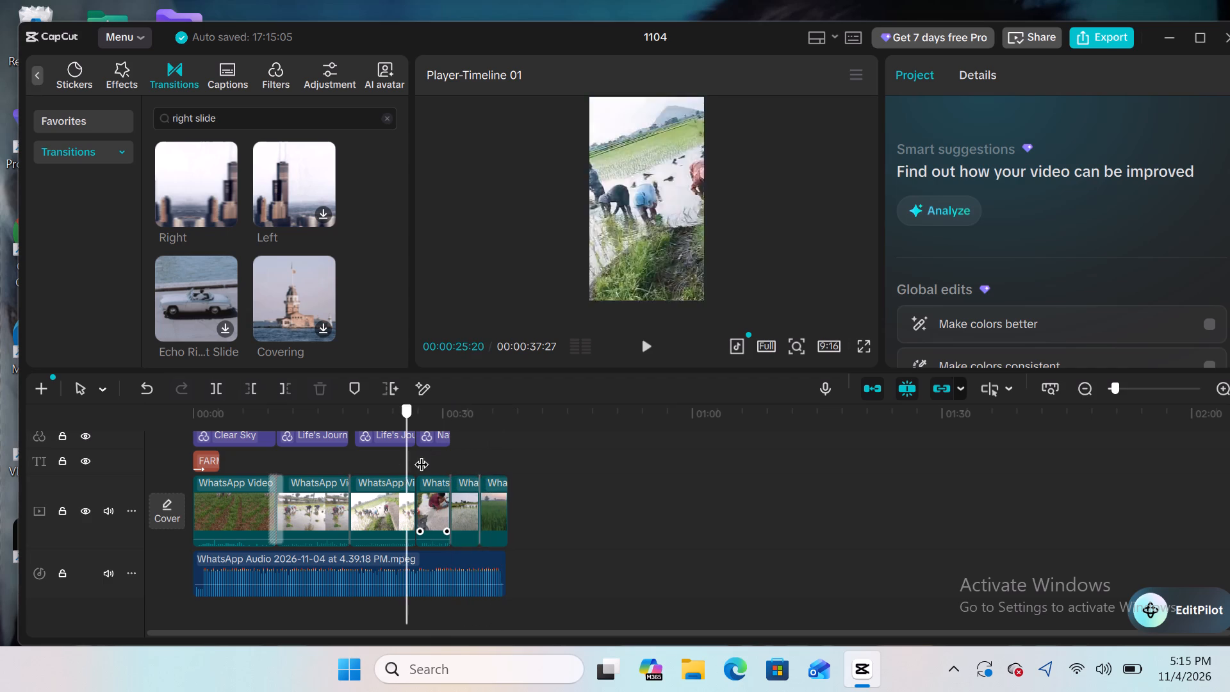
drag(421, 454, 473, 459)
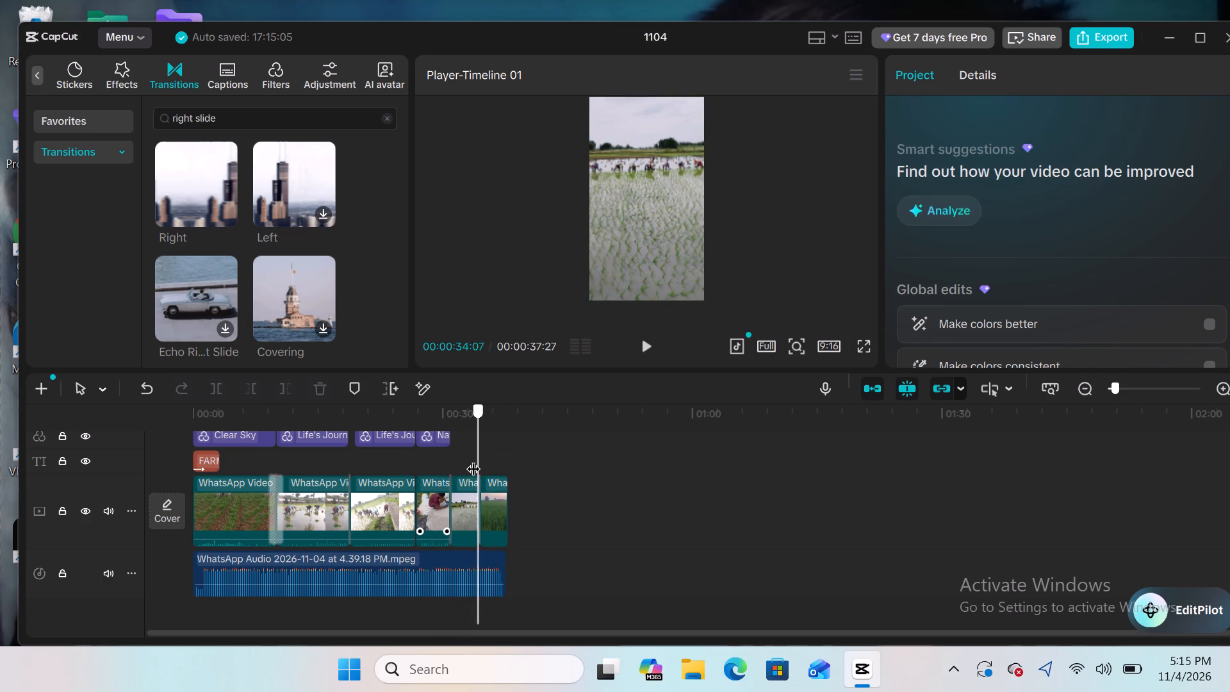
drag(473, 459, 483, 456)
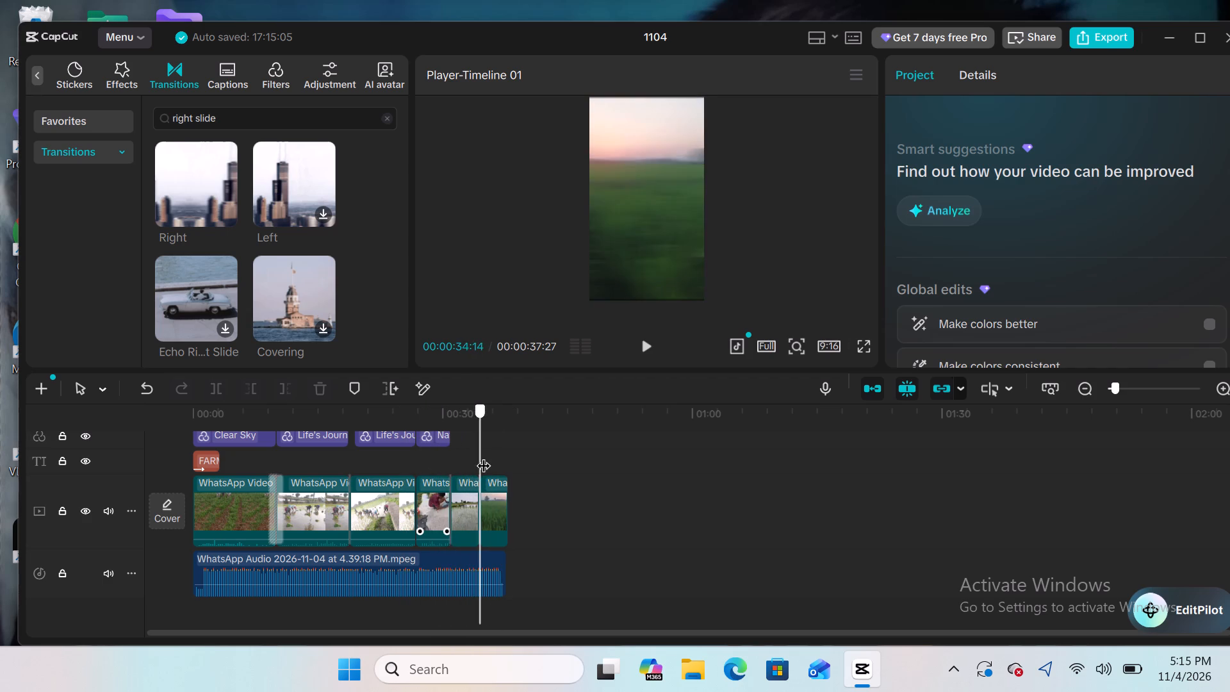
Scrub across the last clips, play the video through to review the cuts, and replay the opening from 00:00:00:00 to 00:00:01:22.
drag(483, 456, 473, 447)
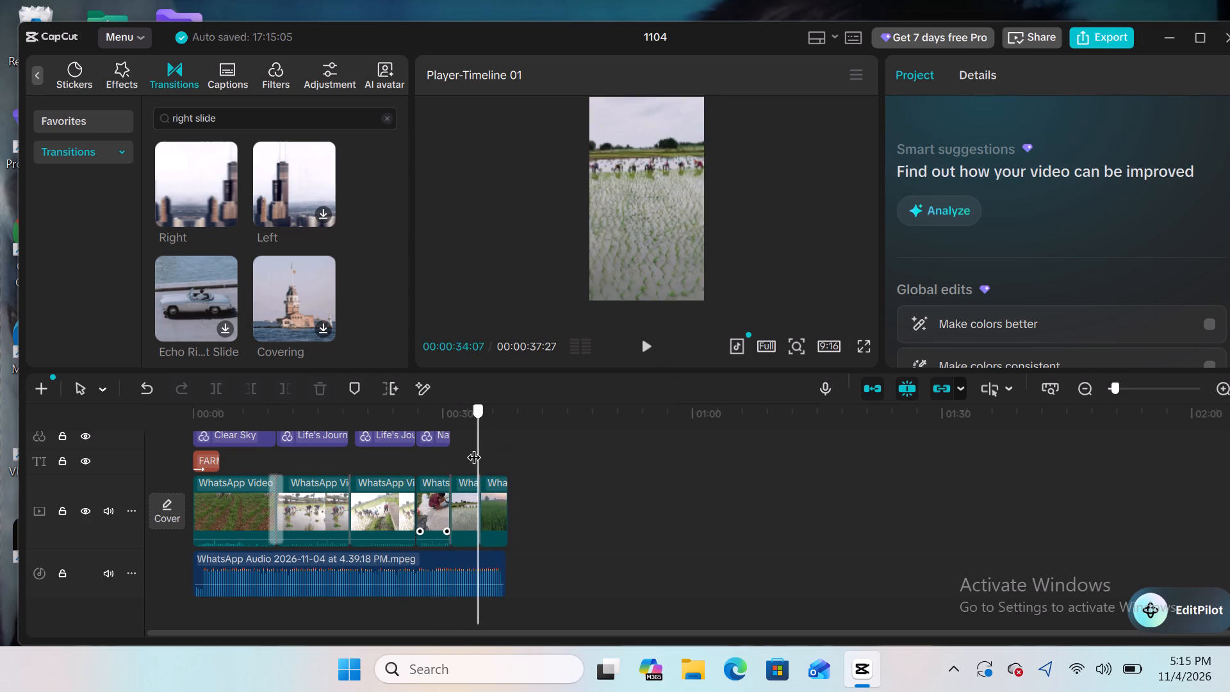
drag(473, 447, 838, 434)
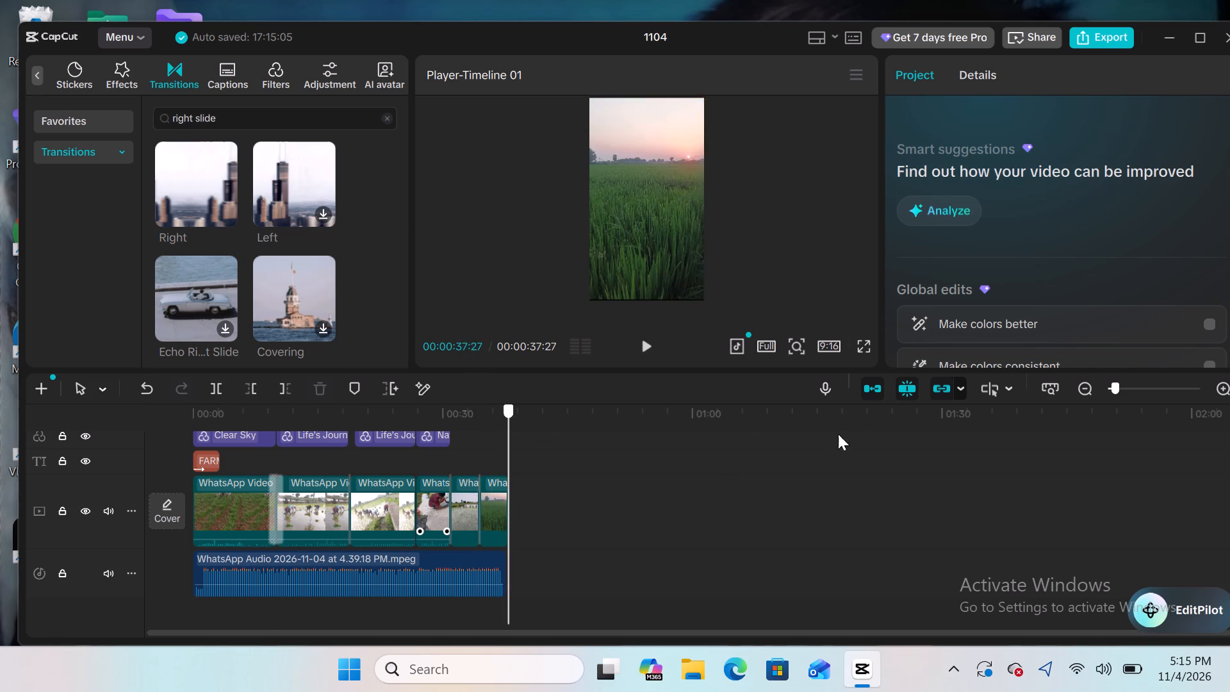
drag(838, 434, 251, 500)
click(655, 343)
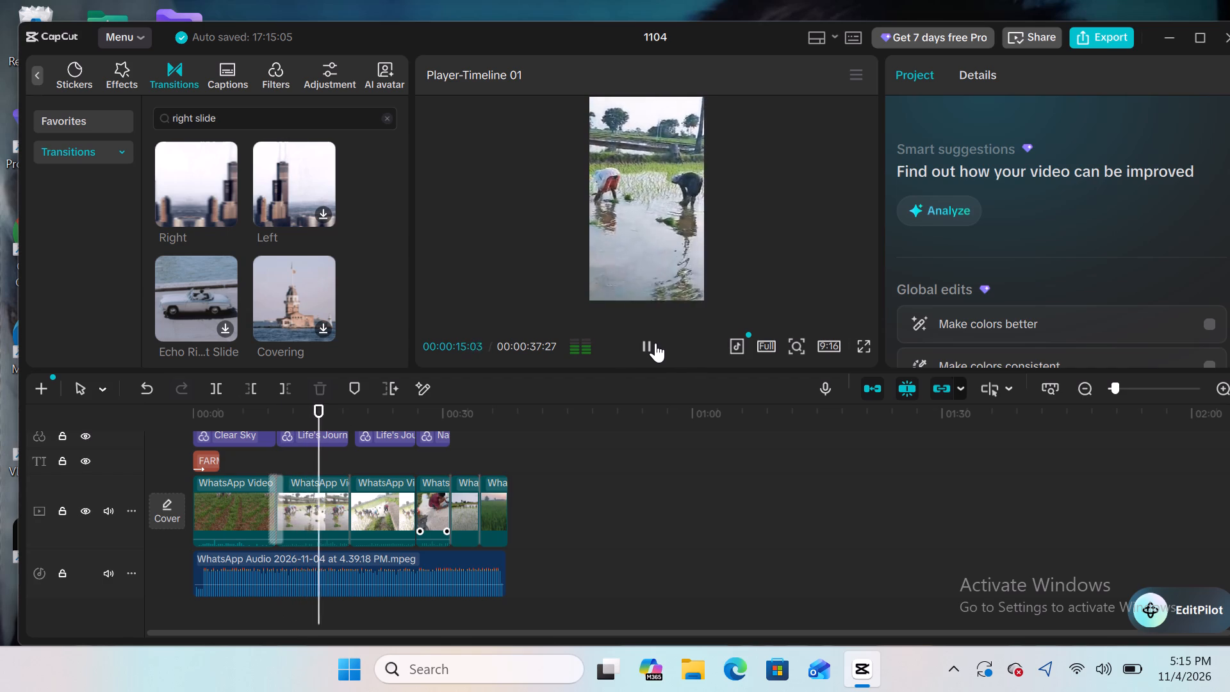
scroll(655, 343, up, 5)
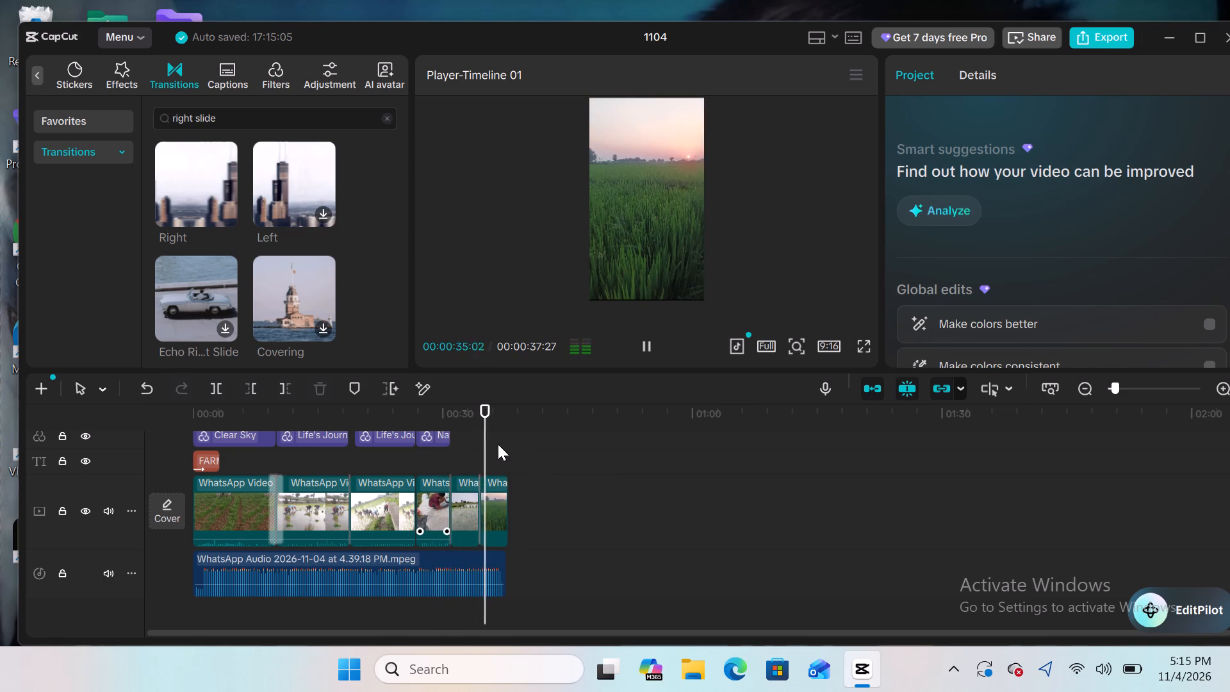
drag(498, 450, 296, 462)
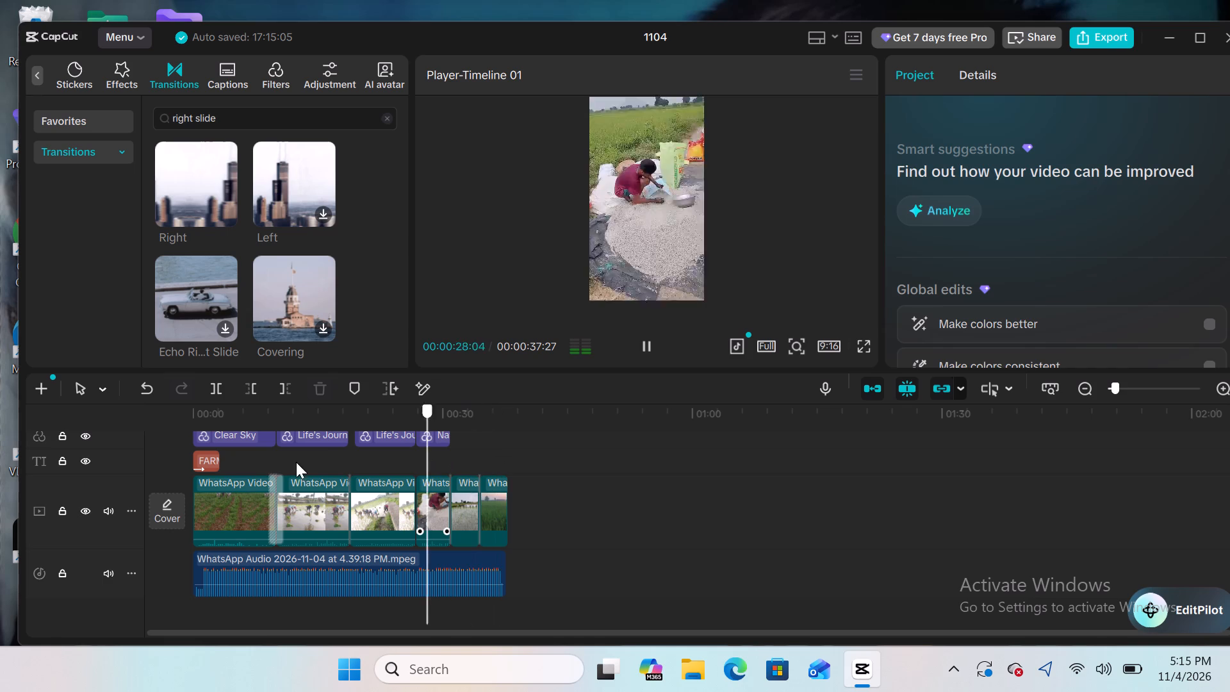
drag(296, 462, 846, 330)
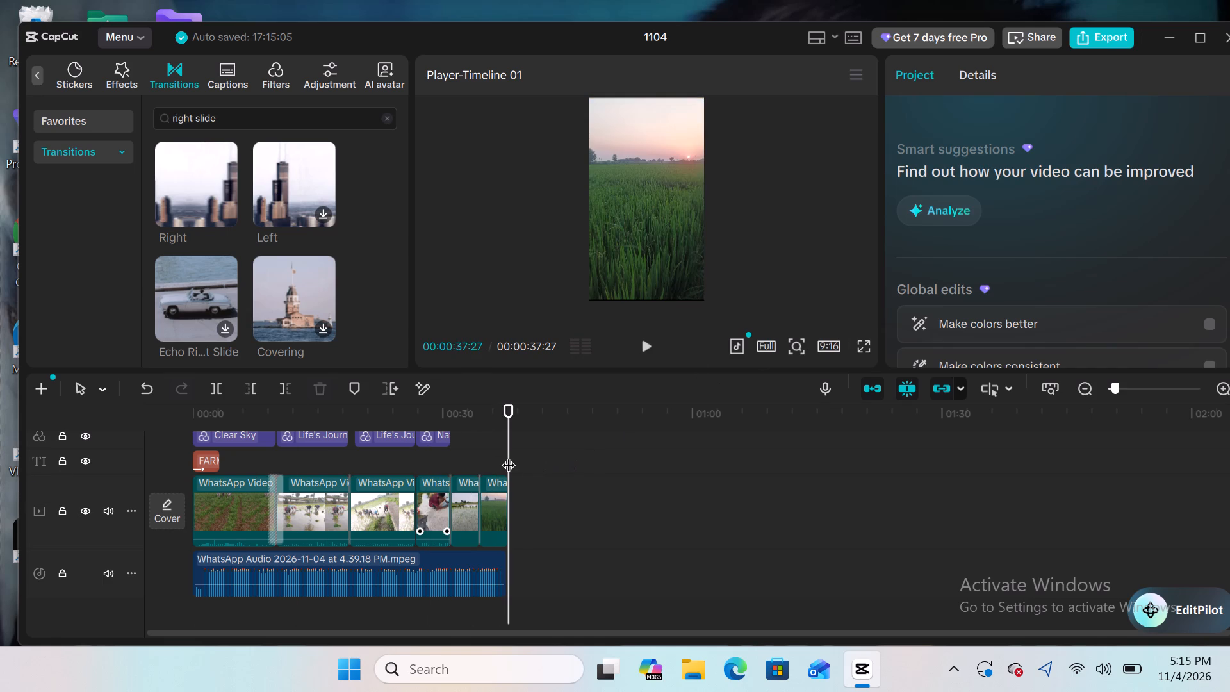
drag(508, 455, 129, 513)
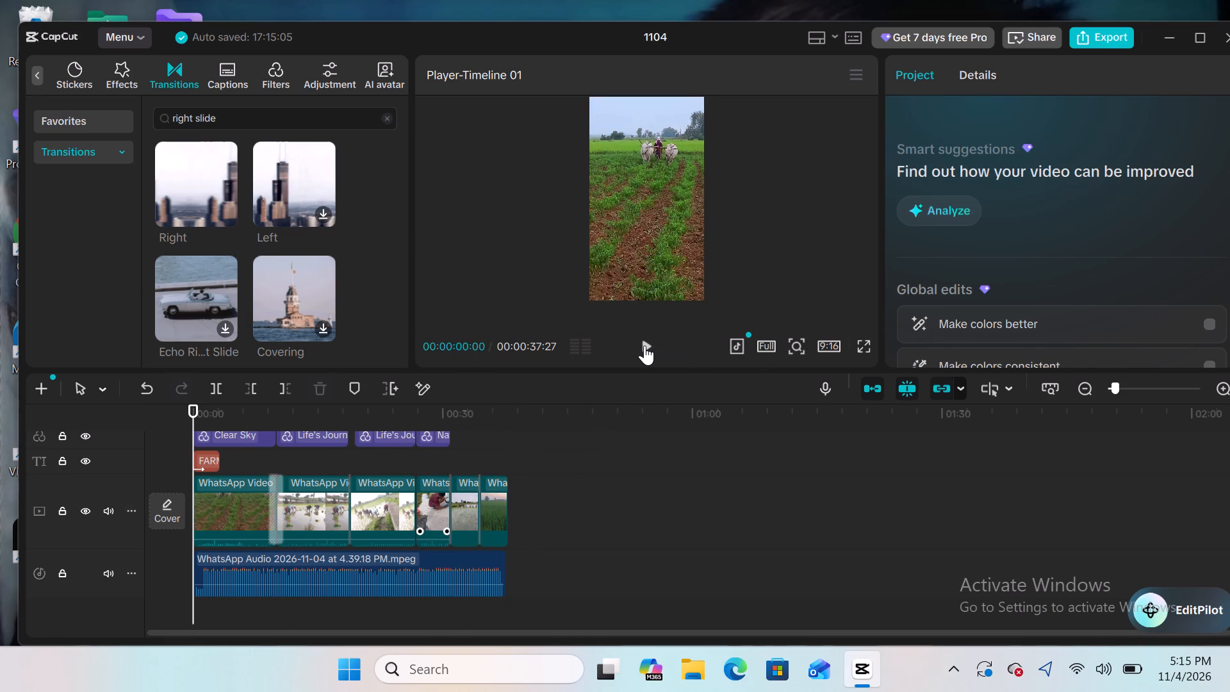
click(644, 345)
click(644, 345)
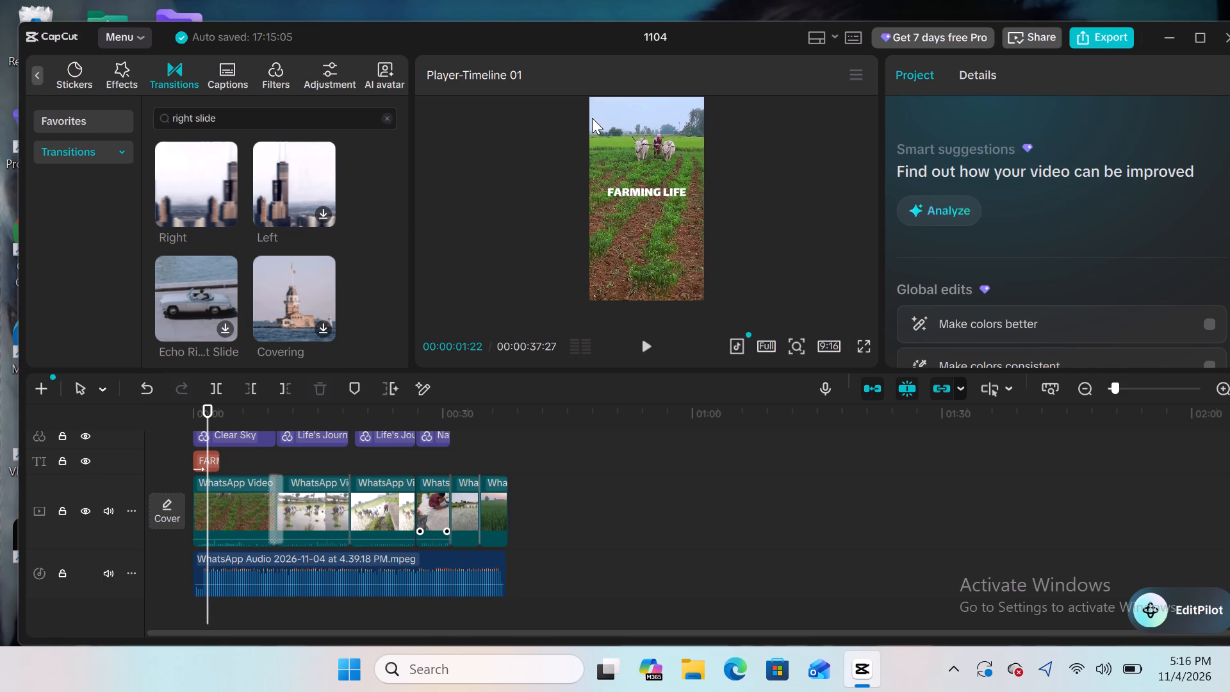
Add a default text clip at 00:00:01:22 on a new track over the first clip.
scroll(709, 72, left, 3)
scroll(252, 69, left, 1)
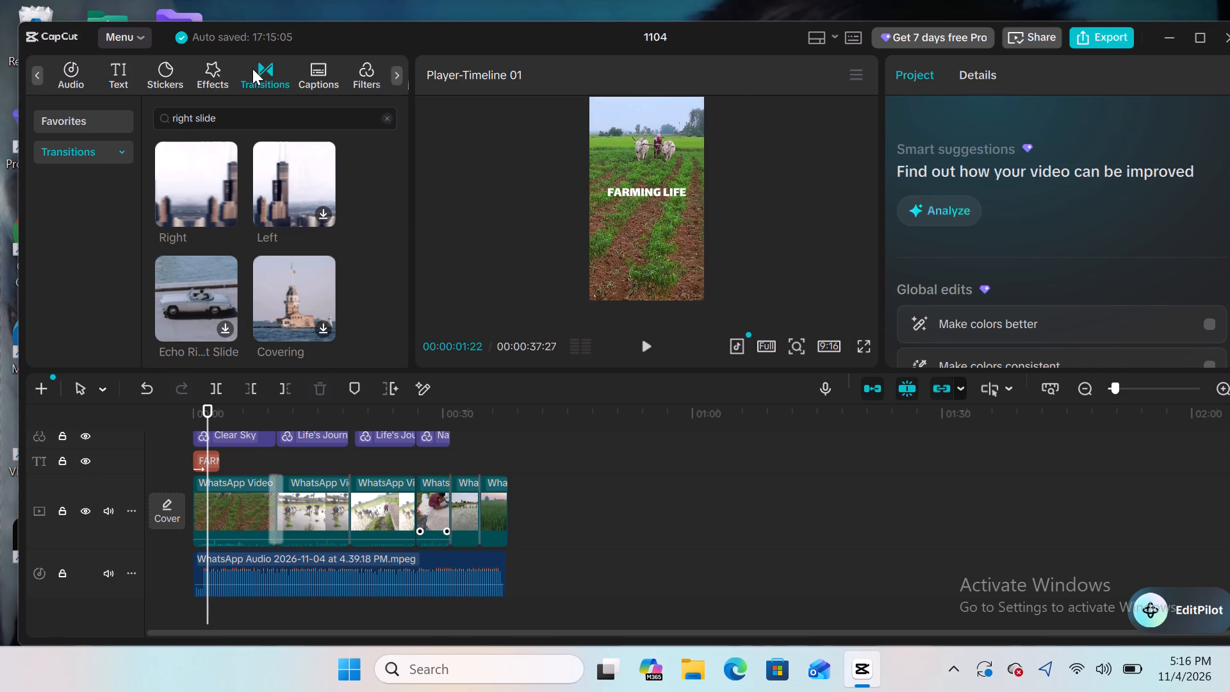
scroll(252, 69, right, 2)
click(35, 71)
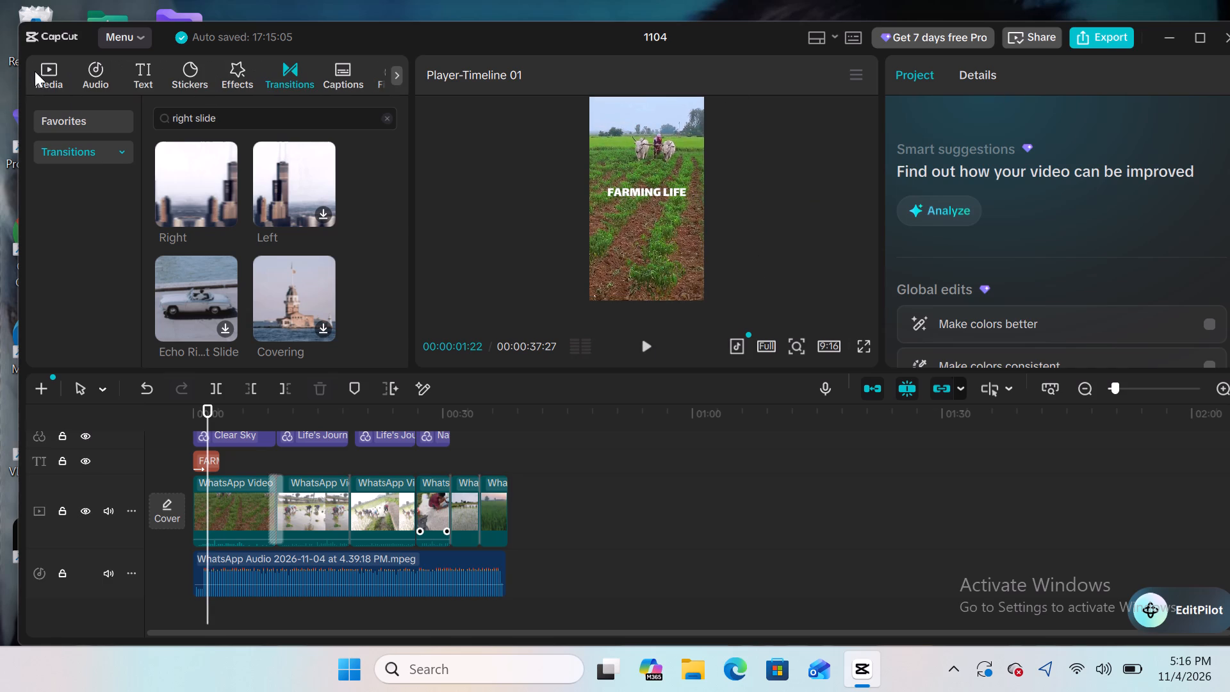
click(134, 65)
drag(134, 65, 184, 144)
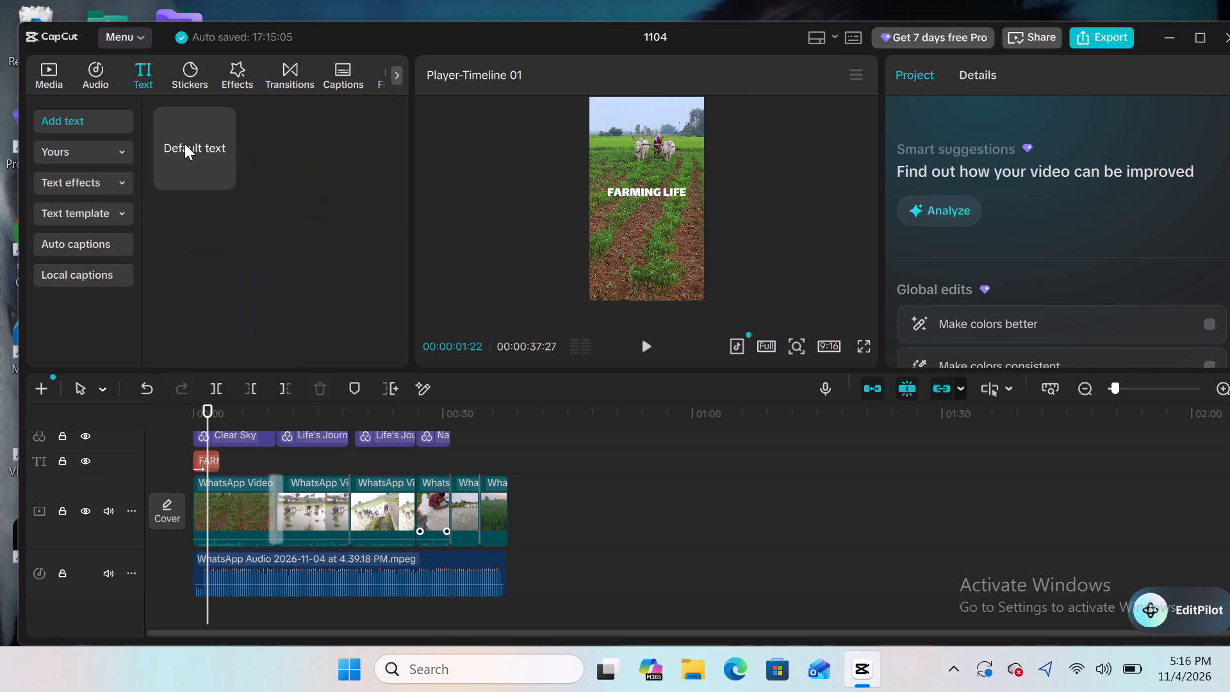
drag(184, 144, 220, 172)
click(220, 172)
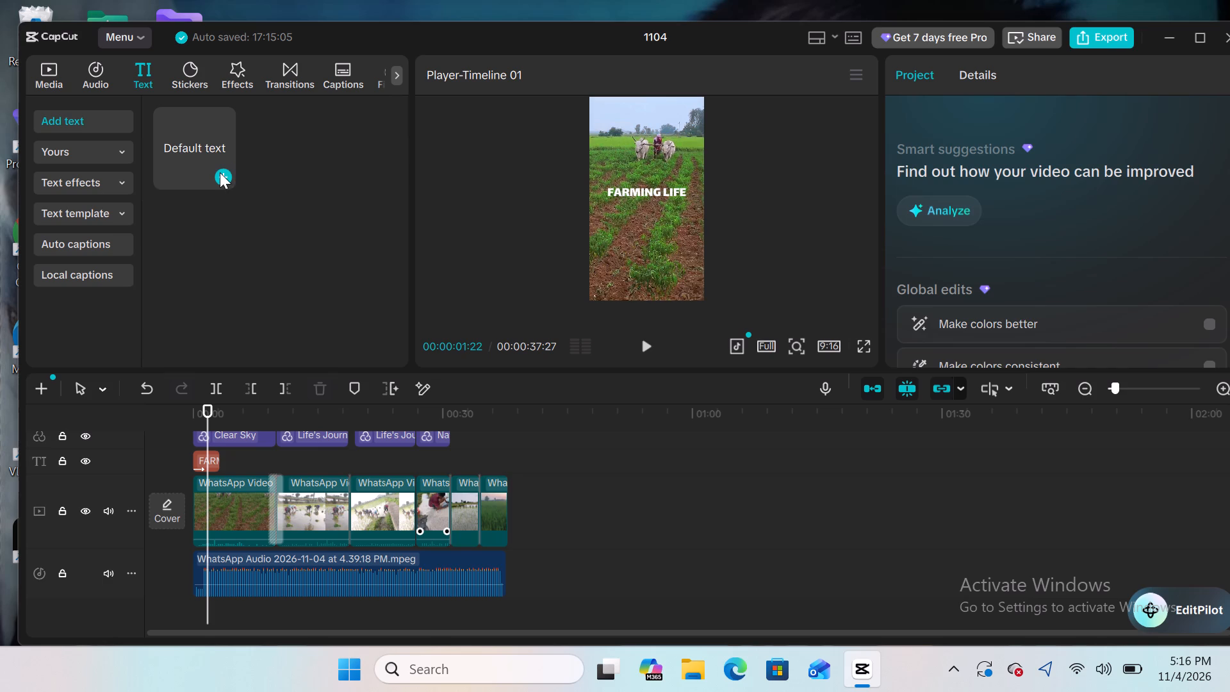
click(220, 172)
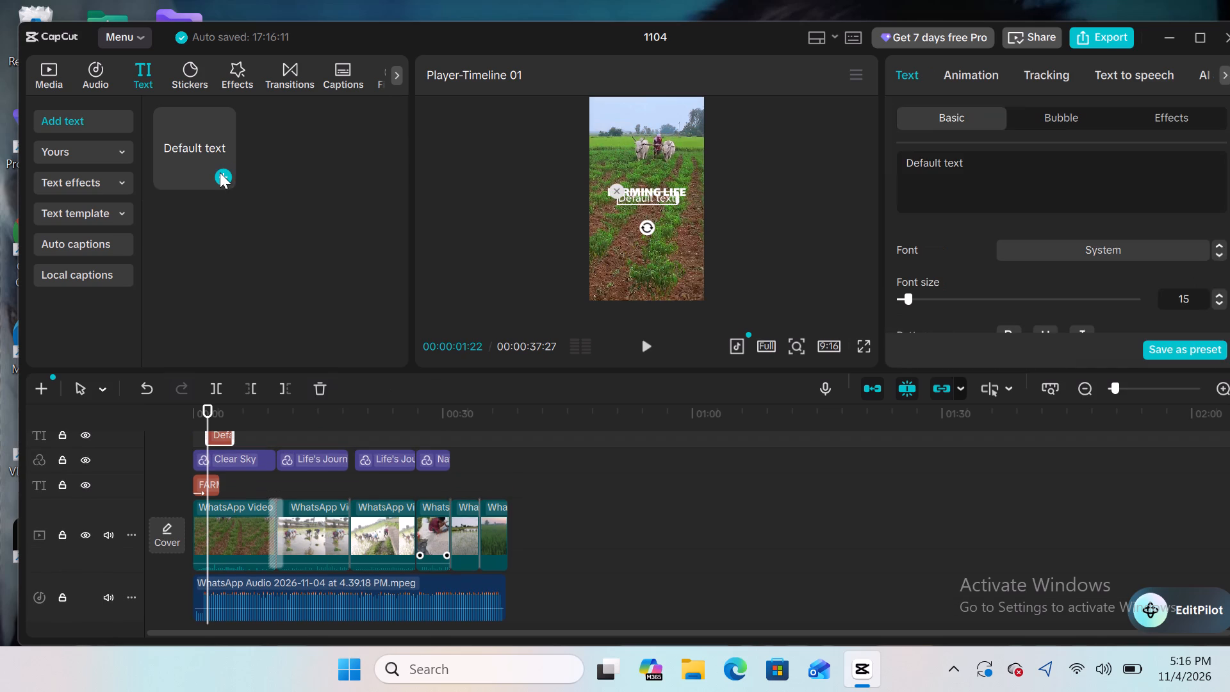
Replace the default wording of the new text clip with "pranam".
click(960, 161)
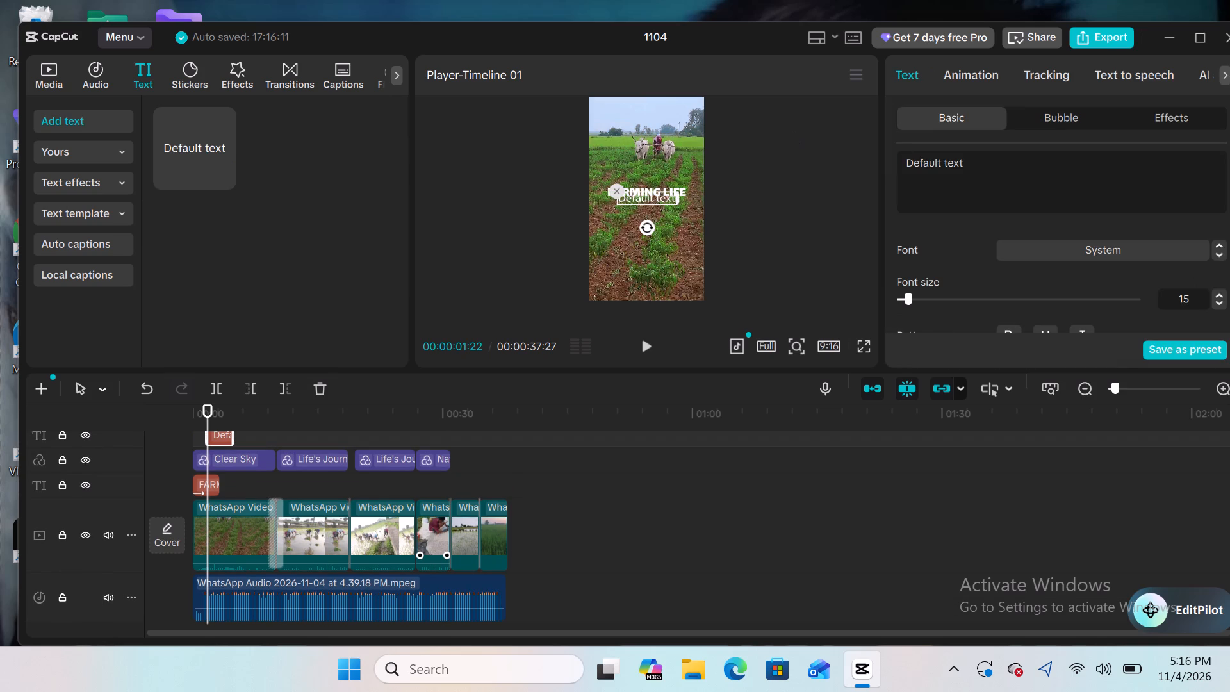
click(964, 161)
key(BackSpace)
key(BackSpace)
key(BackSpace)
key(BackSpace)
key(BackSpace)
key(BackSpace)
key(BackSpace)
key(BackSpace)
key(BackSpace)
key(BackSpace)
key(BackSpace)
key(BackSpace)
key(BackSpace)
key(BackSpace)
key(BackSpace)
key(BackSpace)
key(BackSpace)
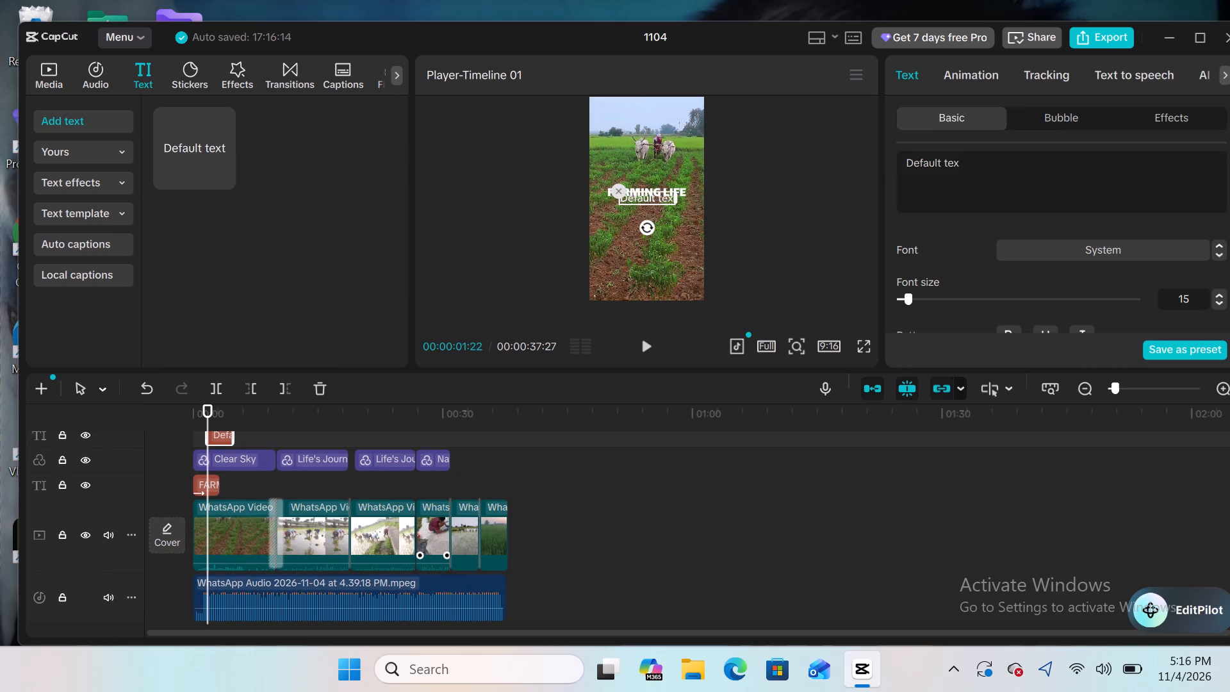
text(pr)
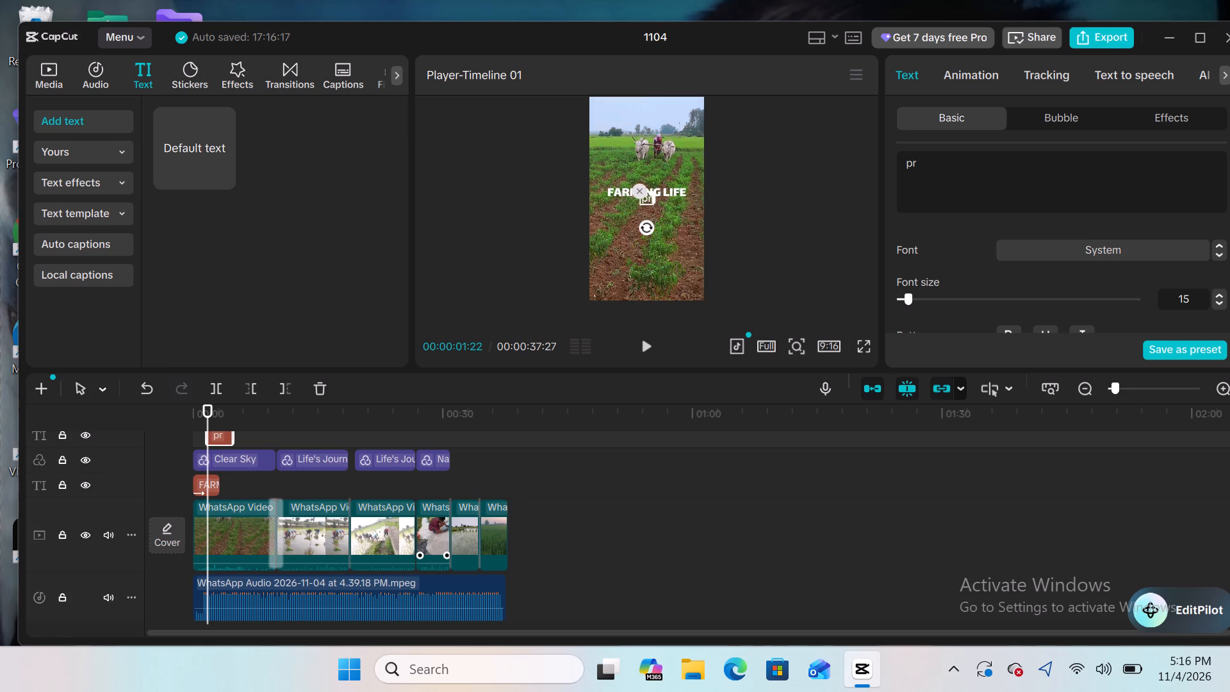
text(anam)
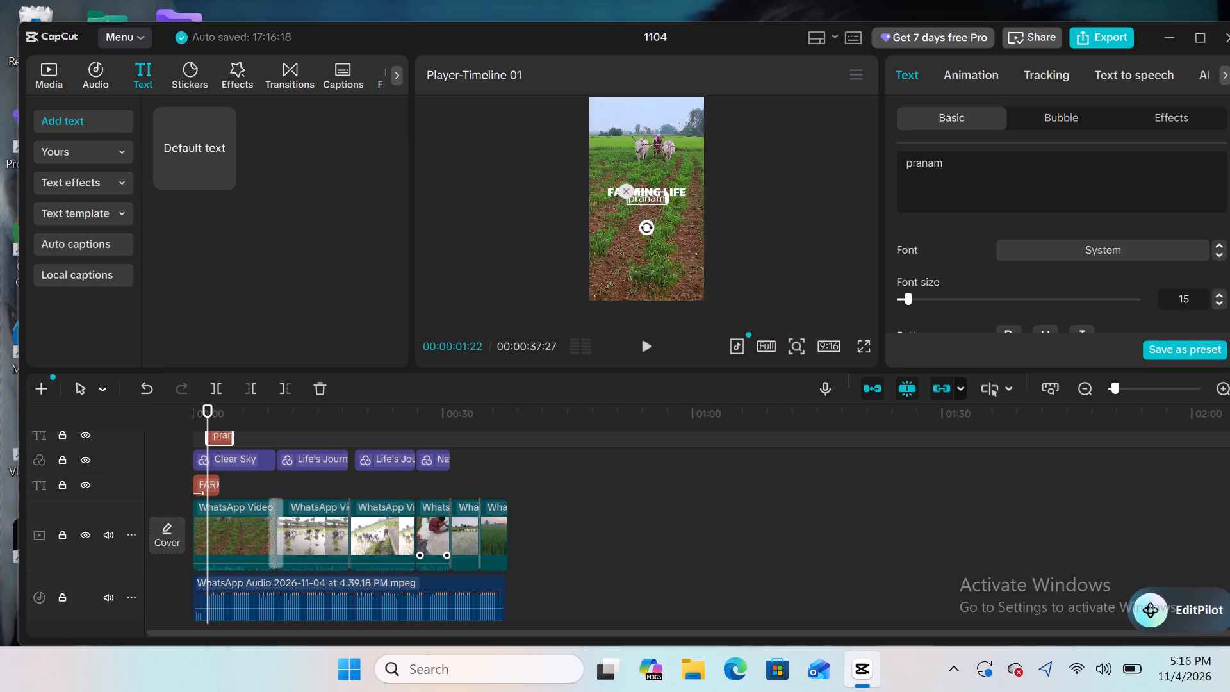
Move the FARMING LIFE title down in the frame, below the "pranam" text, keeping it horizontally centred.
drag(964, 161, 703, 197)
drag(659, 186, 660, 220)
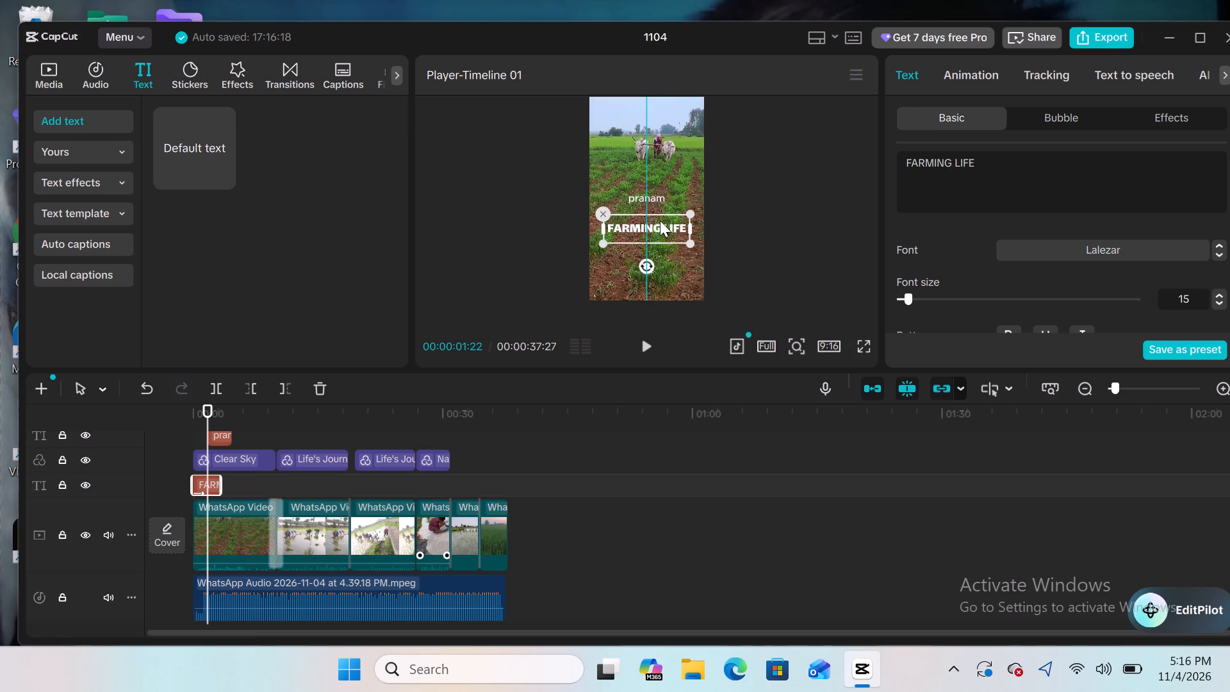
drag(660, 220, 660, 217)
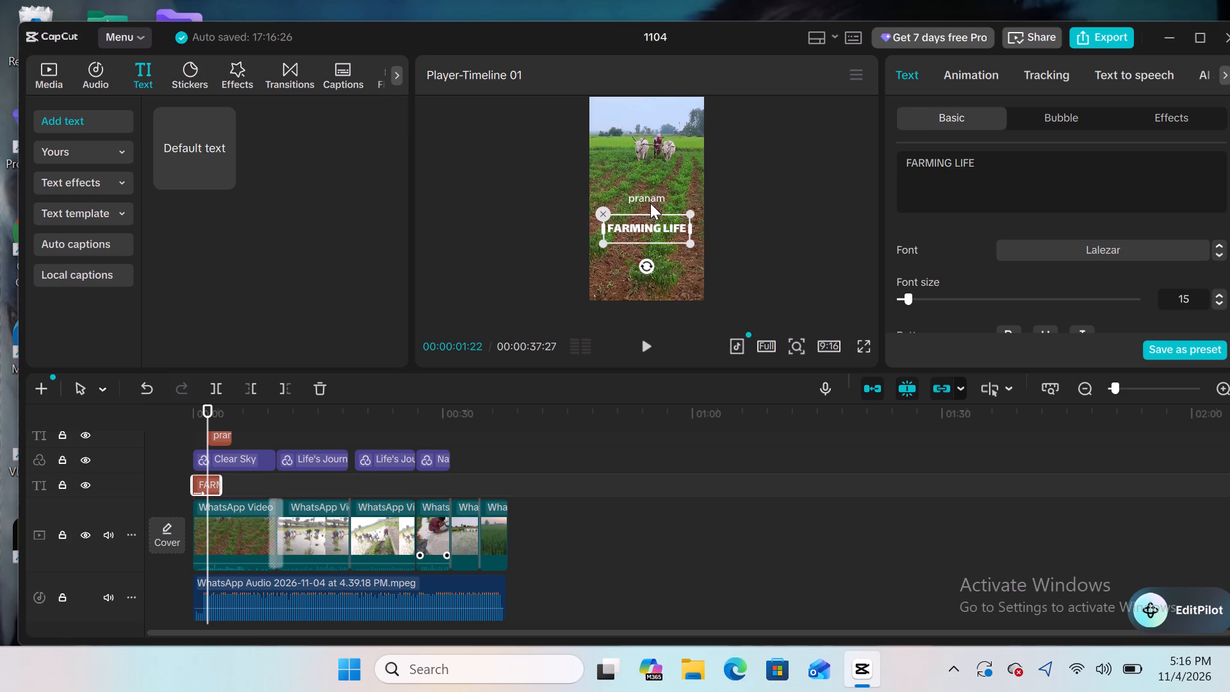
Select the "pranam" text and move it below the FARMING LIFE title, slightly left of centre in the frame.
click(648, 192)
click(648, 192)
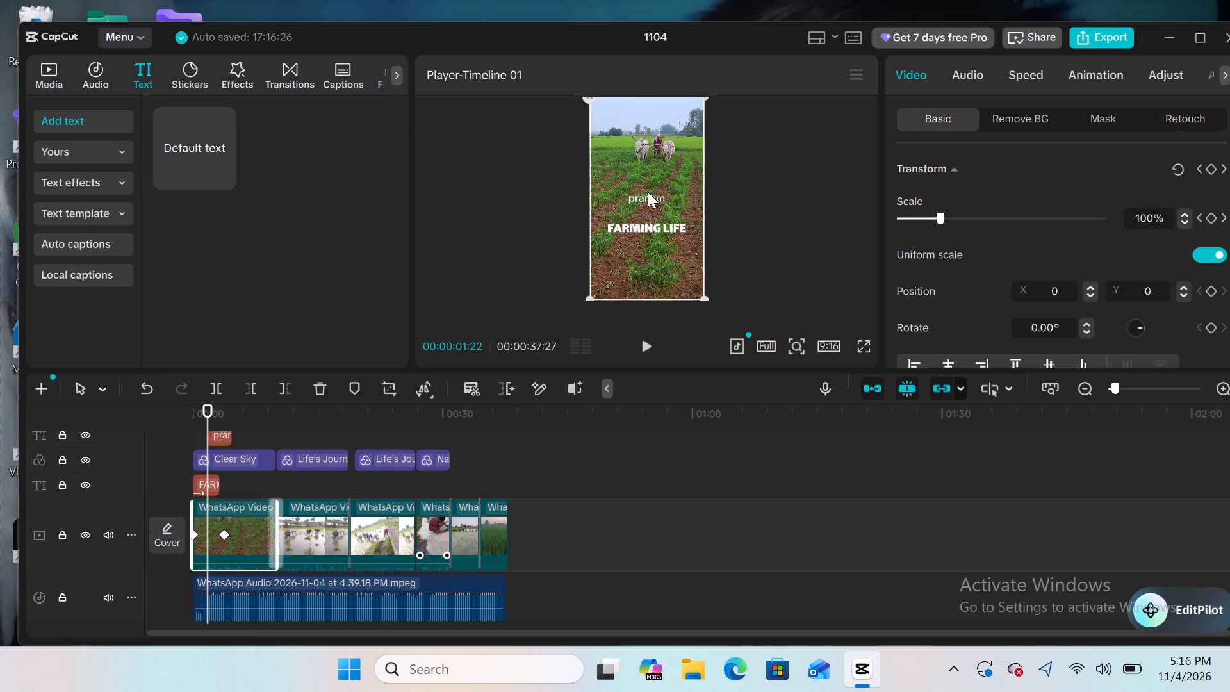
click(217, 442)
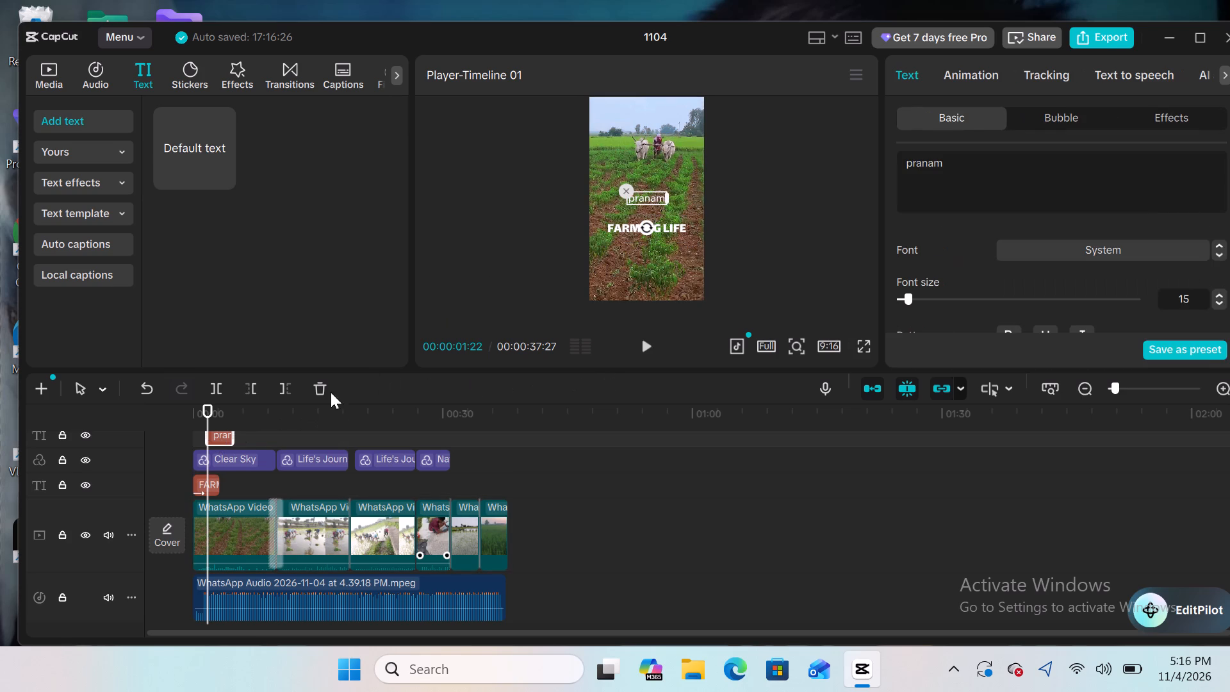
drag(652, 195, 633, 249)
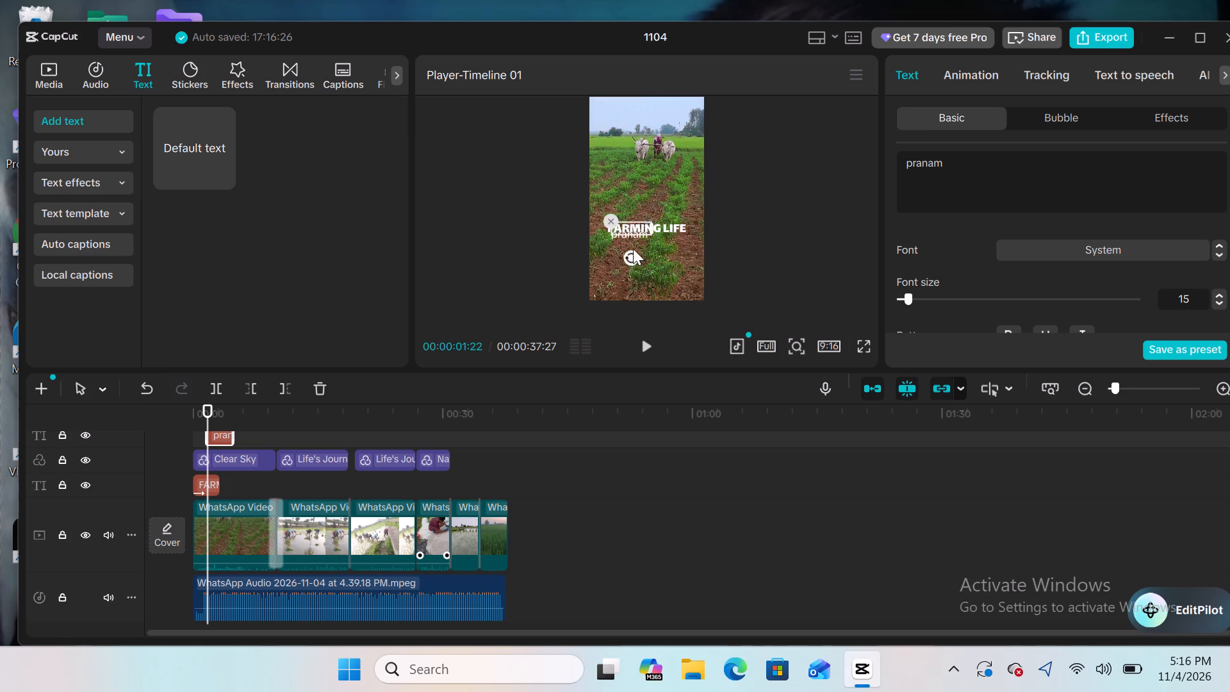
drag(633, 249, 635, 258)
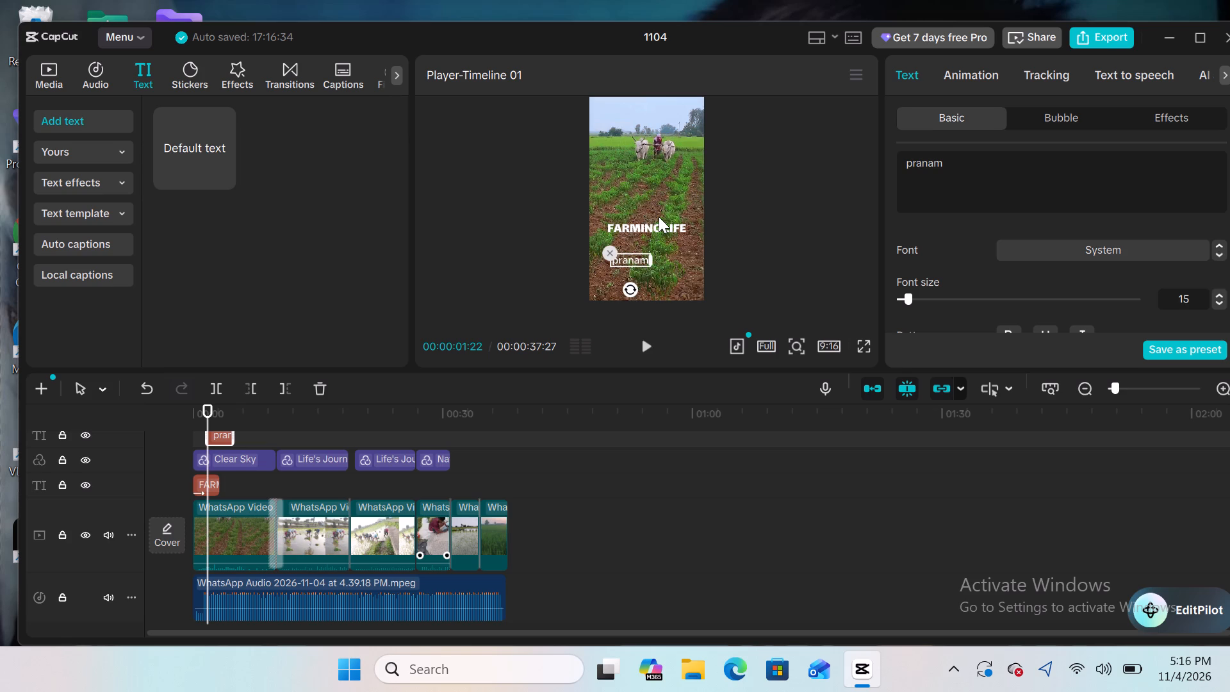
Move the FARMING LIFE title up to the middle of the frame, keeping it horizontally centred.
click(659, 217)
drag(659, 217, 662, 201)
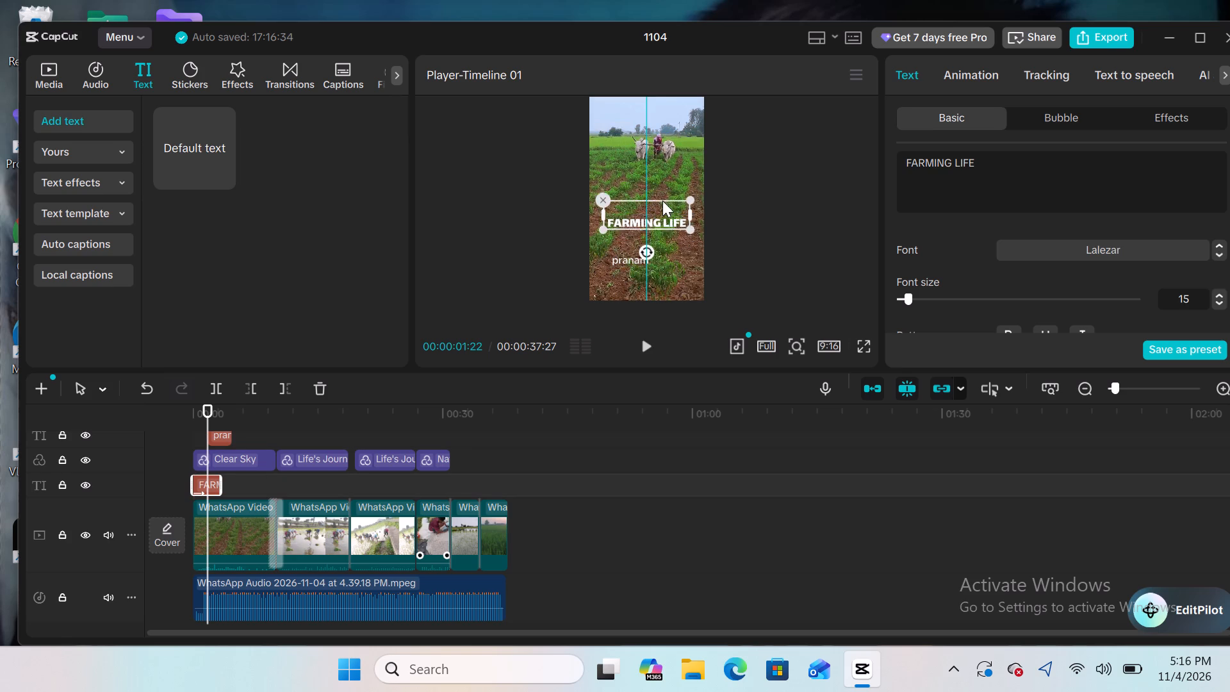
drag(662, 201, 661, 188)
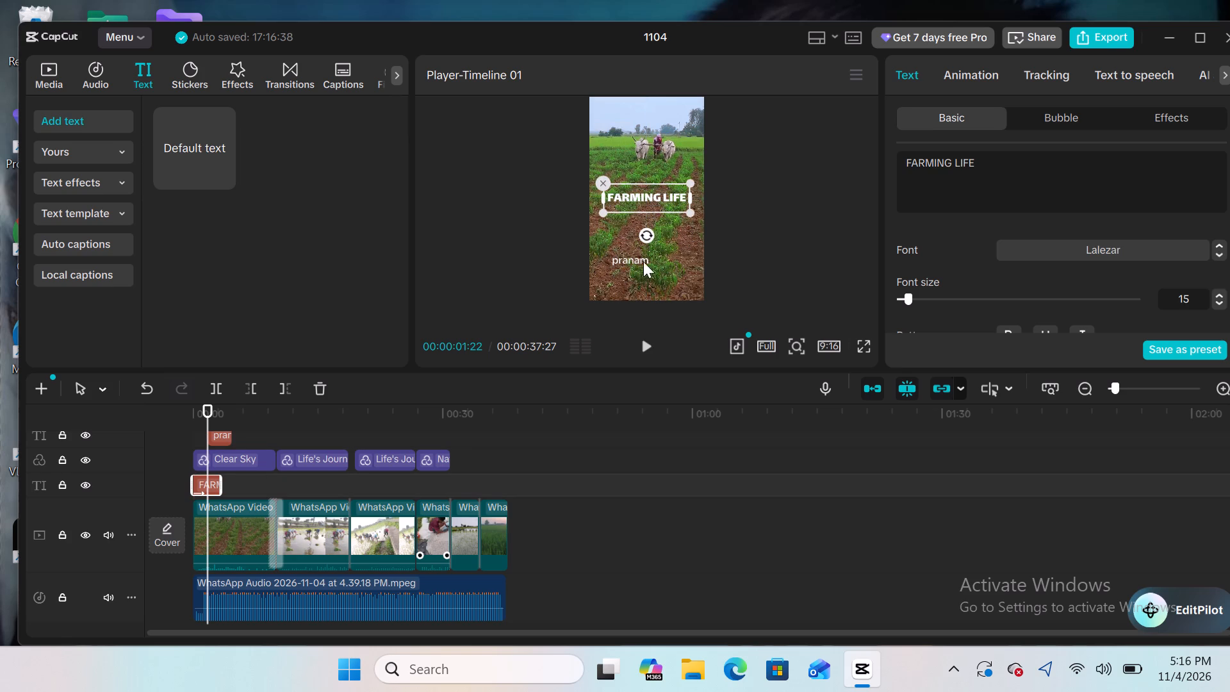
Nudge the "pranam" text slightly up and further left in the lower part of the frame.
click(637, 265)
drag(637, 265, 634, 256)
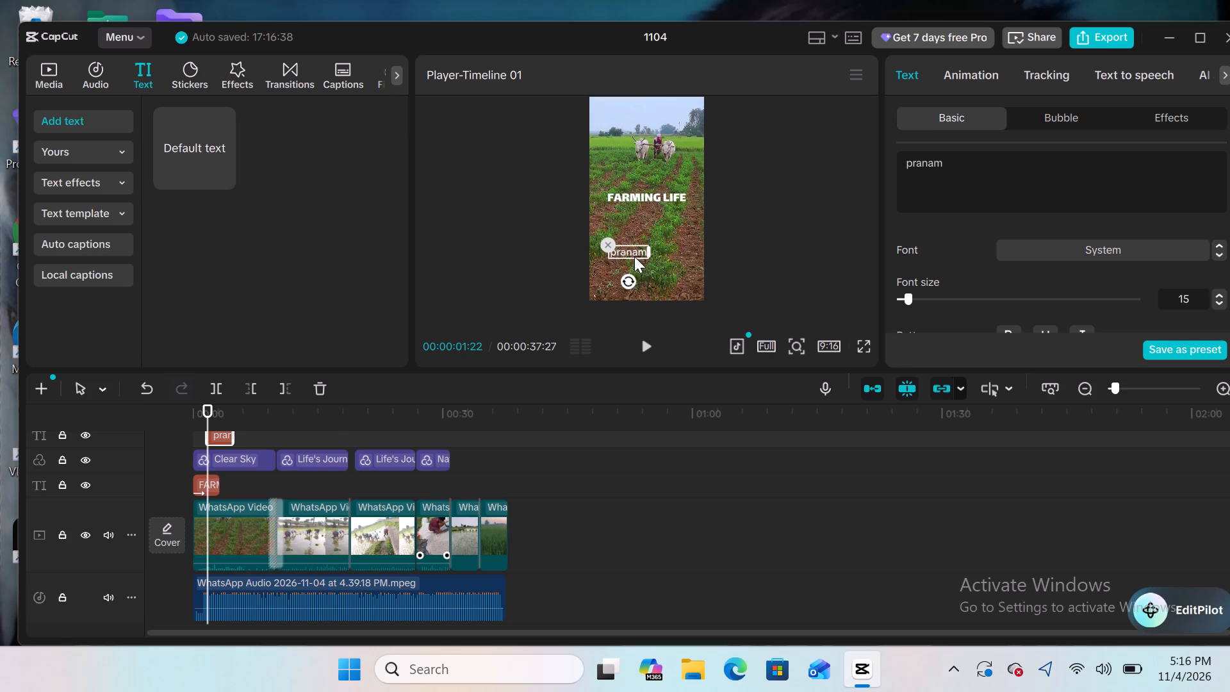
drag(634, 256, 629, 252)
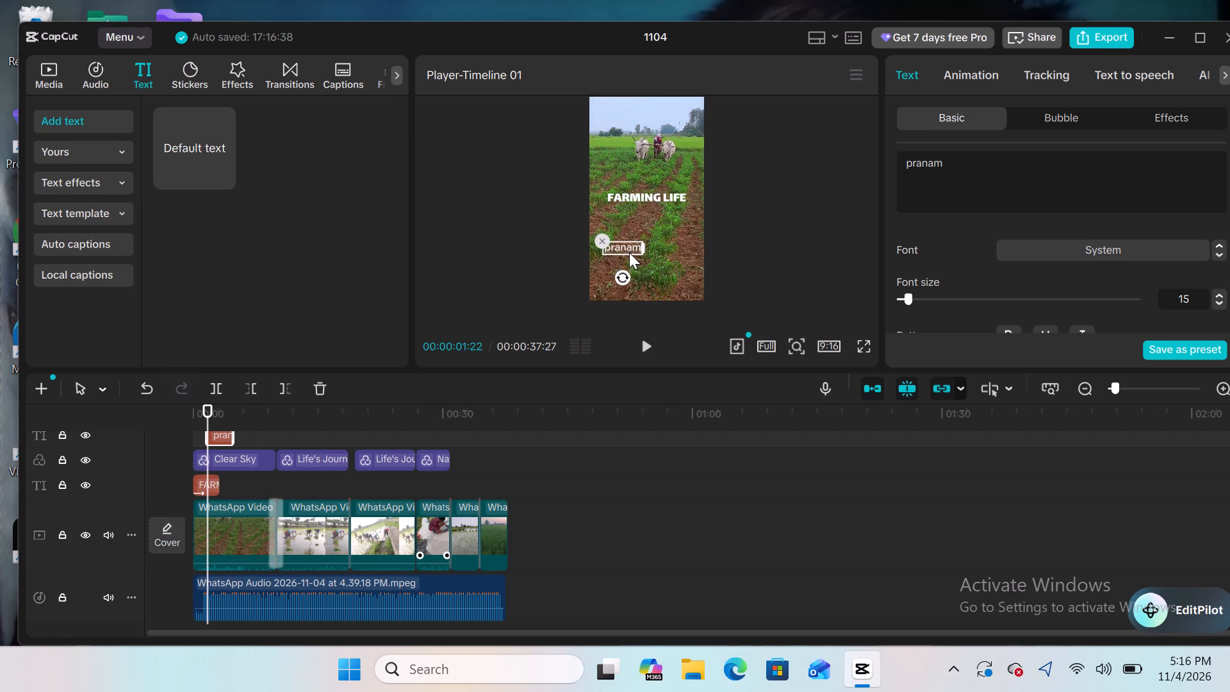
drag(629, 252, 629, 256)
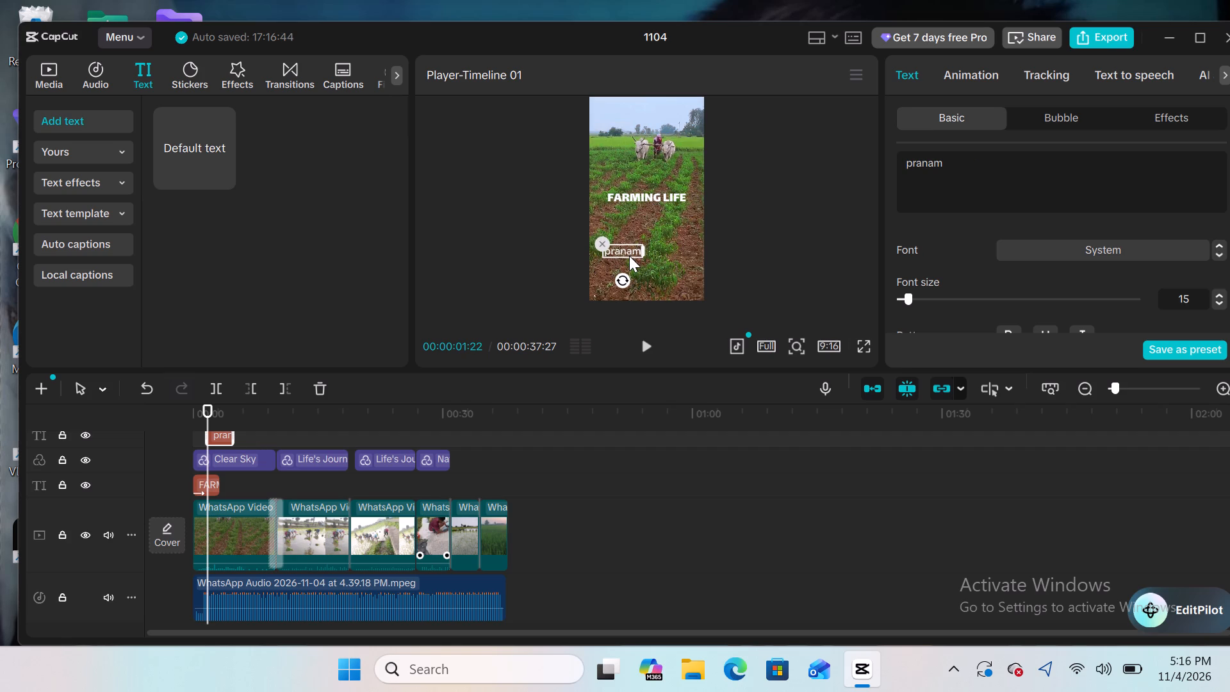
Move the "pranam" text clip to the start of the timeline, aligned with the start of the FARMING LIFE title.
drag(220, 432, 212, 432)
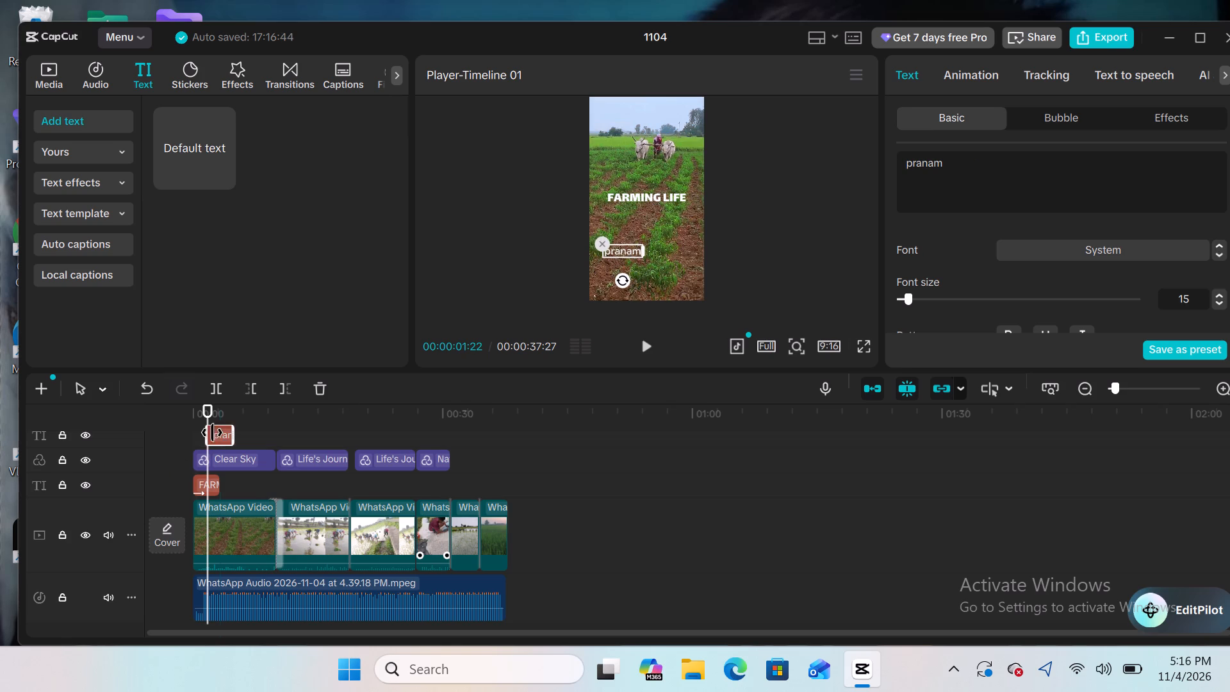
drag(212, 432, 211, 432)
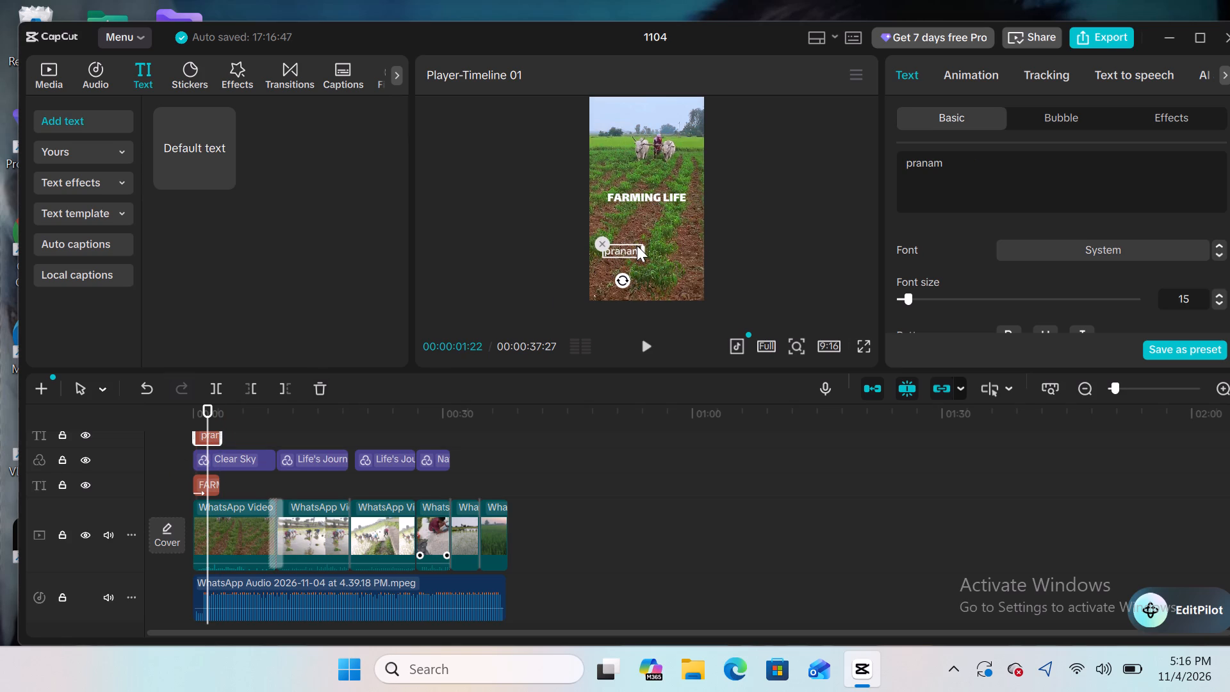
Replace the wording of the lower text clip with the capitalised "Pranam".
click(952, 164)
key(BackSpace)
key(BackSpace)
key(BackSpace)
key(BackSpace)
key(BackSpace)
key(BackSpace)
key(BackSpace)
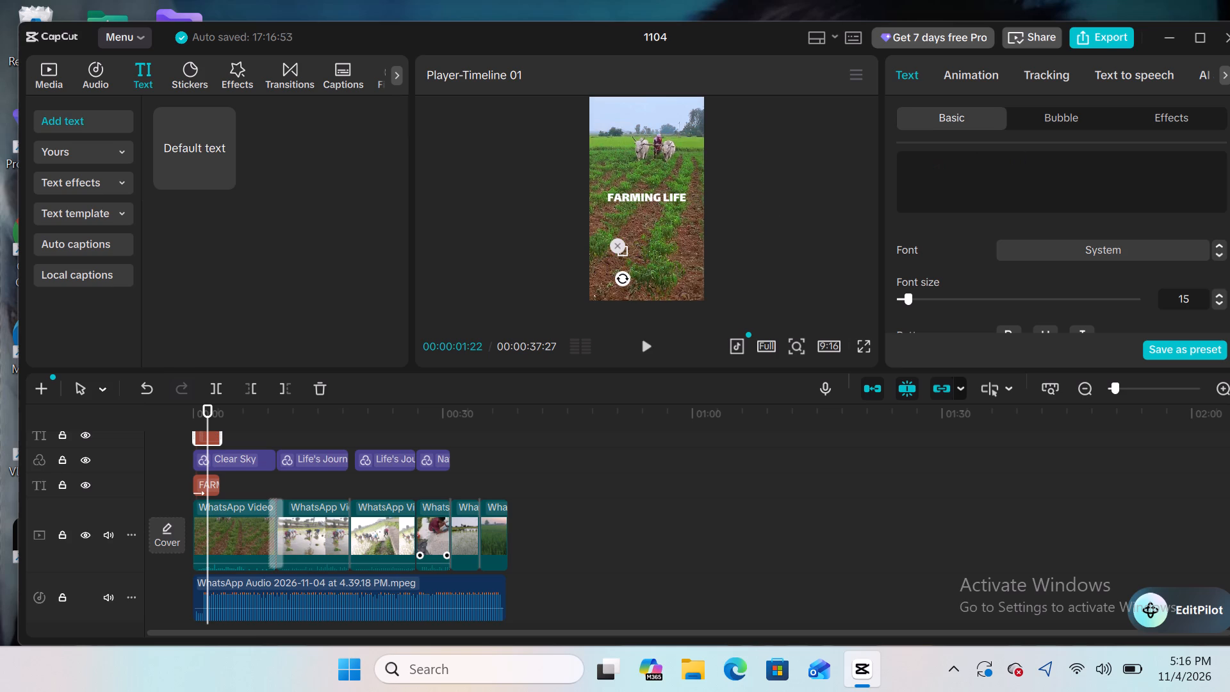
text(Prana)
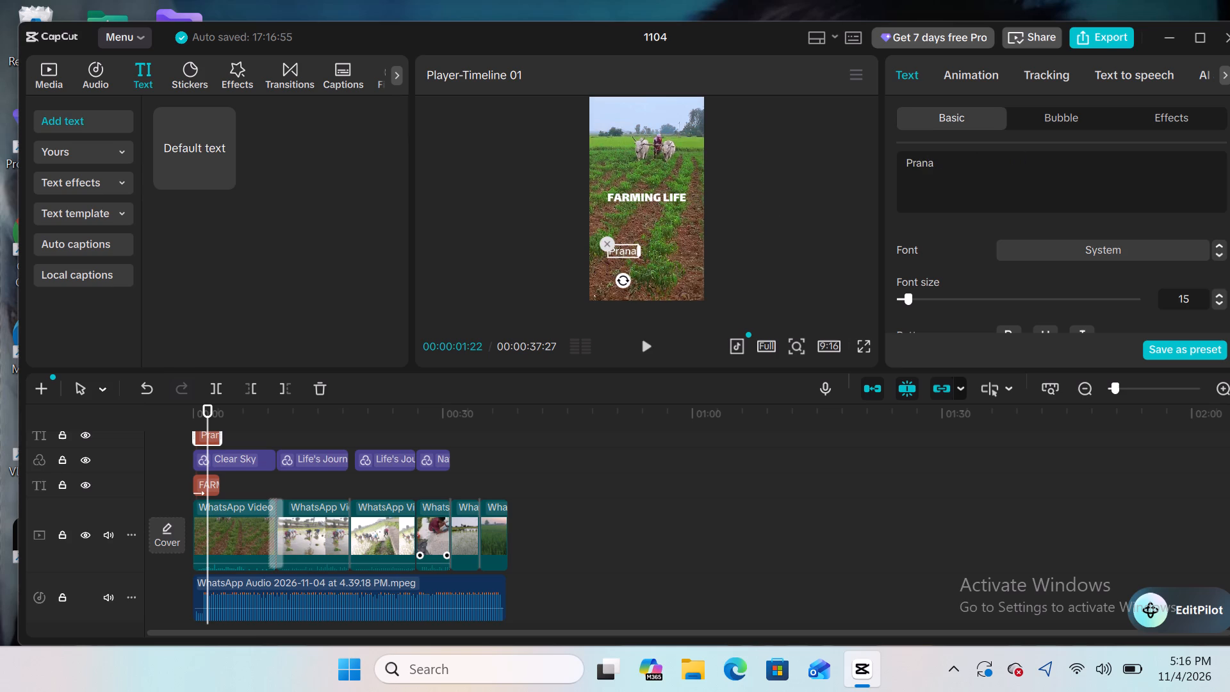
key(m)
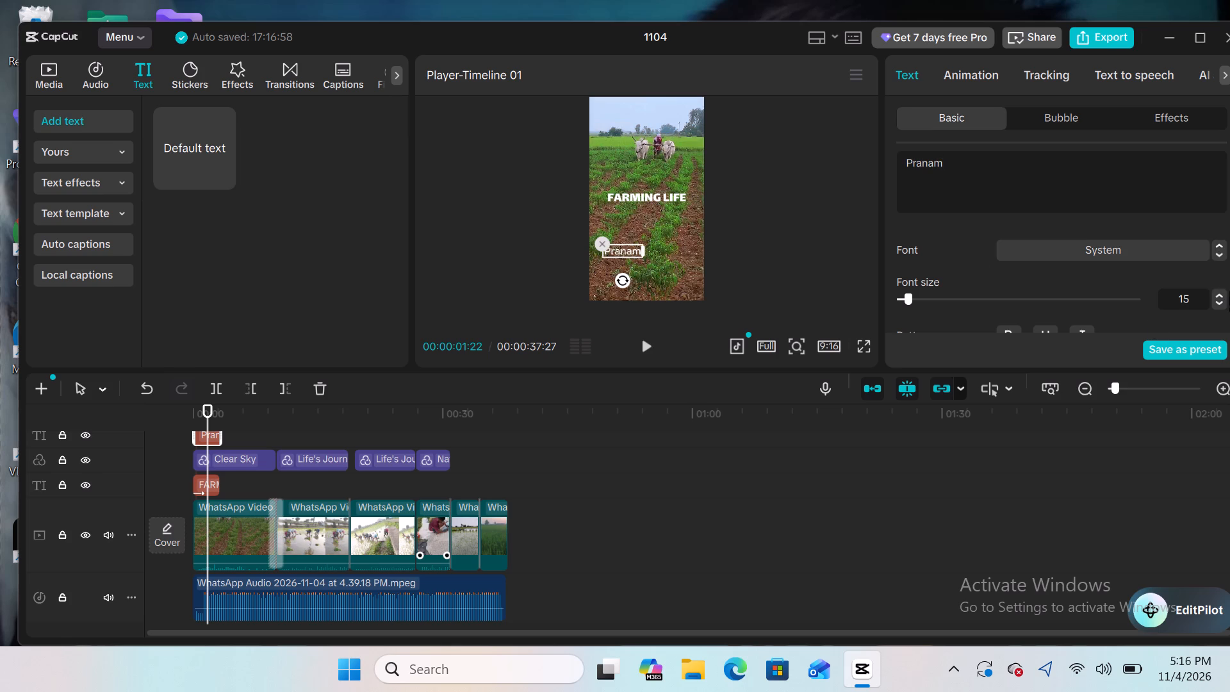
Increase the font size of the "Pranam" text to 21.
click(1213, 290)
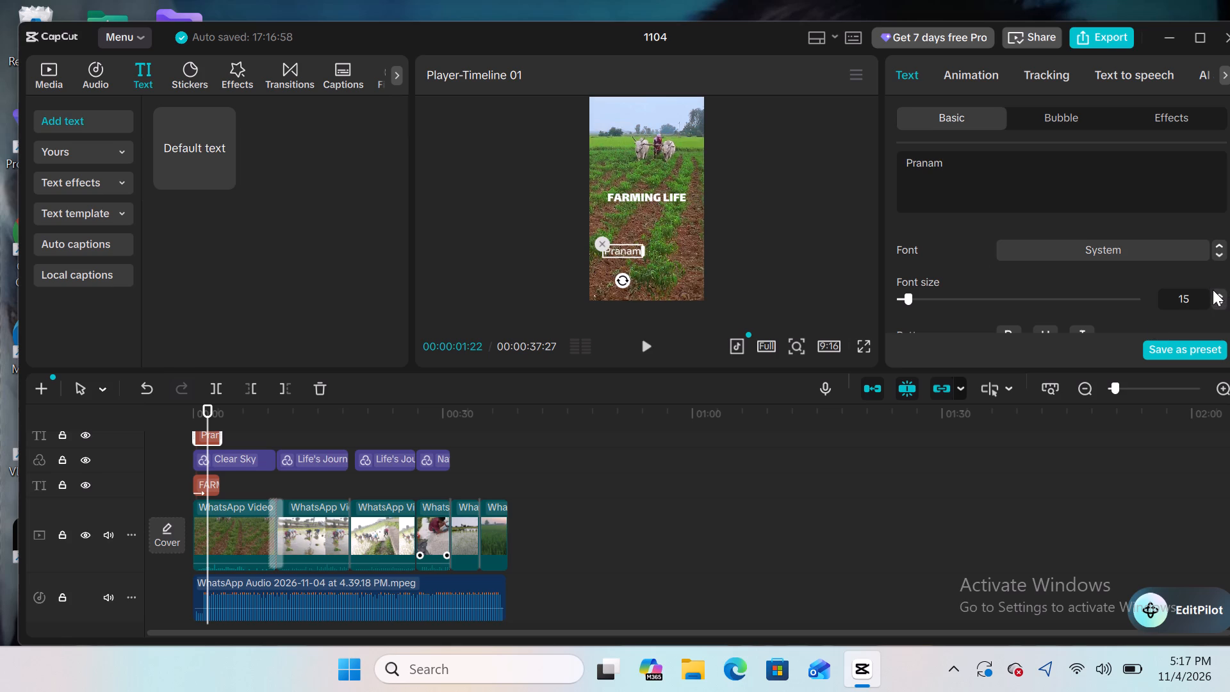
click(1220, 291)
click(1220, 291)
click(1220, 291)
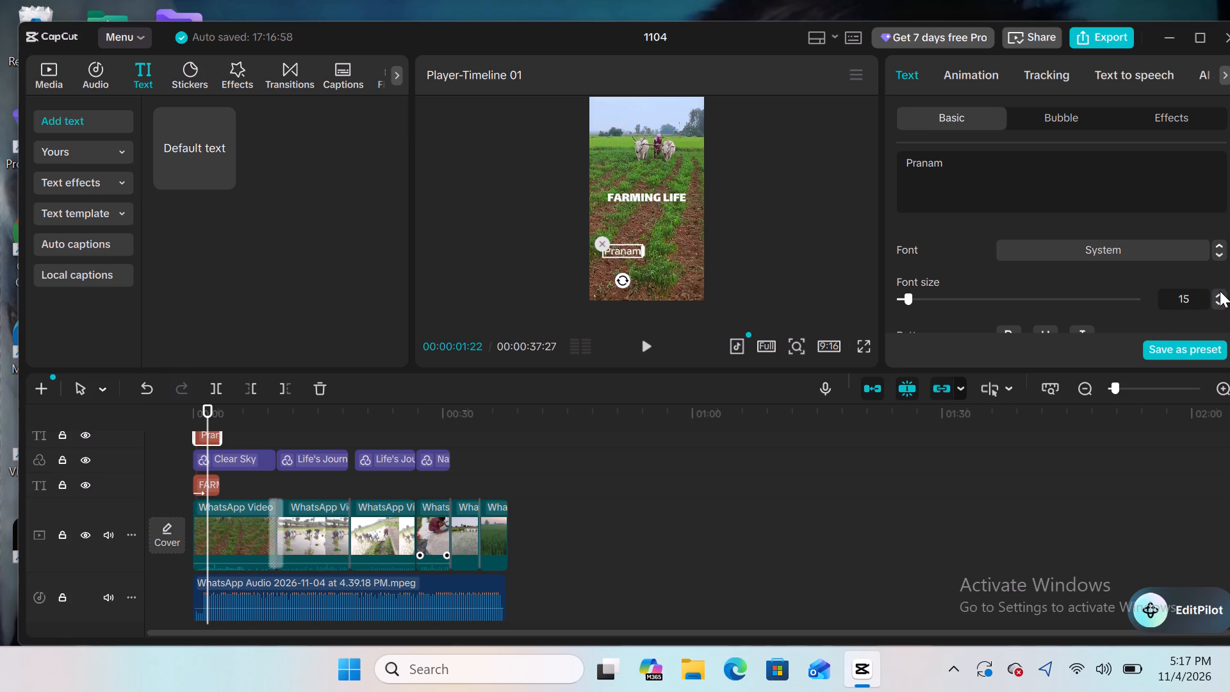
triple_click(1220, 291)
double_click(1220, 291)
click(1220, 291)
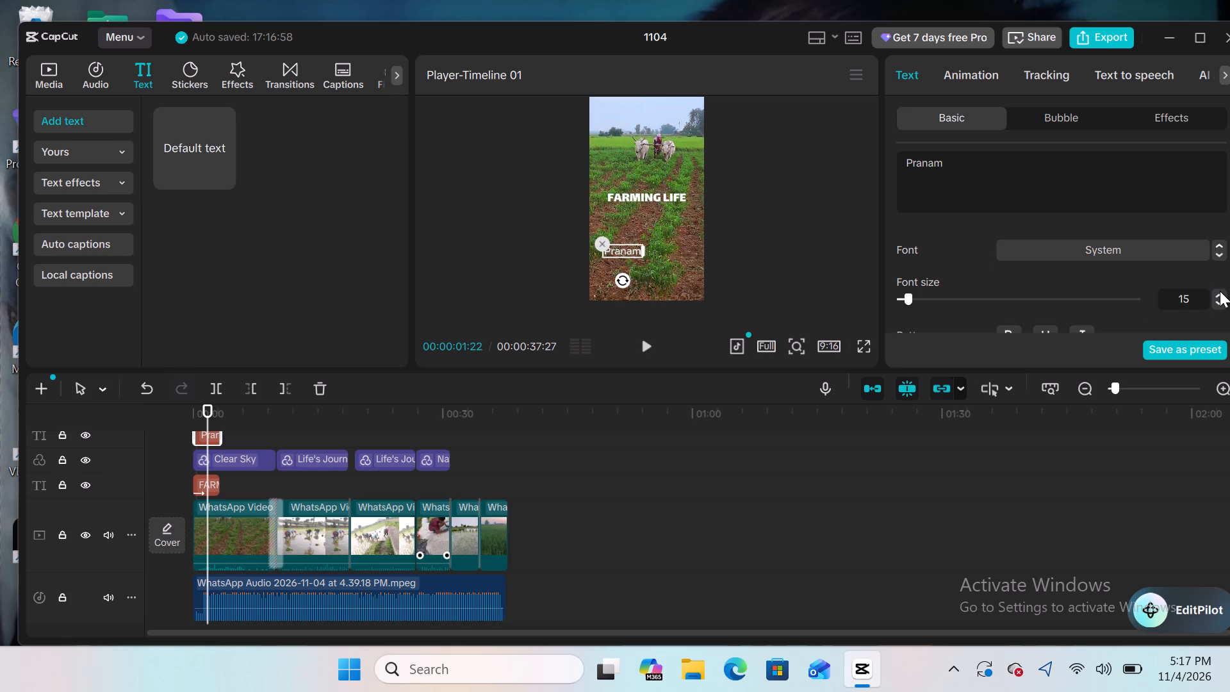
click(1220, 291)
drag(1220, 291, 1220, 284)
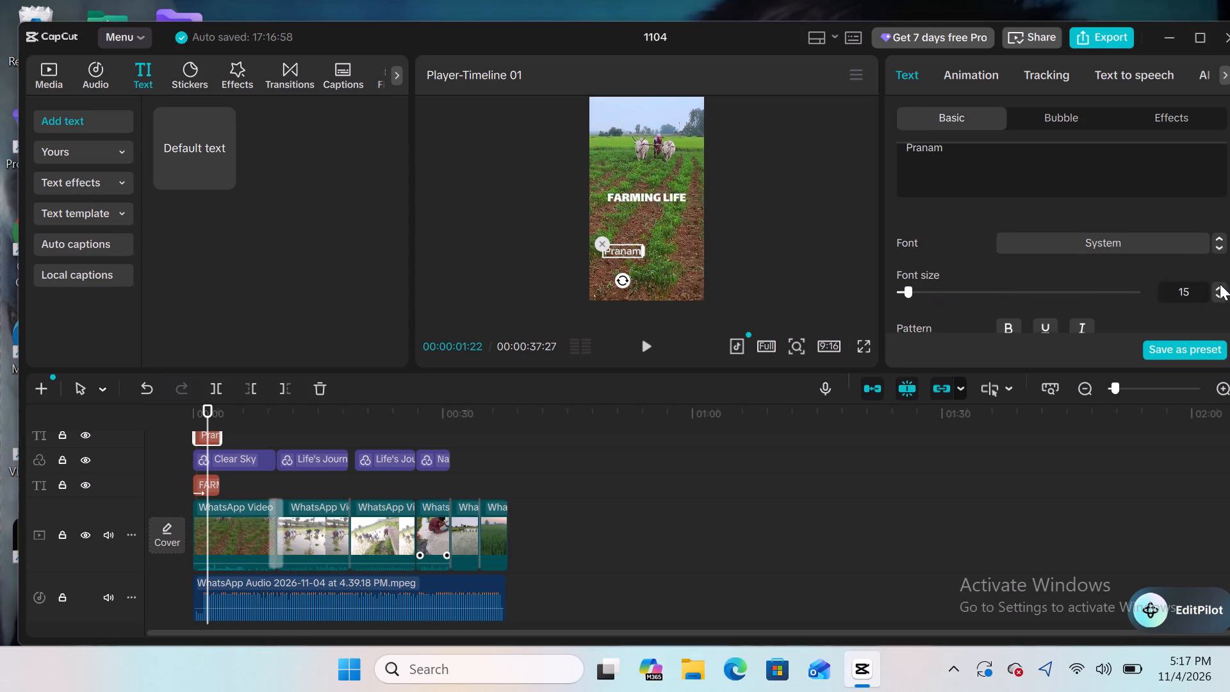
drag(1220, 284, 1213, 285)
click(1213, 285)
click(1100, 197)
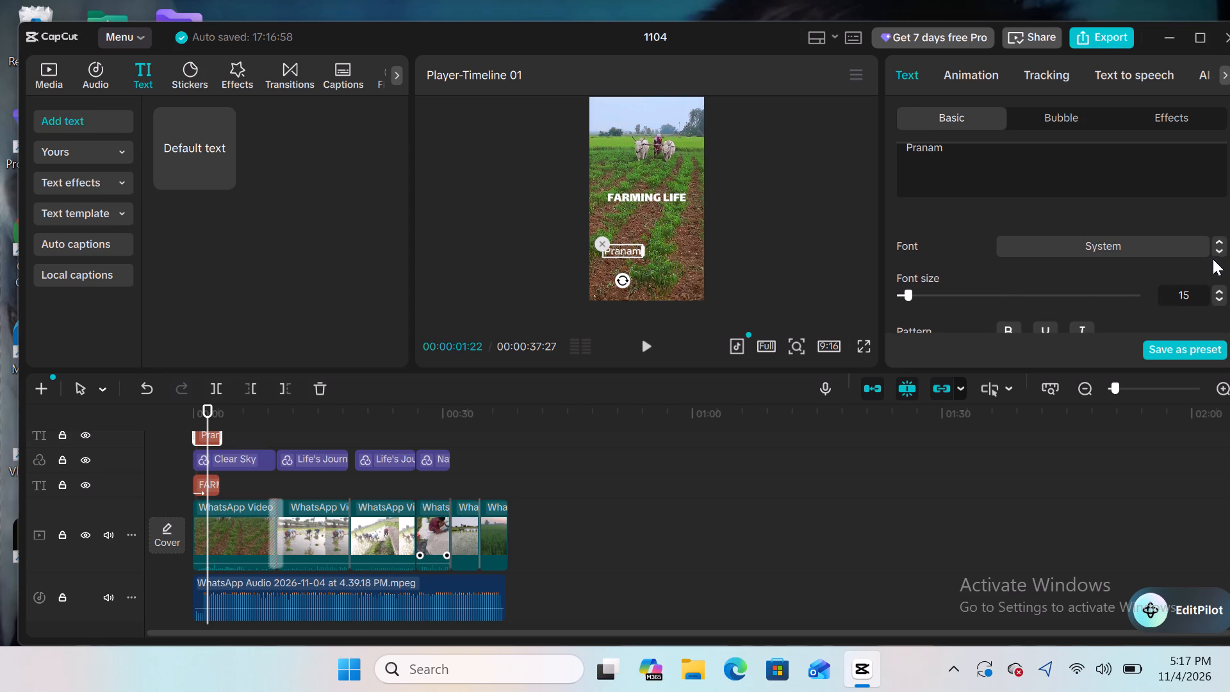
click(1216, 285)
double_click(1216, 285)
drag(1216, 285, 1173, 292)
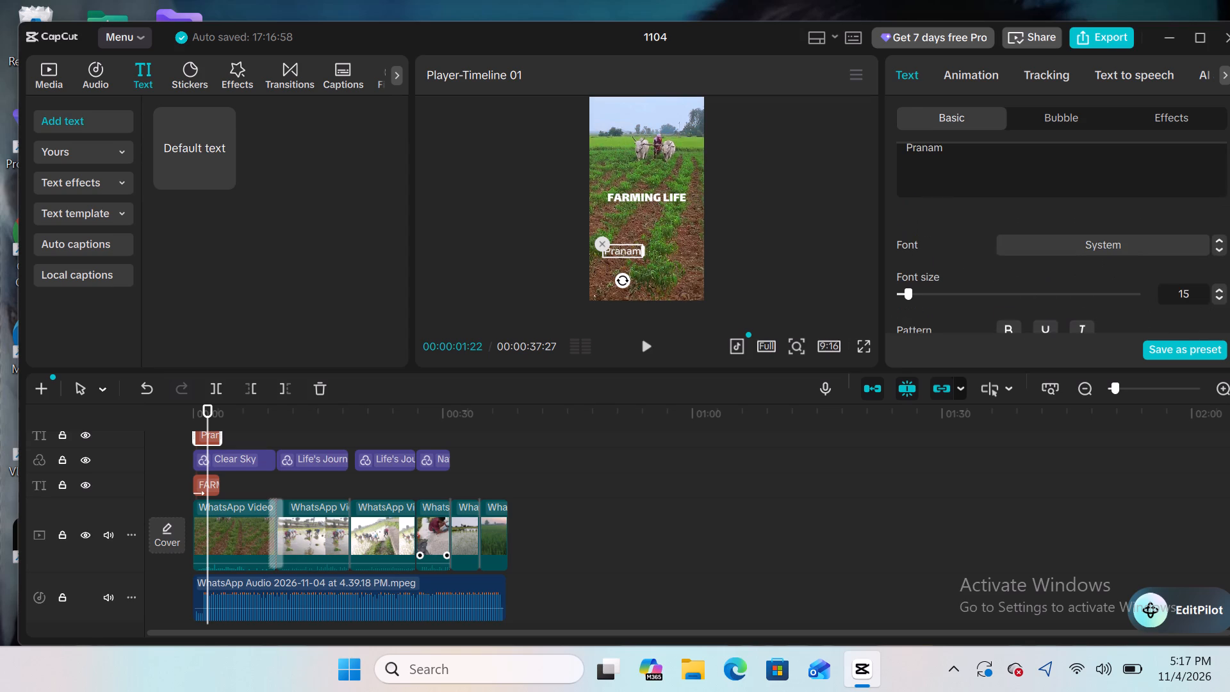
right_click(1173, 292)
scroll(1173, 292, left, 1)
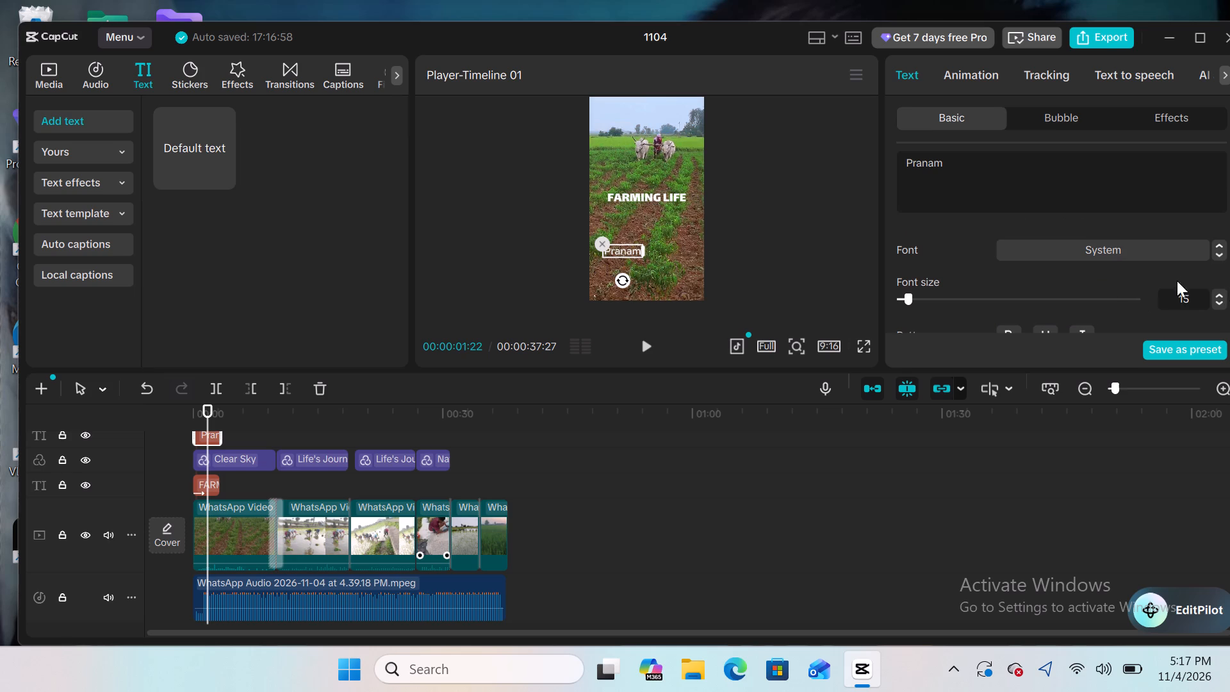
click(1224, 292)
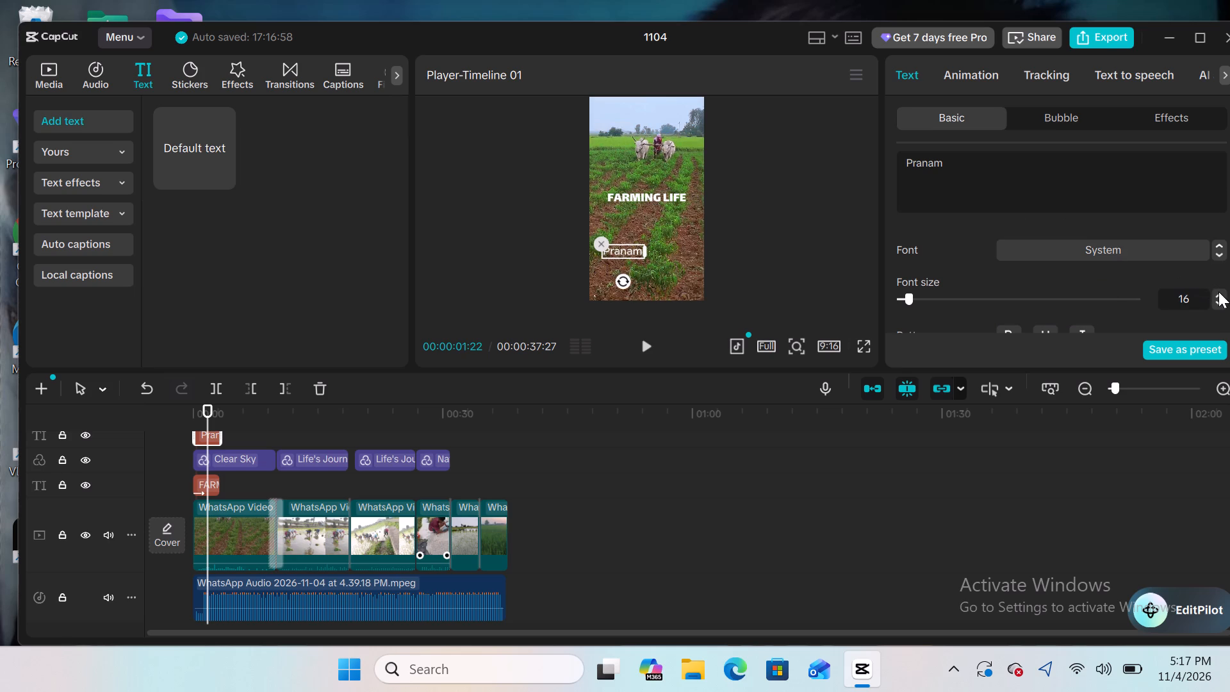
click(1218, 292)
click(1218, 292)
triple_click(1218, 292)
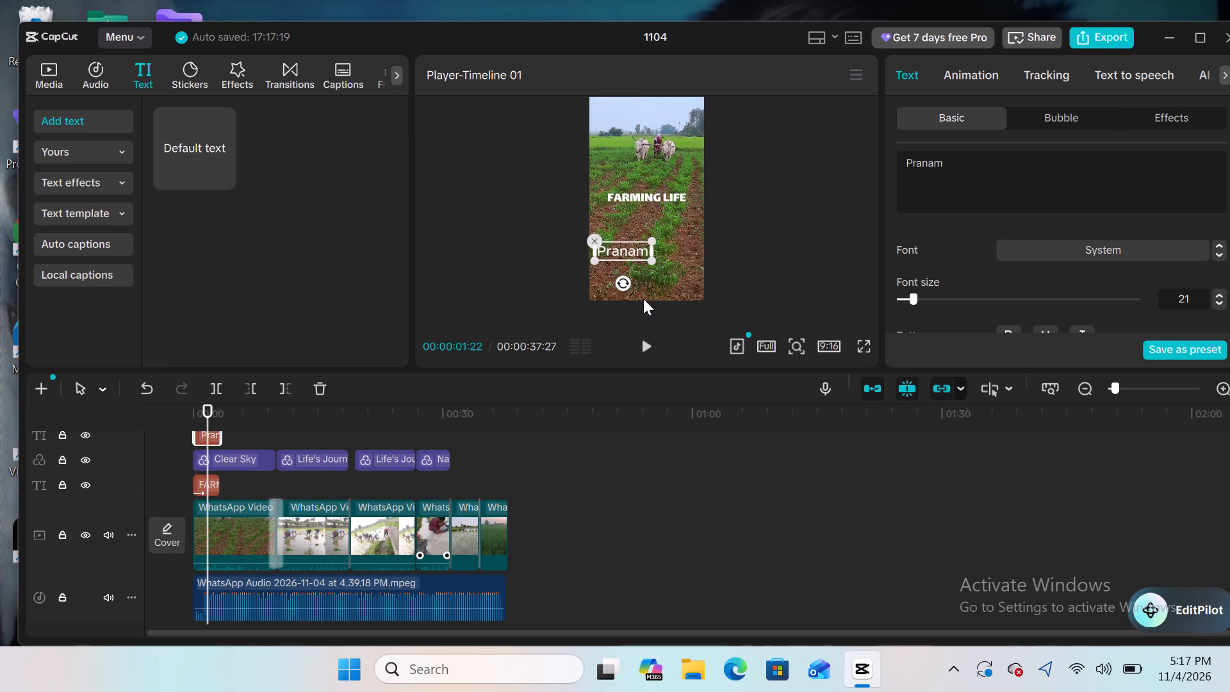
Delete the "Pranam" text below the FARMING LIFE title after a short playback check.
click(639, 342)
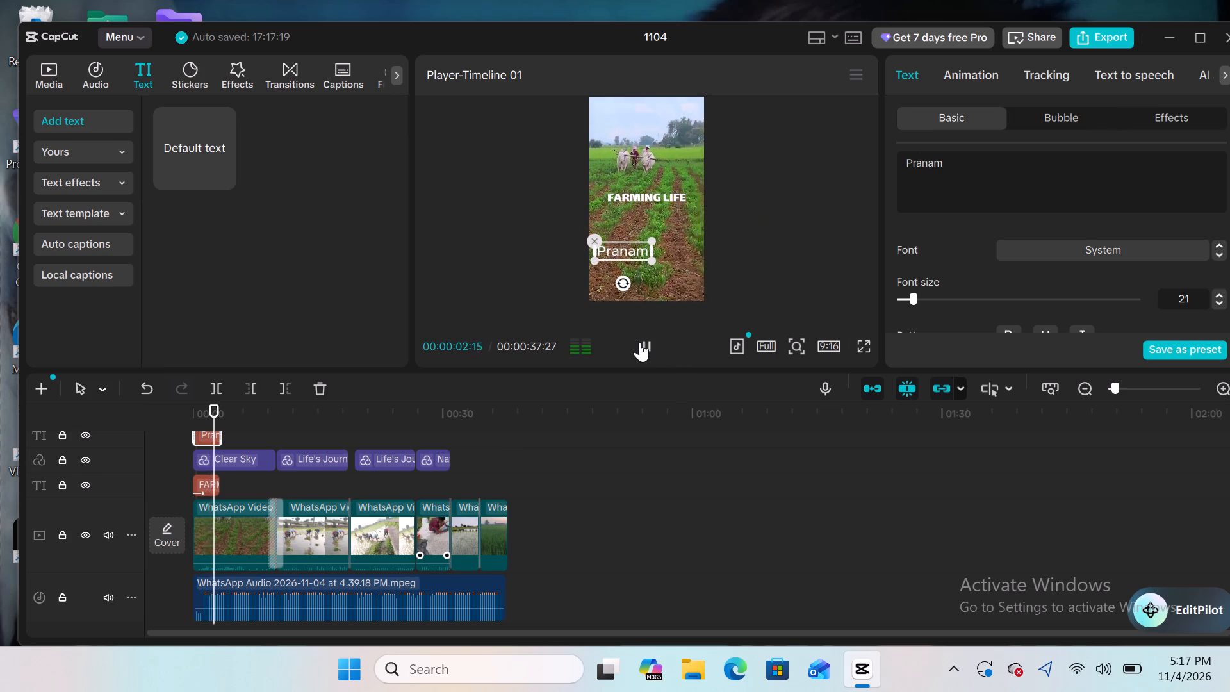
click(639, 342)
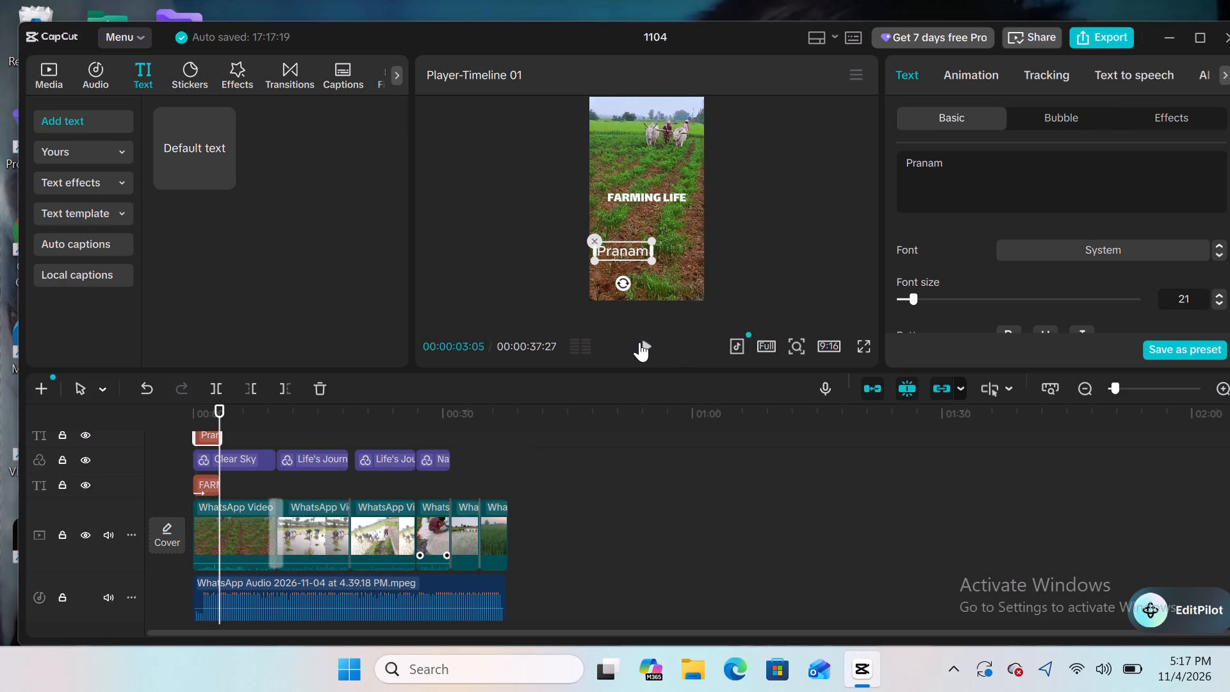
click(593, 238)
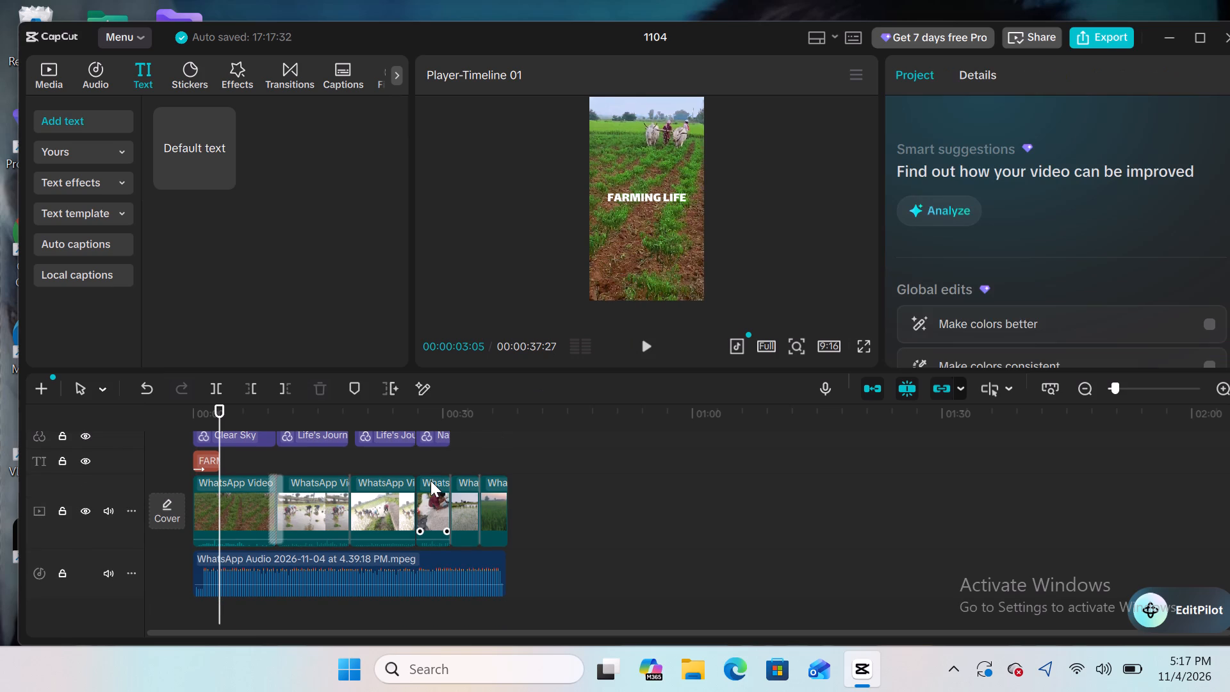
Play the rest of the timeline to review the clips, transitions and sound.
scroll(430, 481, right, 1)
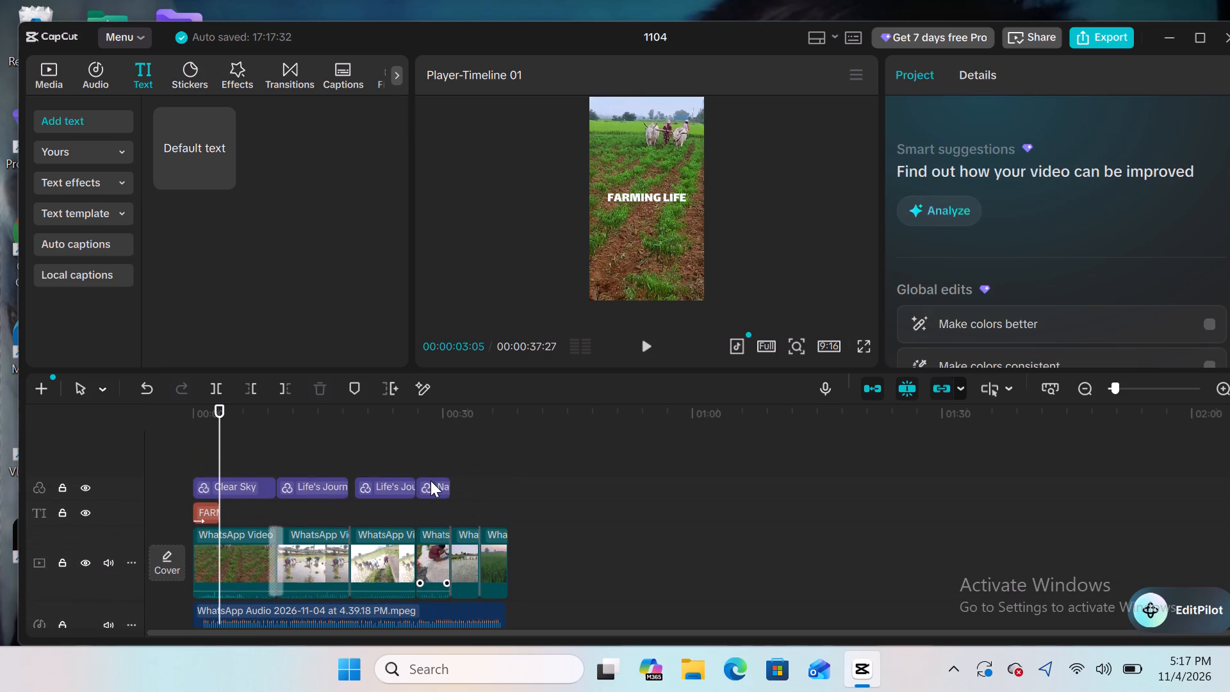
scroll(430, 481, down, 1)
click(653, 348)
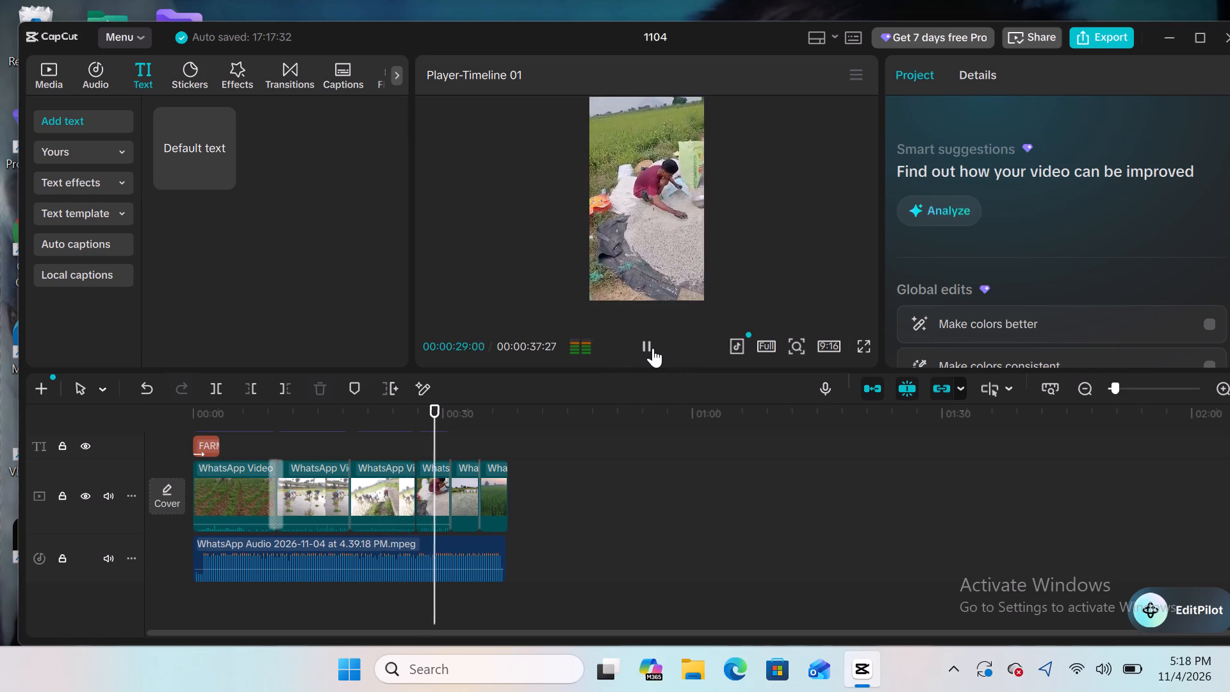
click(653, 348)
click(653, 348)
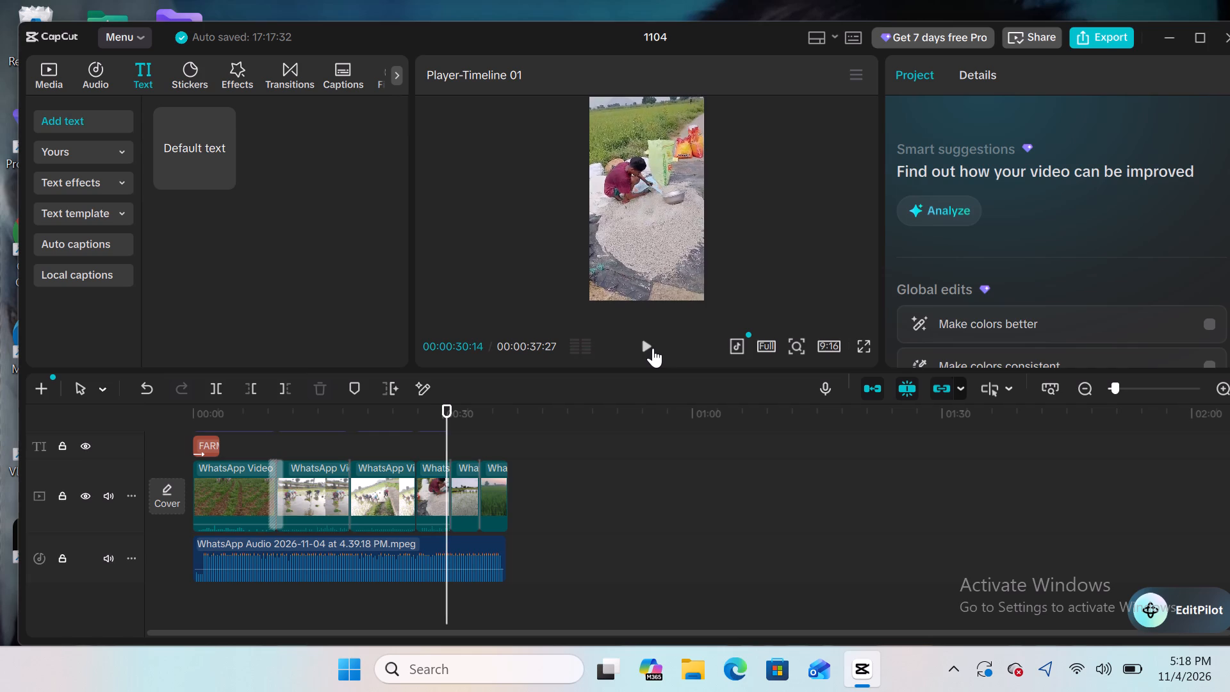
Mute the original sound of the main video track.
click(425, 486)
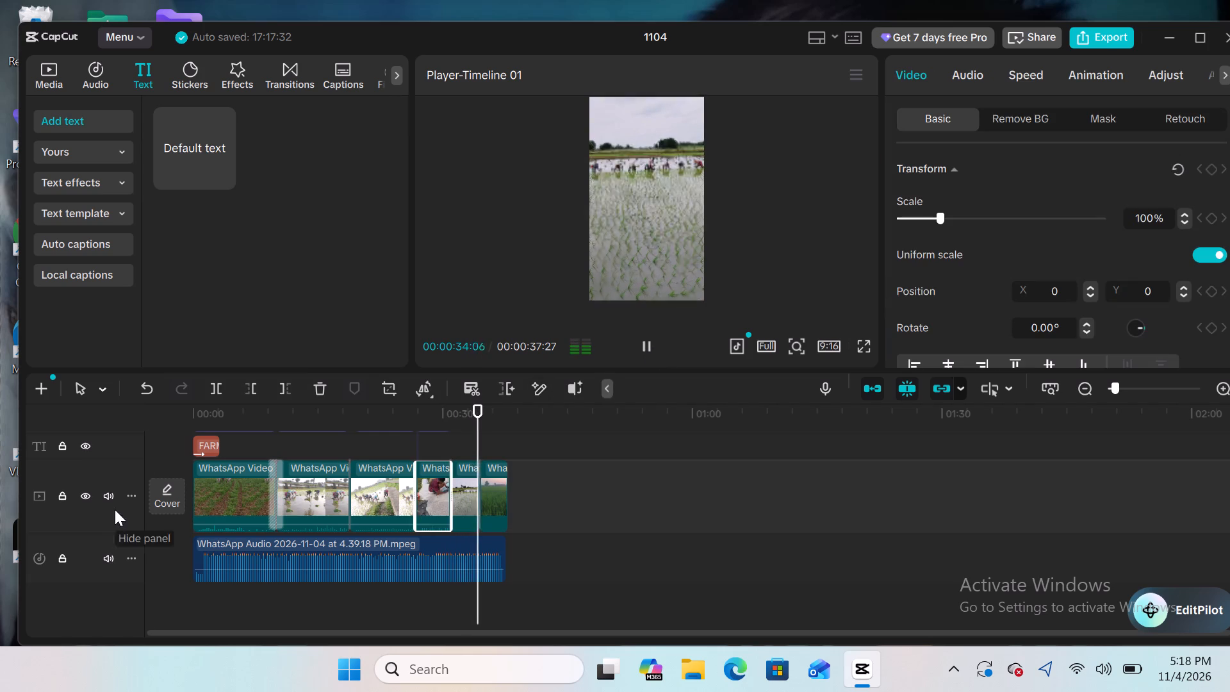
click(104, 494)
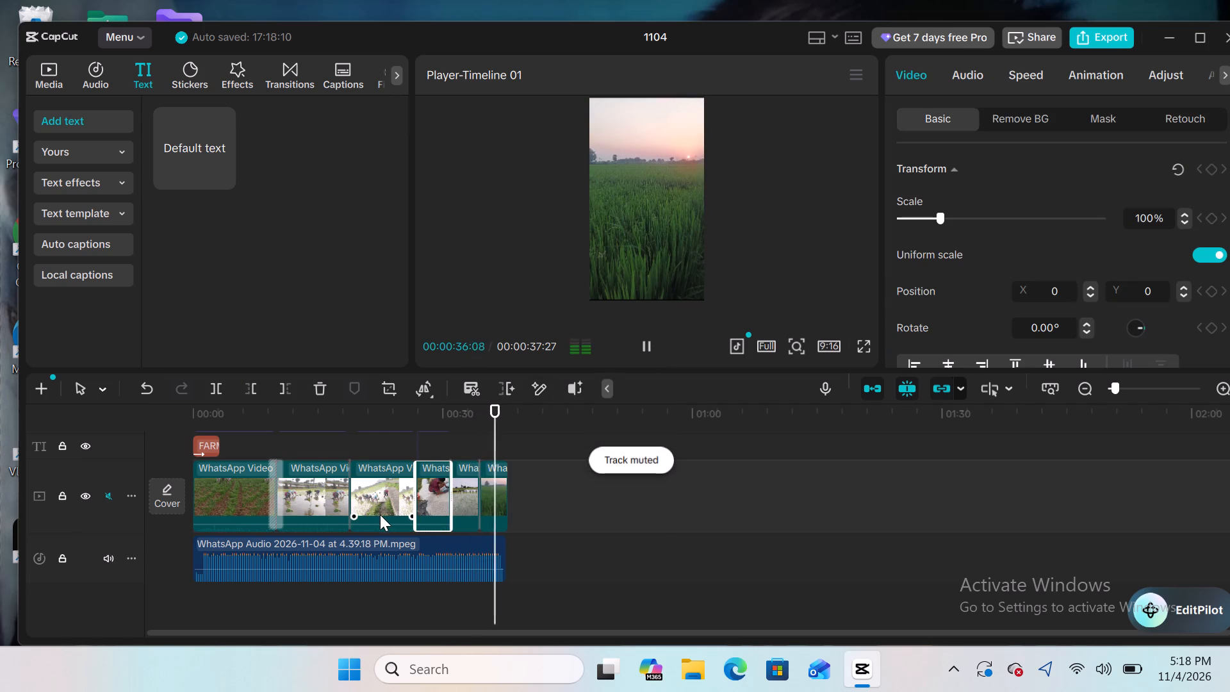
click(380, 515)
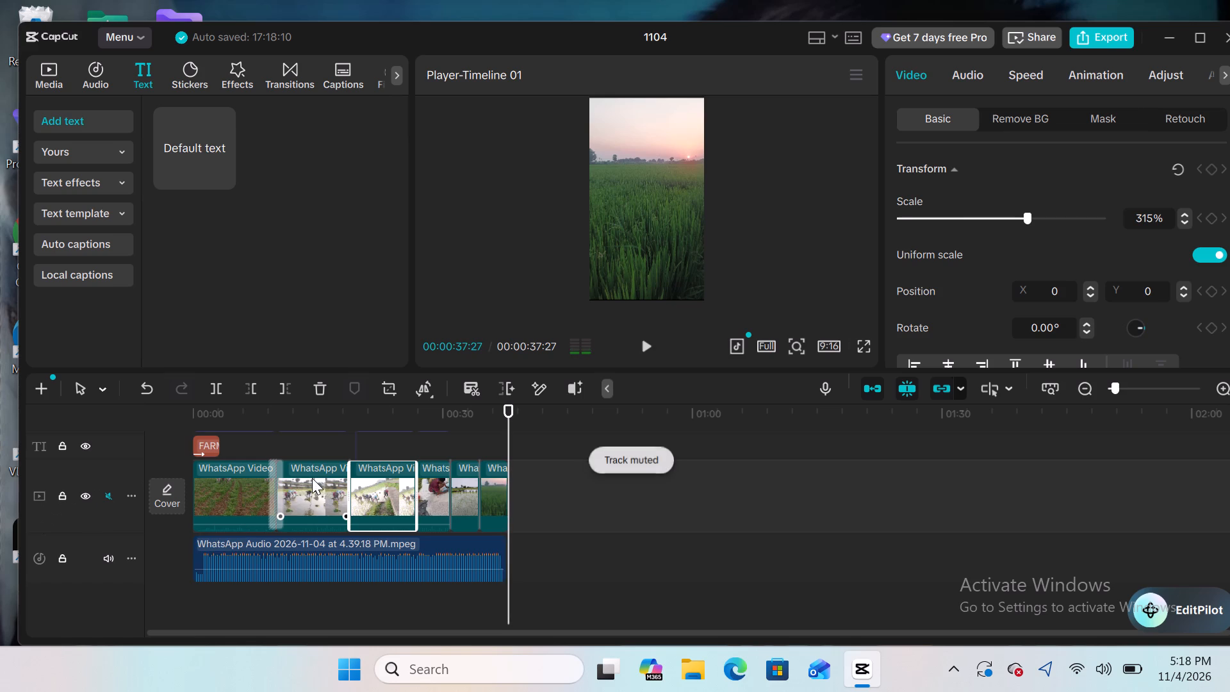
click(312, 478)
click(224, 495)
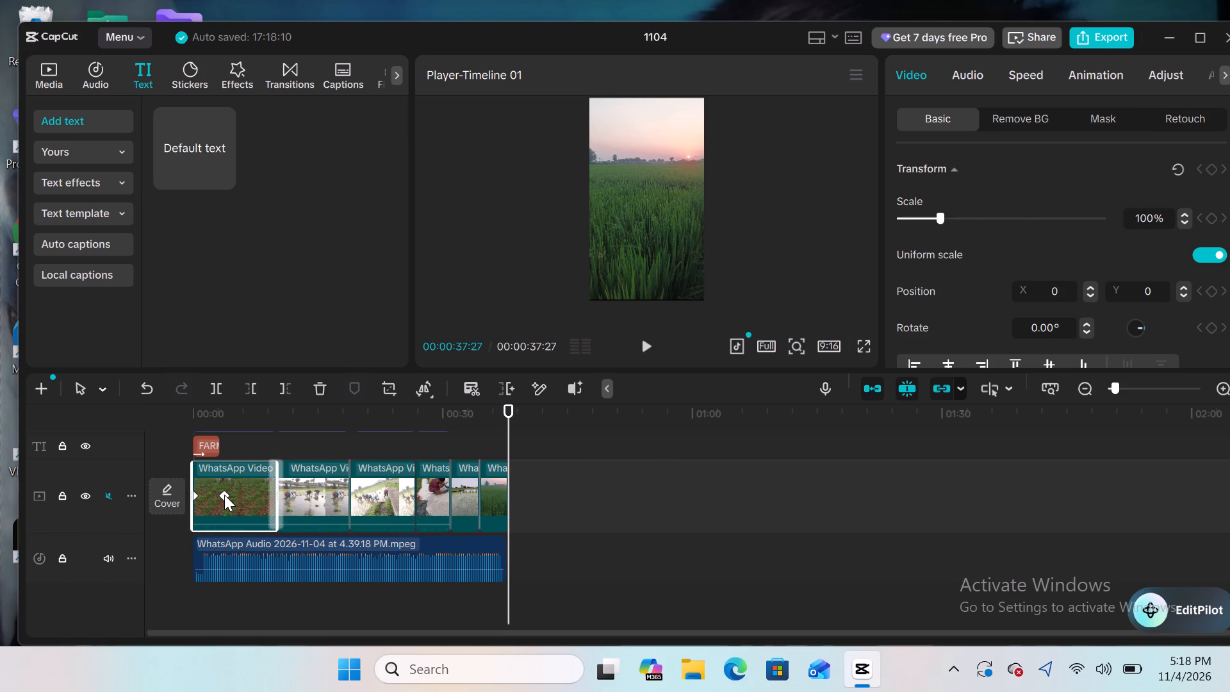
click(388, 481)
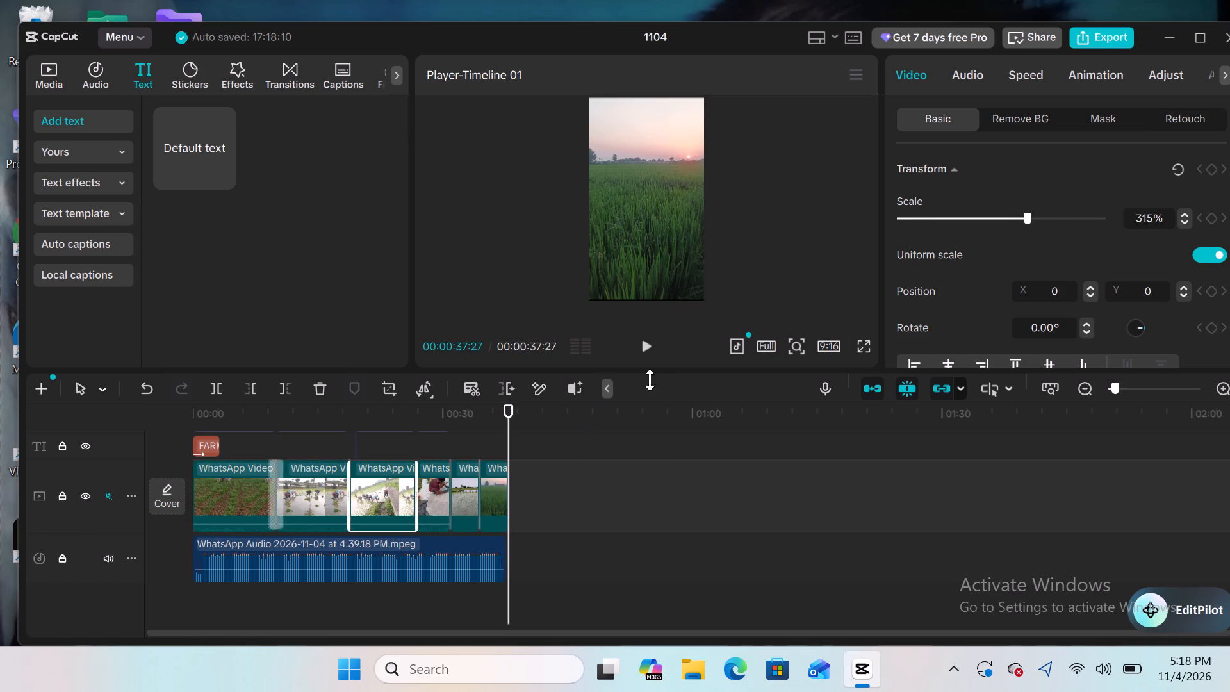
Open the export settings for the 1104 project.
click(1097, 43)
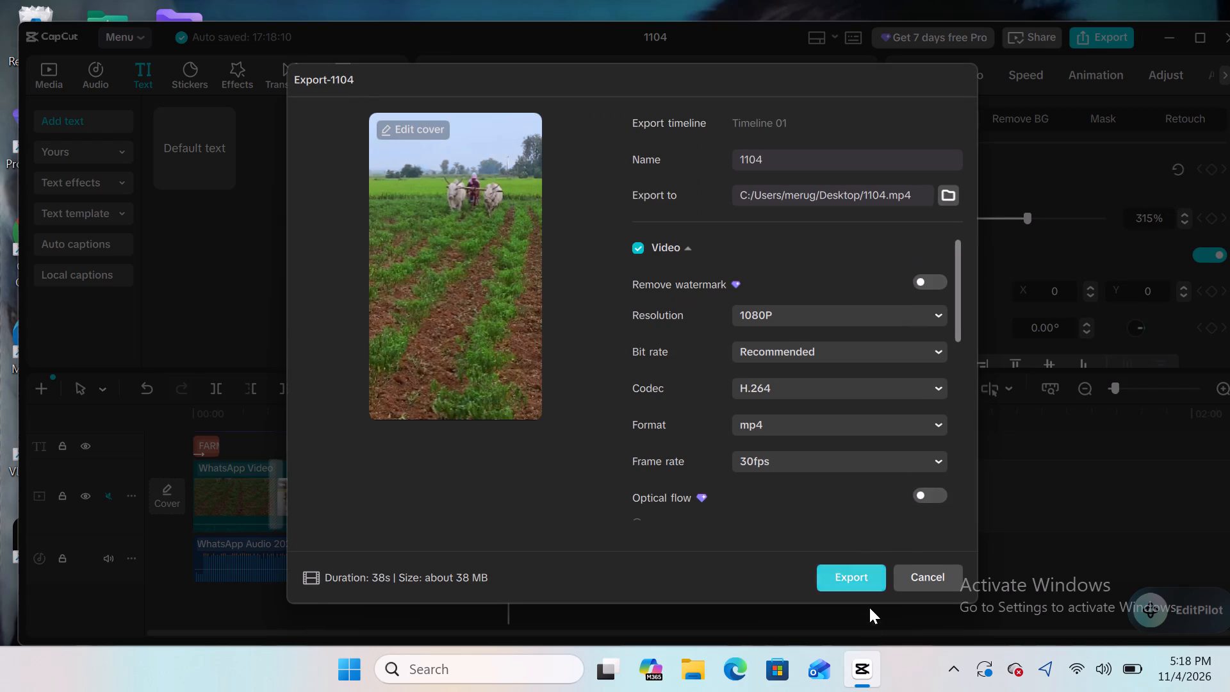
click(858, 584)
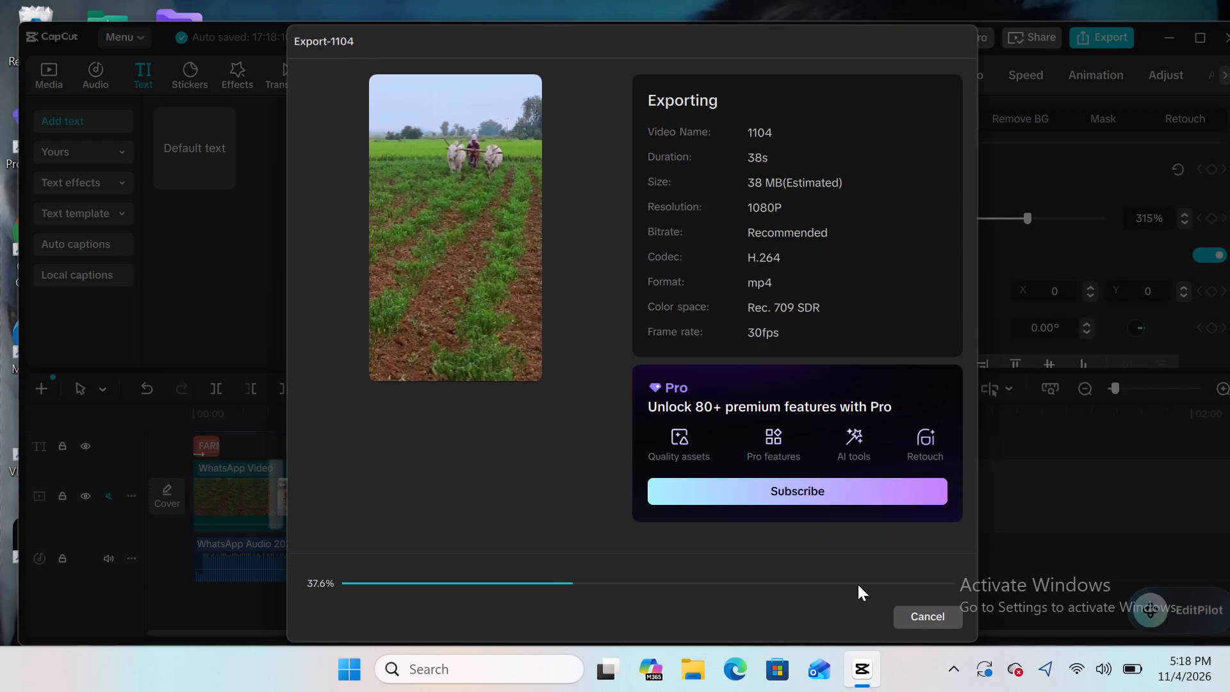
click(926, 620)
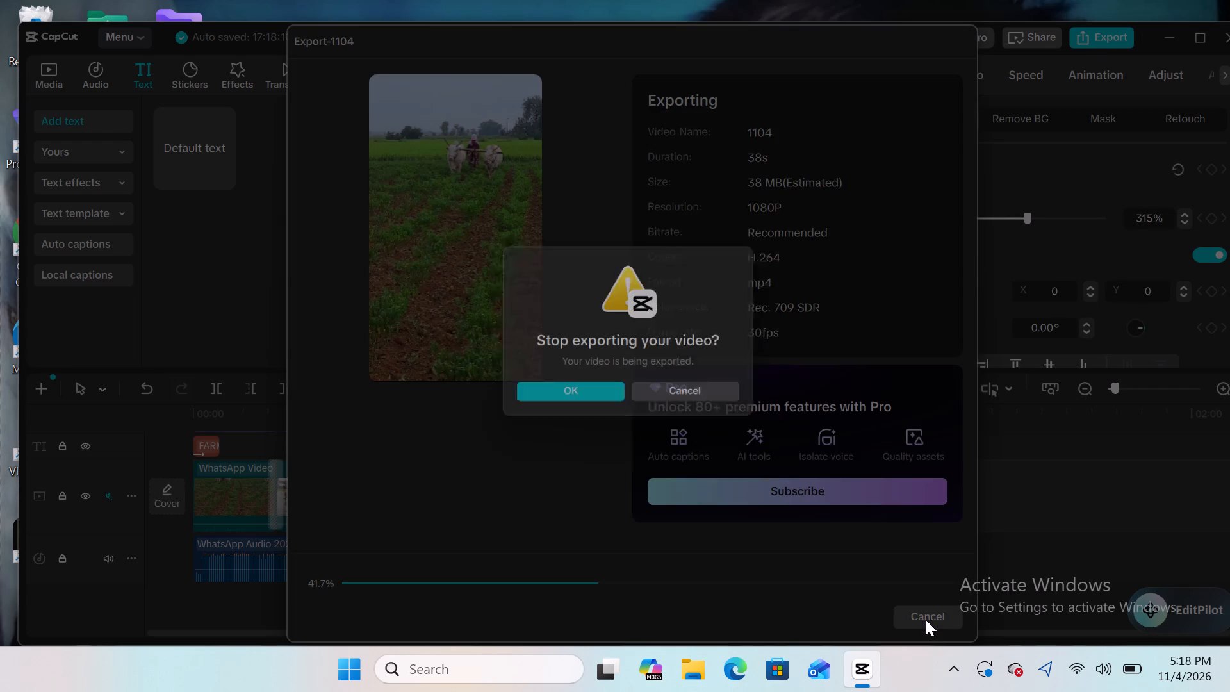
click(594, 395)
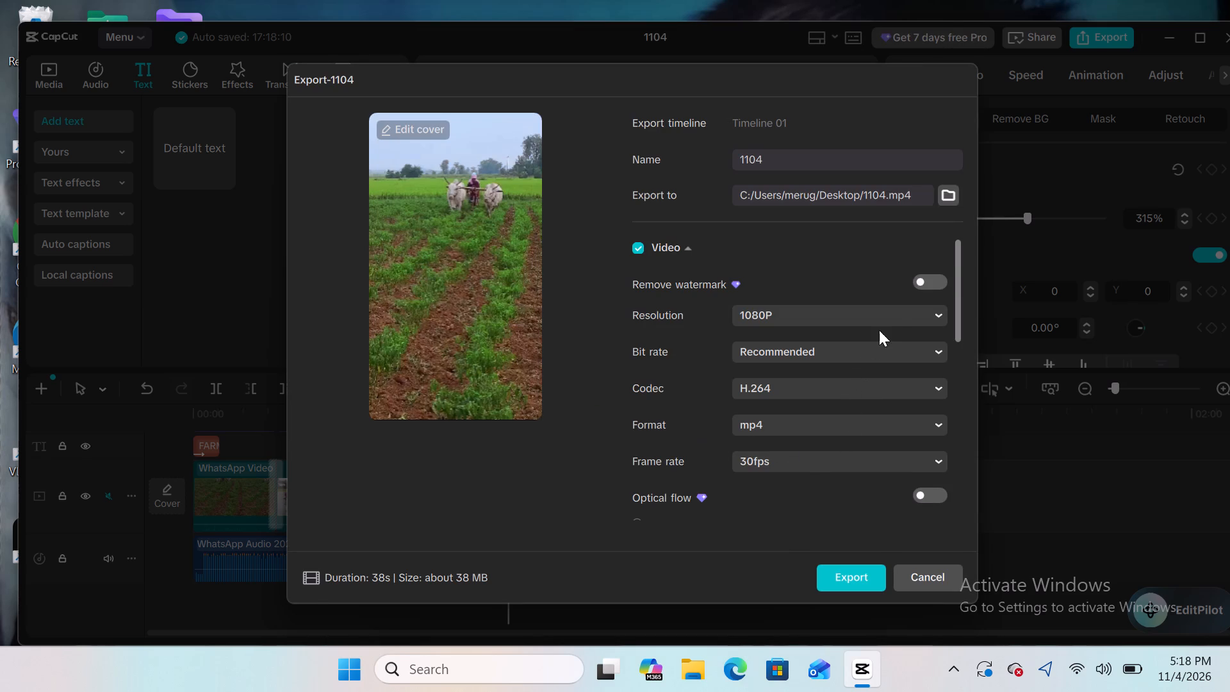
Export the video as mp4 with the resolution set to 2K and the frame rate set to 60fps.
click(892, 315)
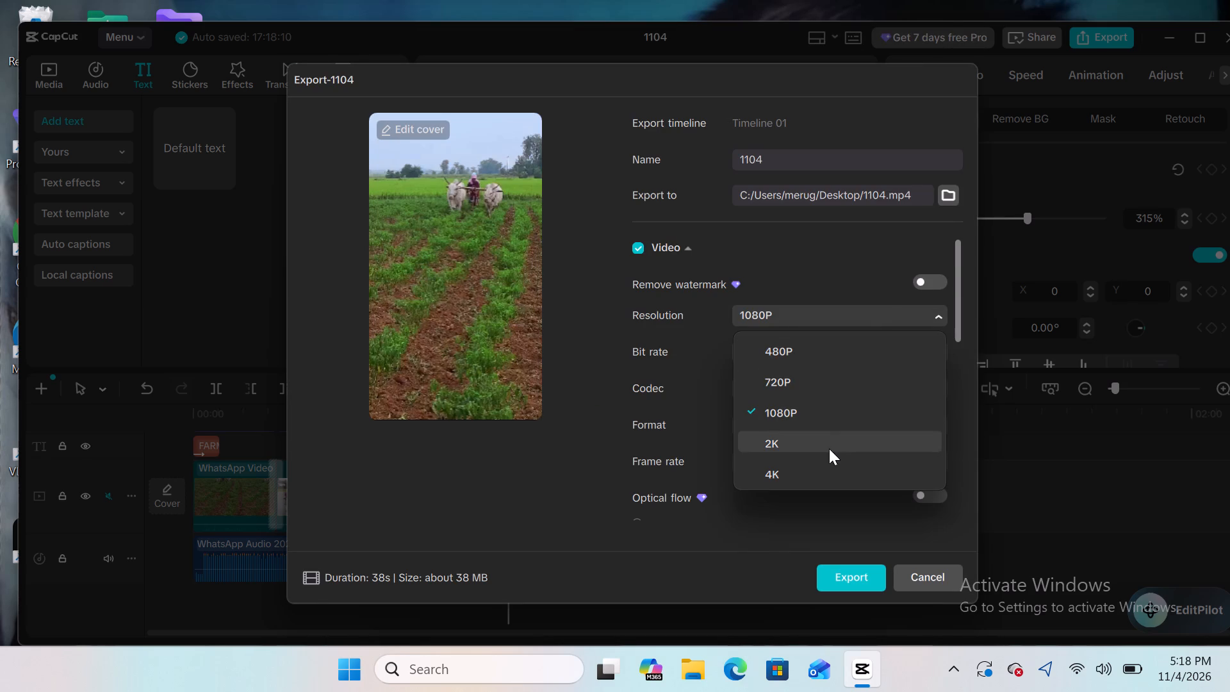
click(829, 449)
click(896, 468)
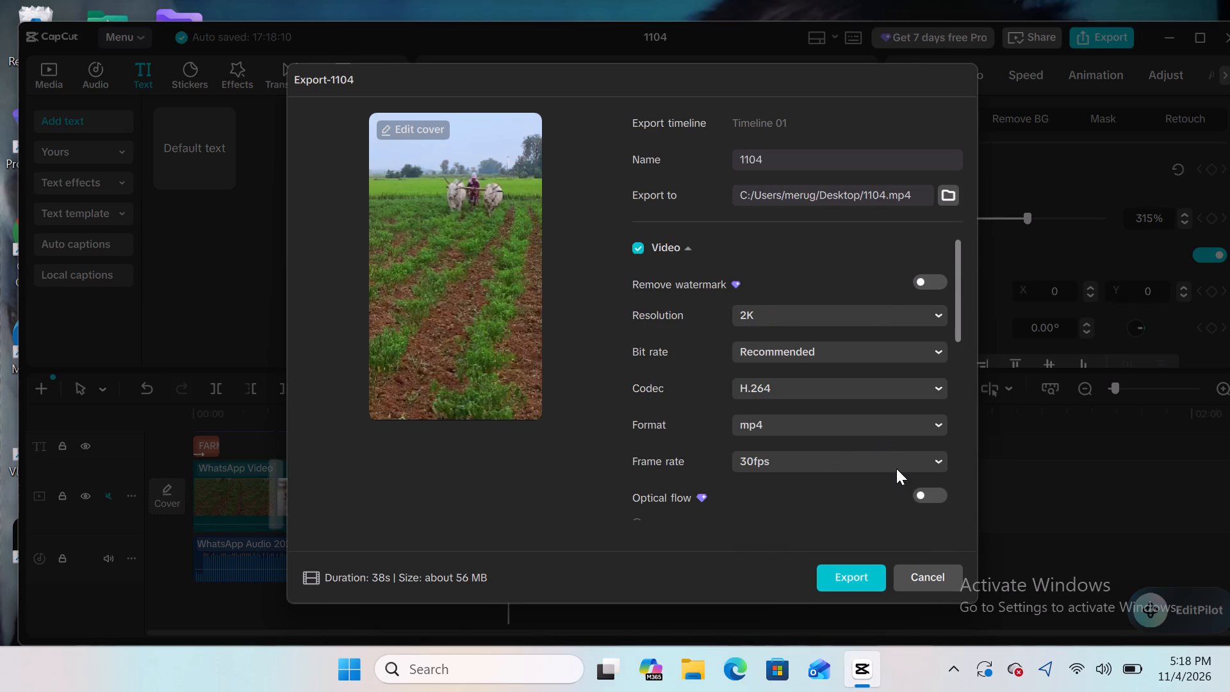
click(865, 431)
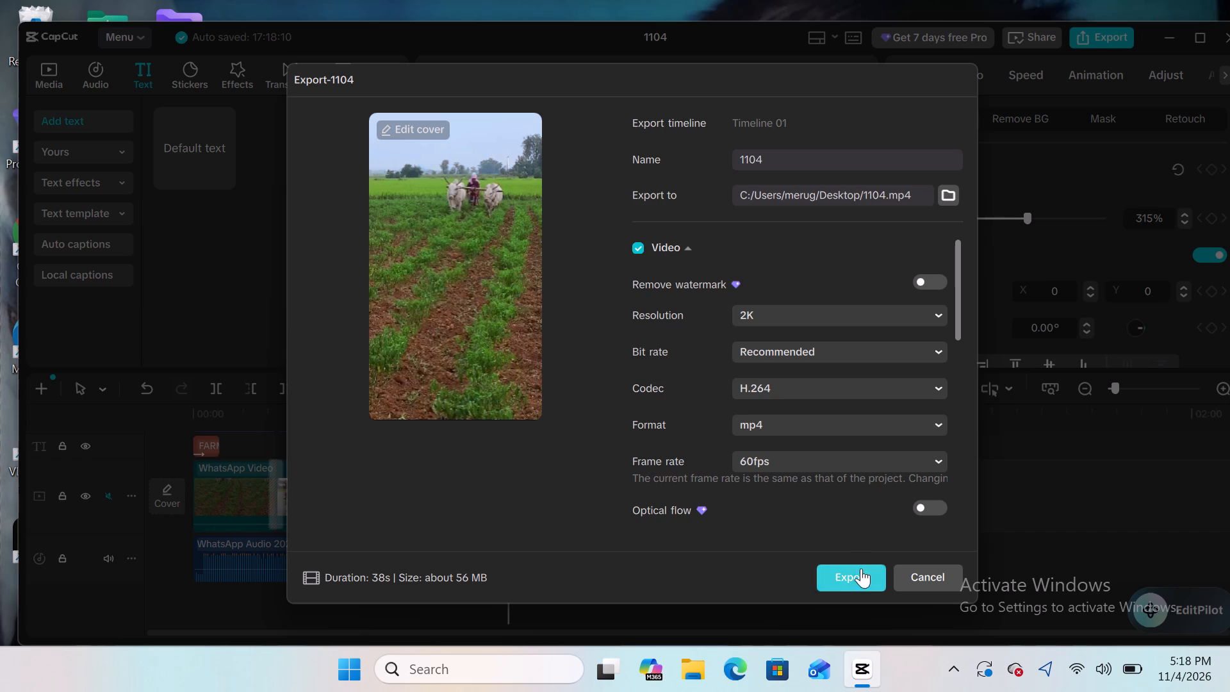
click(832, 575)
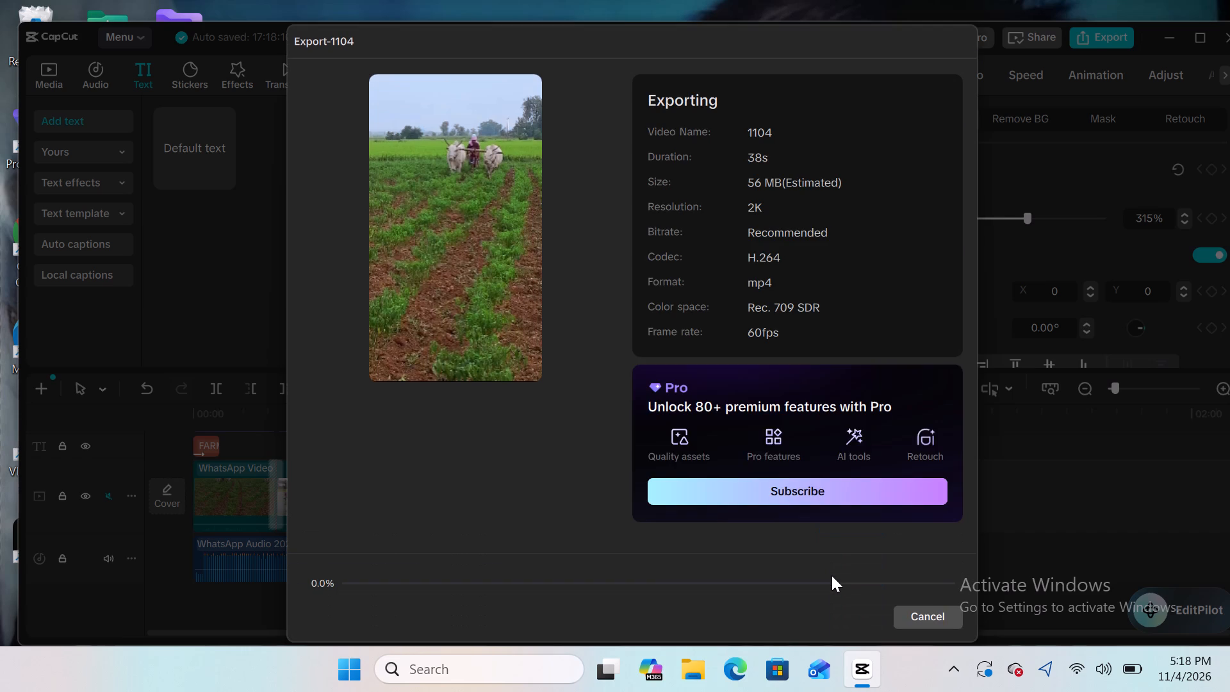
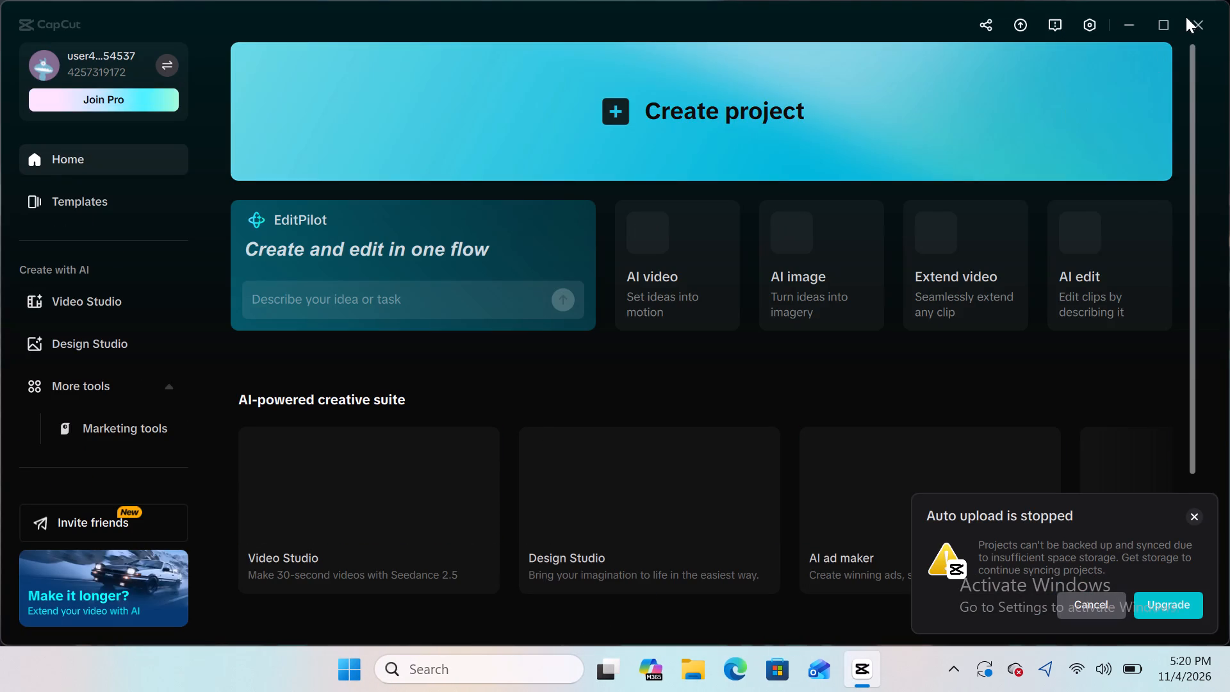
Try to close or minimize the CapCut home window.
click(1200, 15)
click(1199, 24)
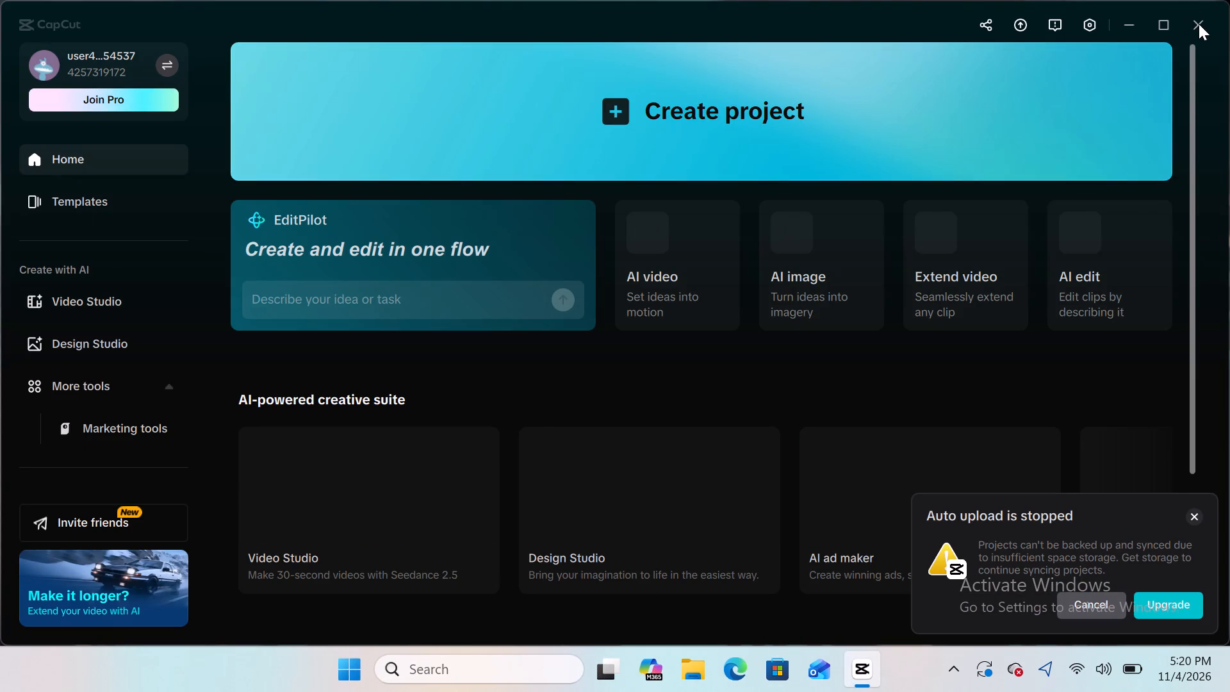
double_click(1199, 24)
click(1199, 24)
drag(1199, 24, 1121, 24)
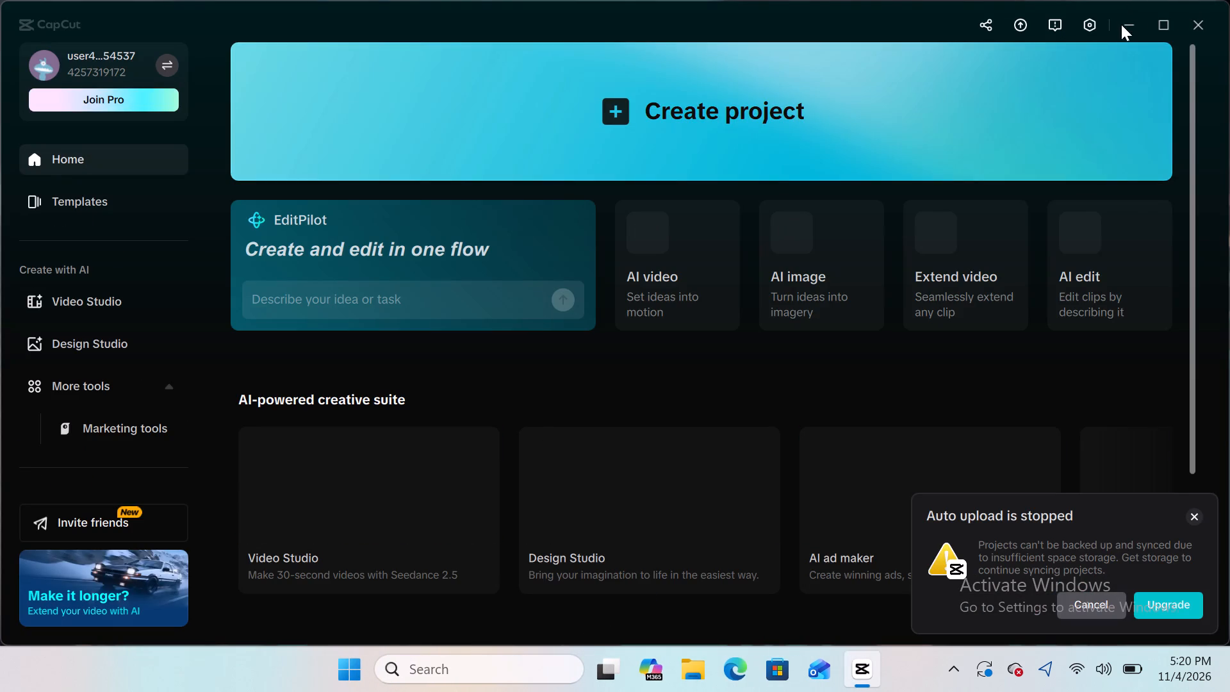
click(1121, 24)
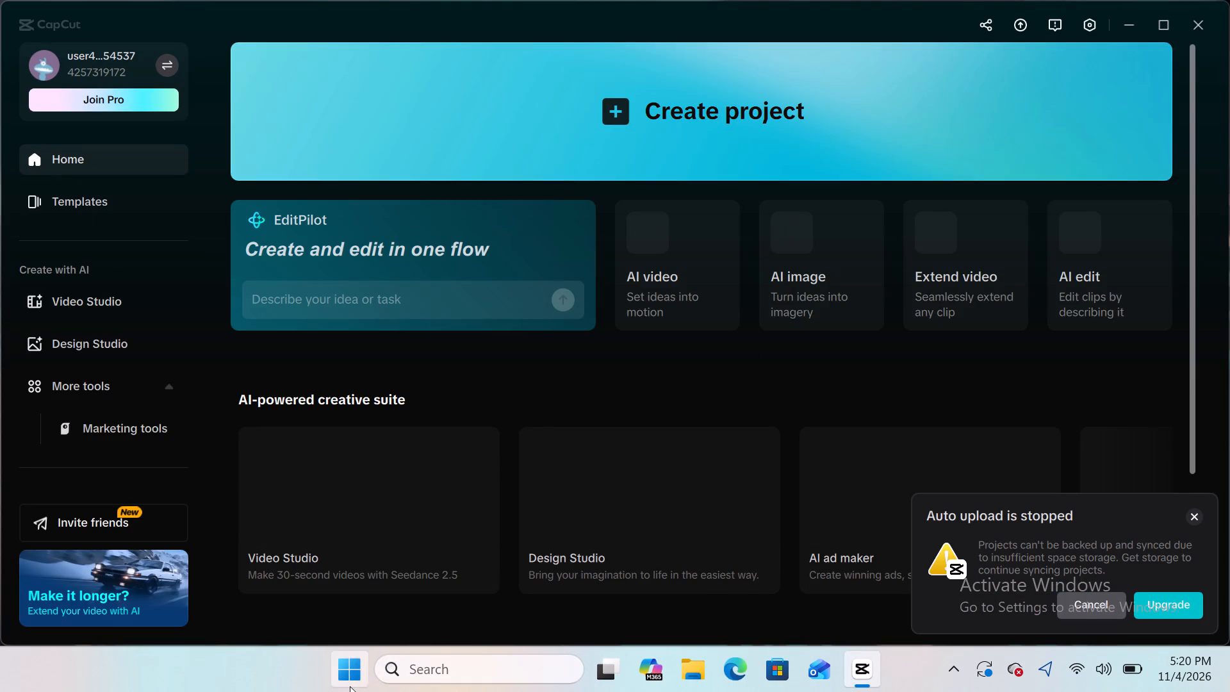
Search Windows for "ch" to find the Google Chrome app.
click(350, 686)
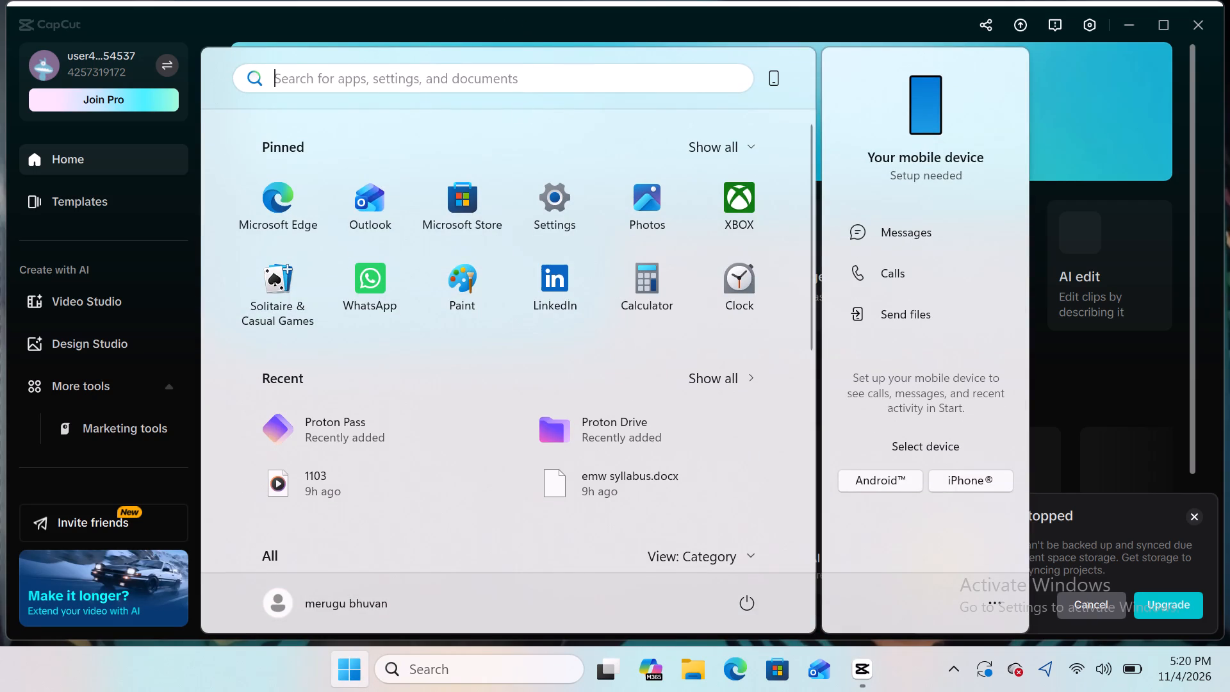
click(506, 70)
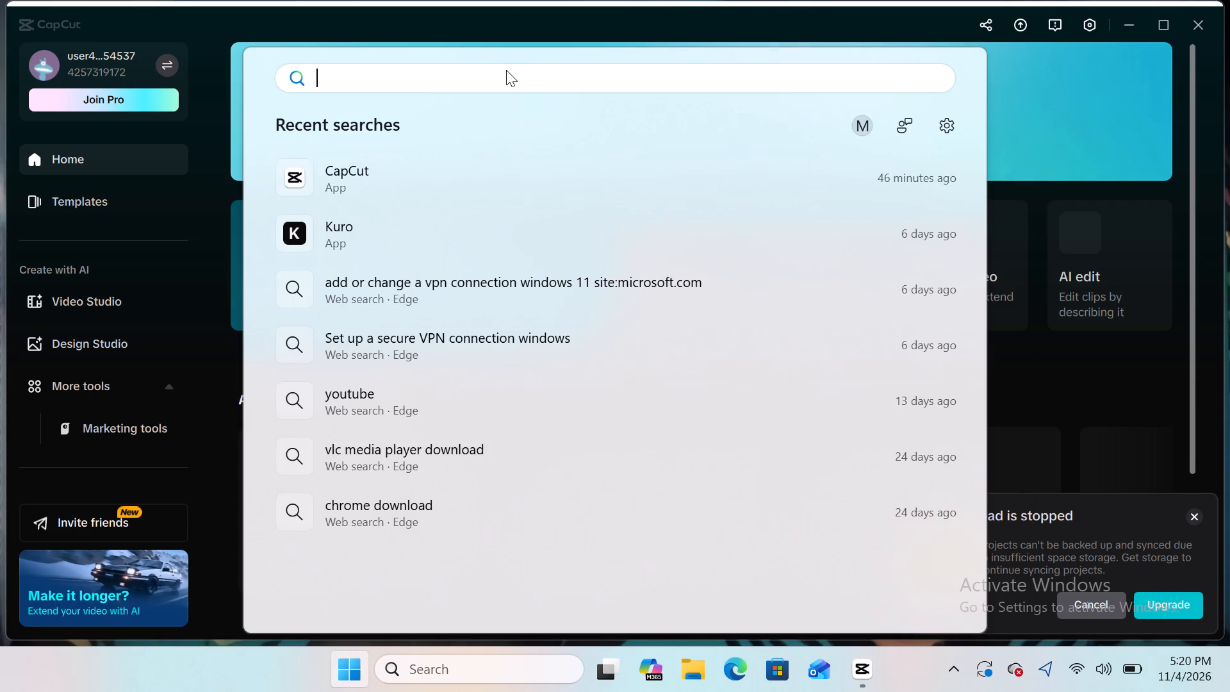
text(ch)
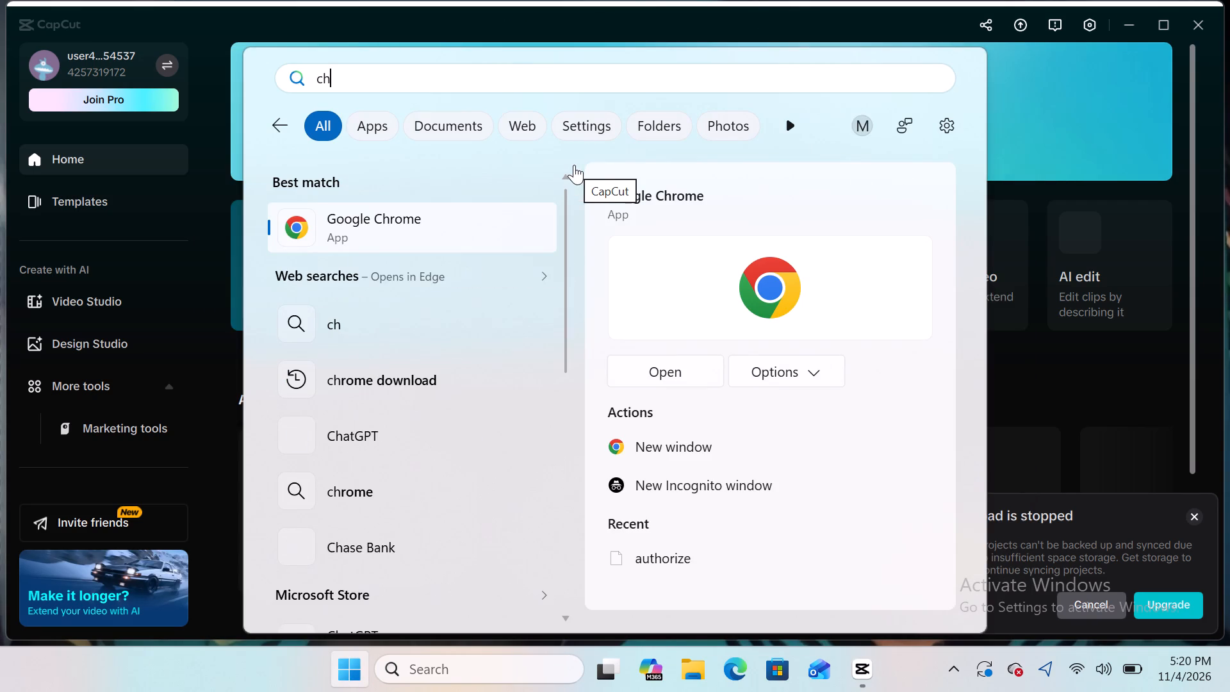
Open Google Chrome from the Windows search results and dismiss the search window.
double_click(516, 231)
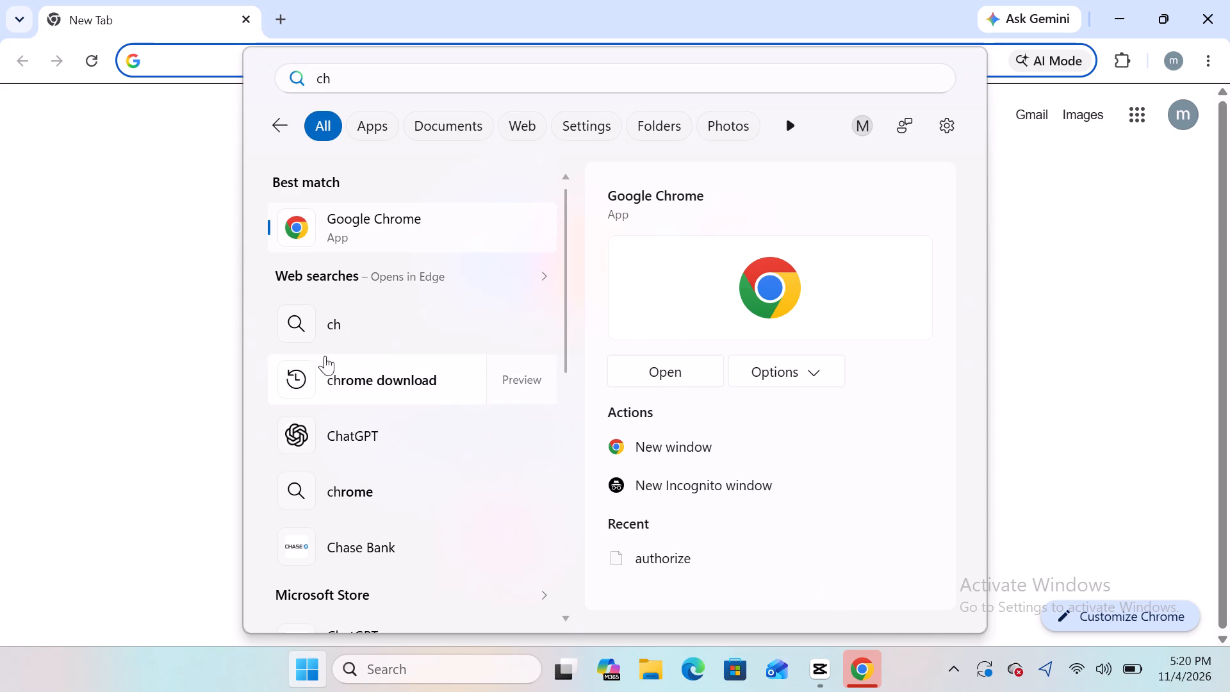
click(104, 307)
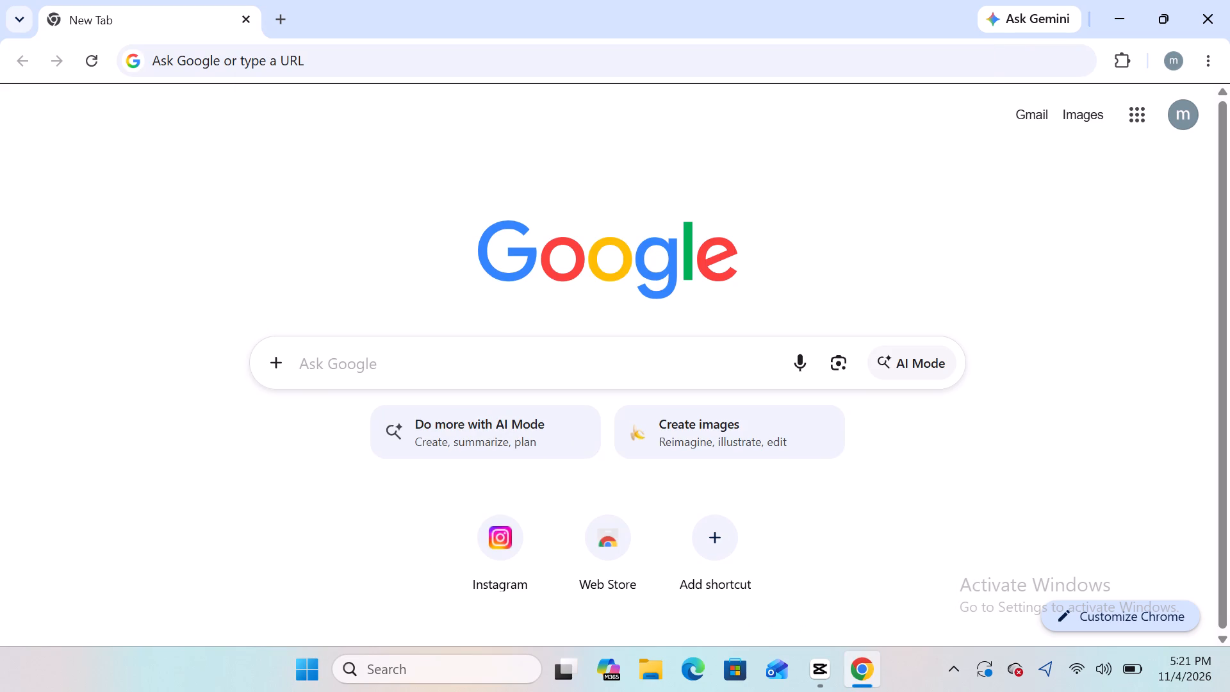
Start a Google search from the new tab page.
click(340, 370)
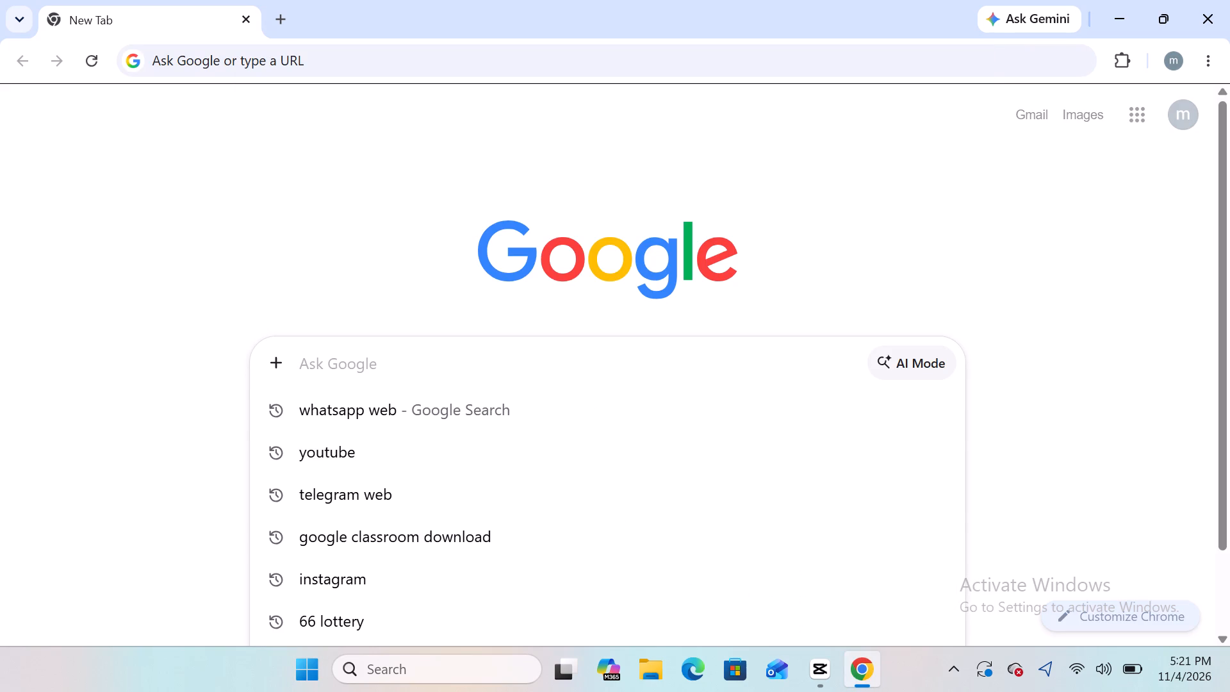